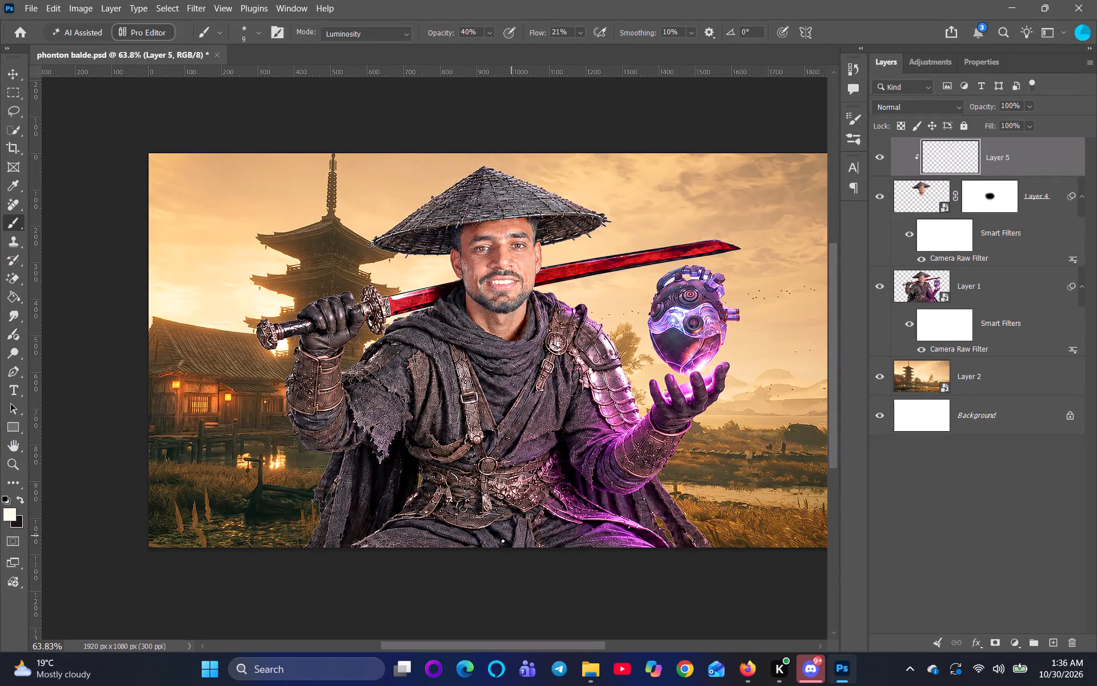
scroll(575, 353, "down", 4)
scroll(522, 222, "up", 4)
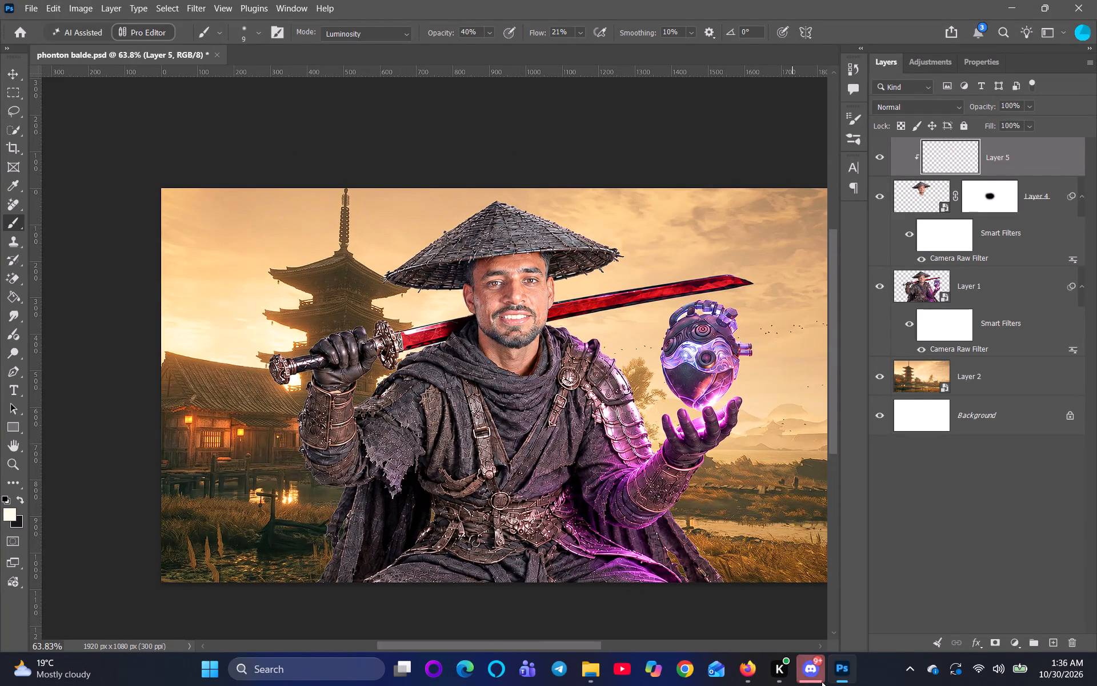
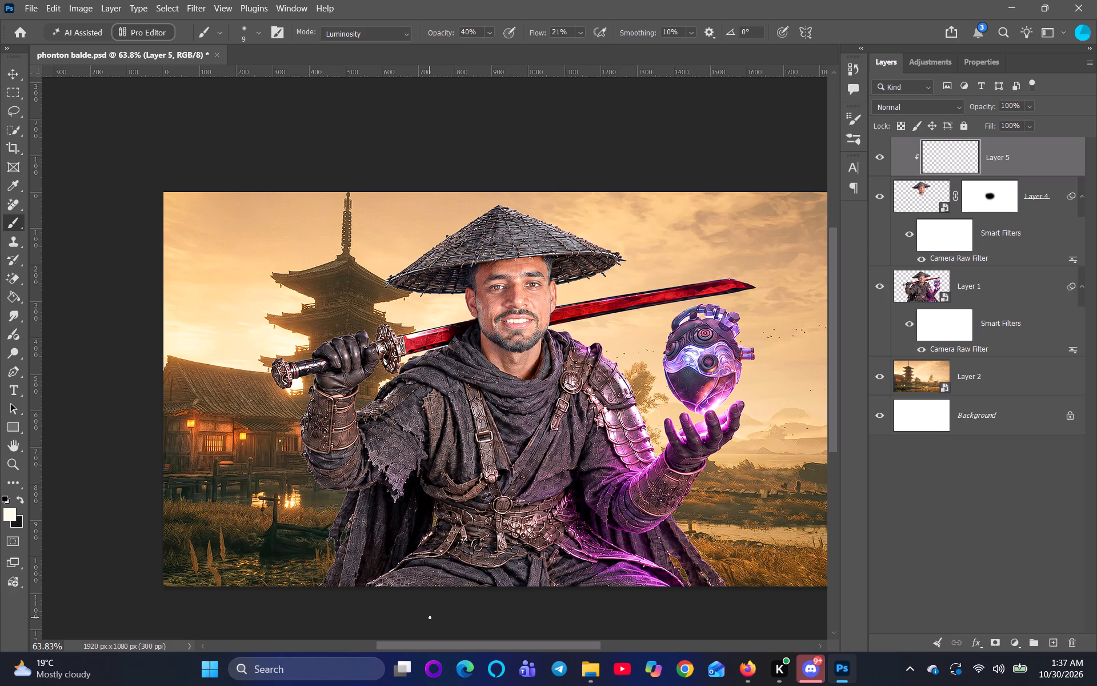
Add a new empty layer above Layer 5 and clip it to the layers below.
scroll(212, 473, "up", 14)
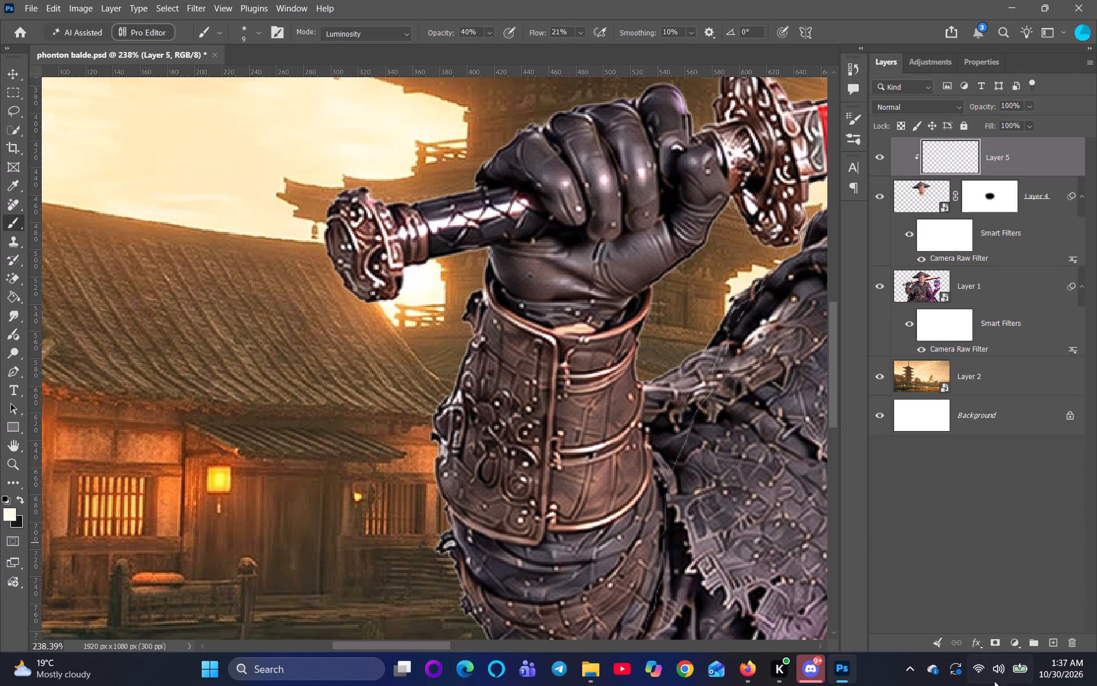
left_click(1048, 644)
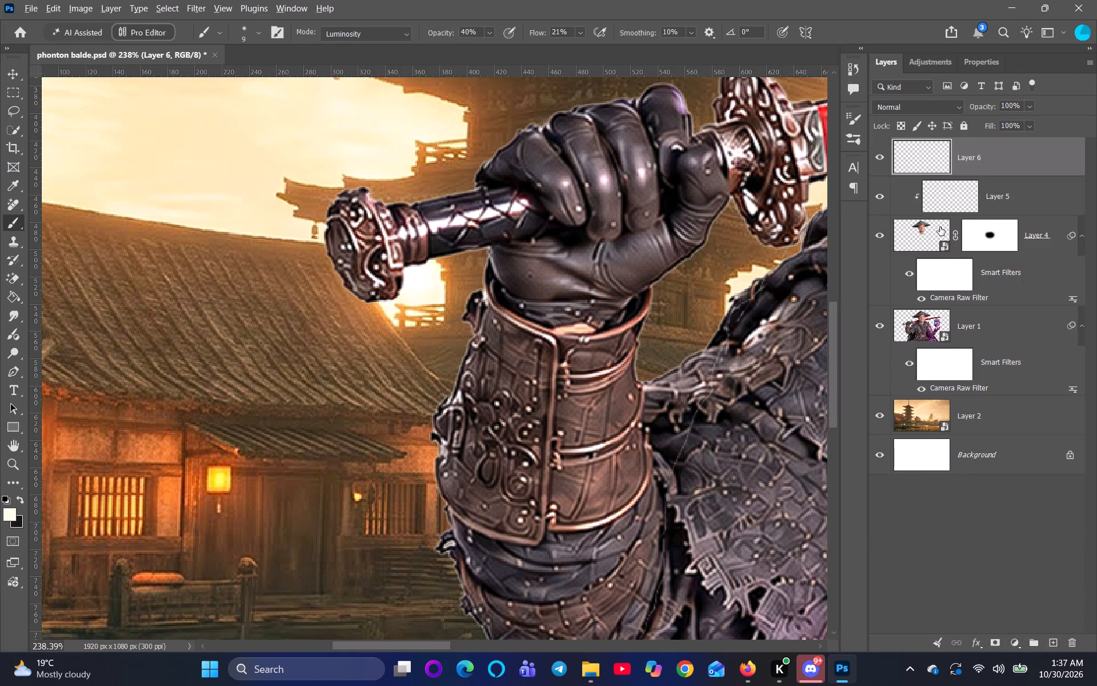
left_click(918, 179, "alt")
Examine the gloved fingers gripping the sword hilt up close and compare them with the whole figure.
scroll(659, 334, "up", 2)
key("space")
key("space")
key("space")
key("space")
key("space")
key("space")
key("space")
key("space")
key("space")
key("space")
key("space")
left_click_drag(654, 339, 513, 511)
scroll(443, 436, "up", 2)
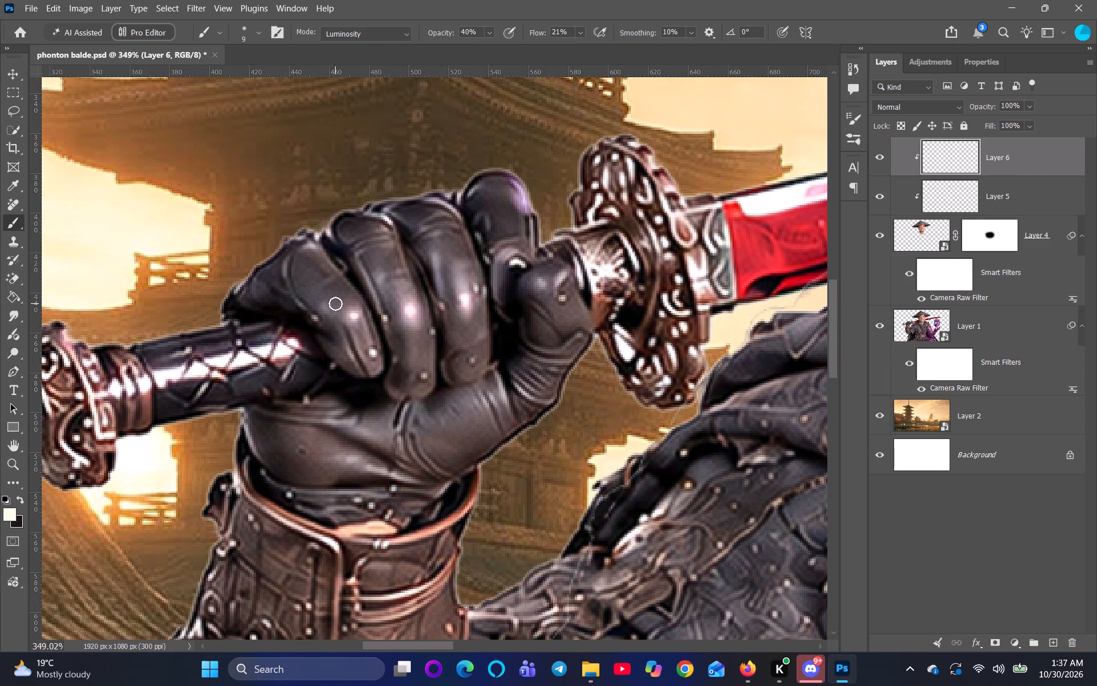
scroll(332, 306, "up", 6)
key("space")
key("space")
key("space")
key("space")
key("space")
left_click_drag(339, 295, 356, 396)
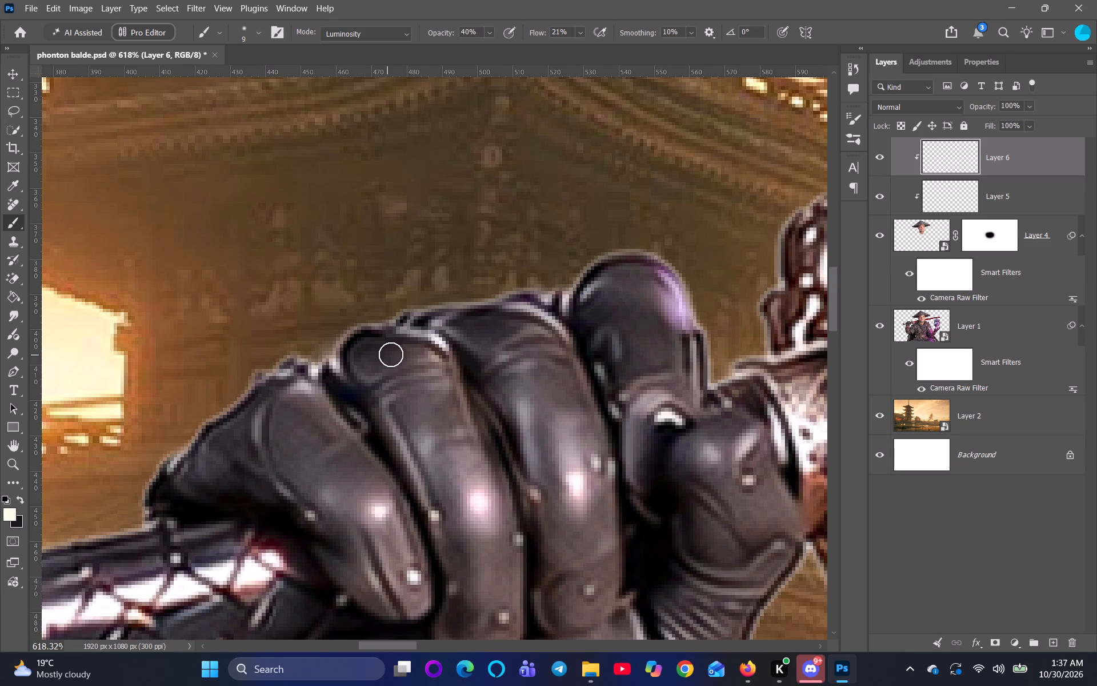
scroll(387, 354, "down", 19)
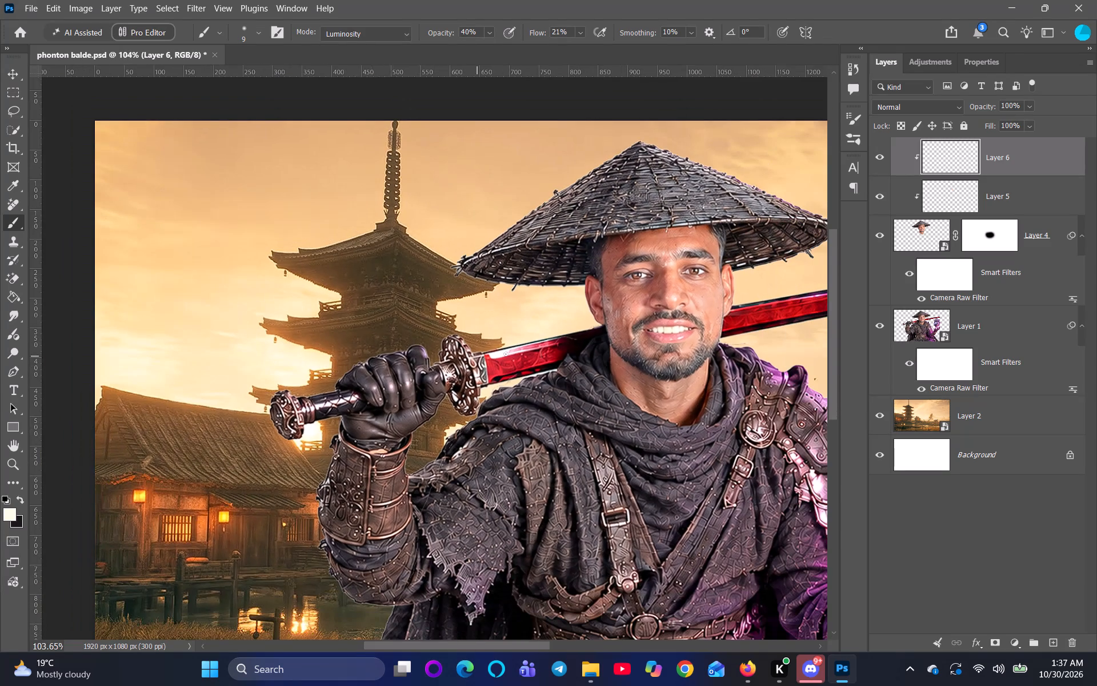
scroll(880, 293, "down", 1)
scroll(752, 325, "down", 4)
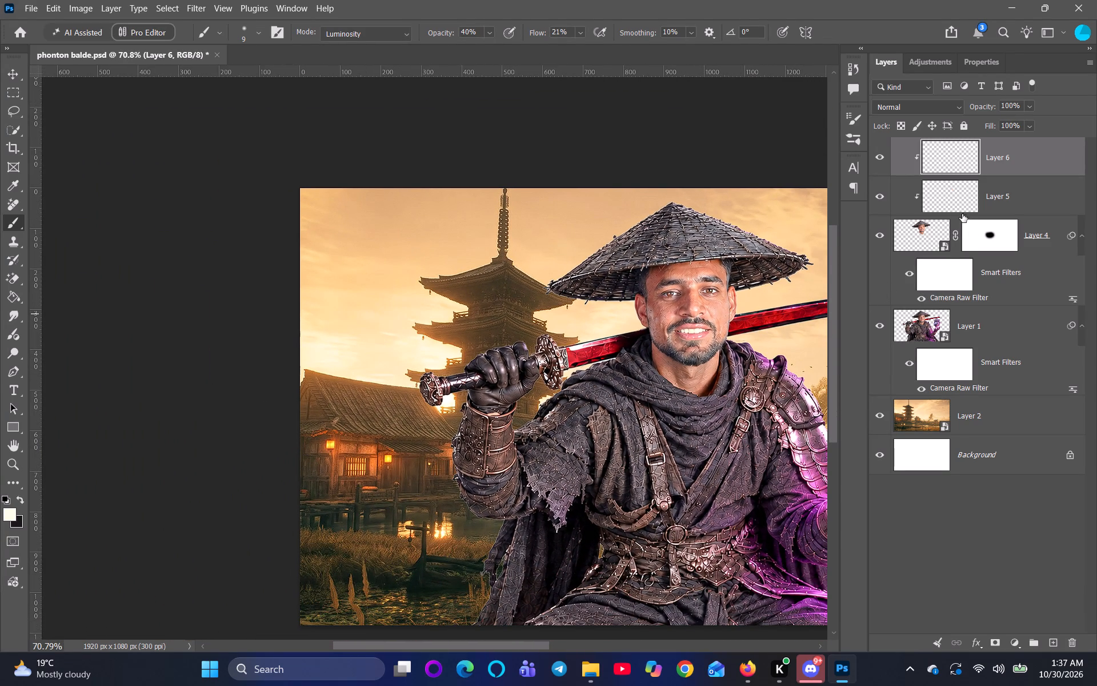
On Layer 5, paint over the shine on the nose, nose bridge and adjoining cheek with a size-15 brush in a sampled skin tone.
left_click(954, 204)
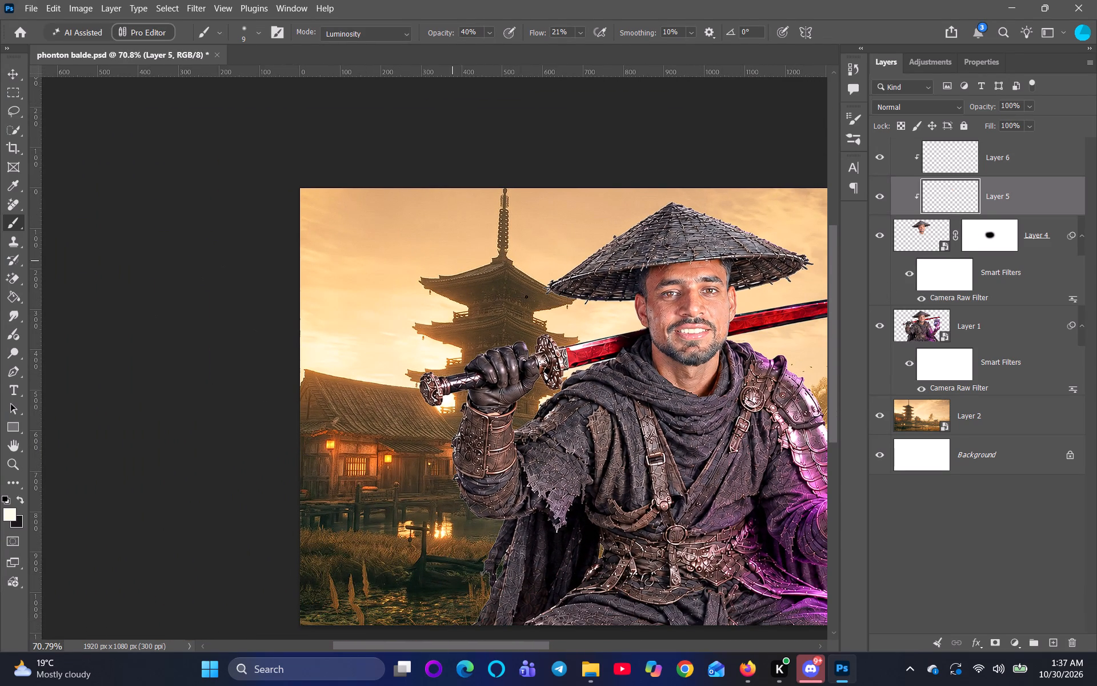
scroll(726, 351, "up", 8)
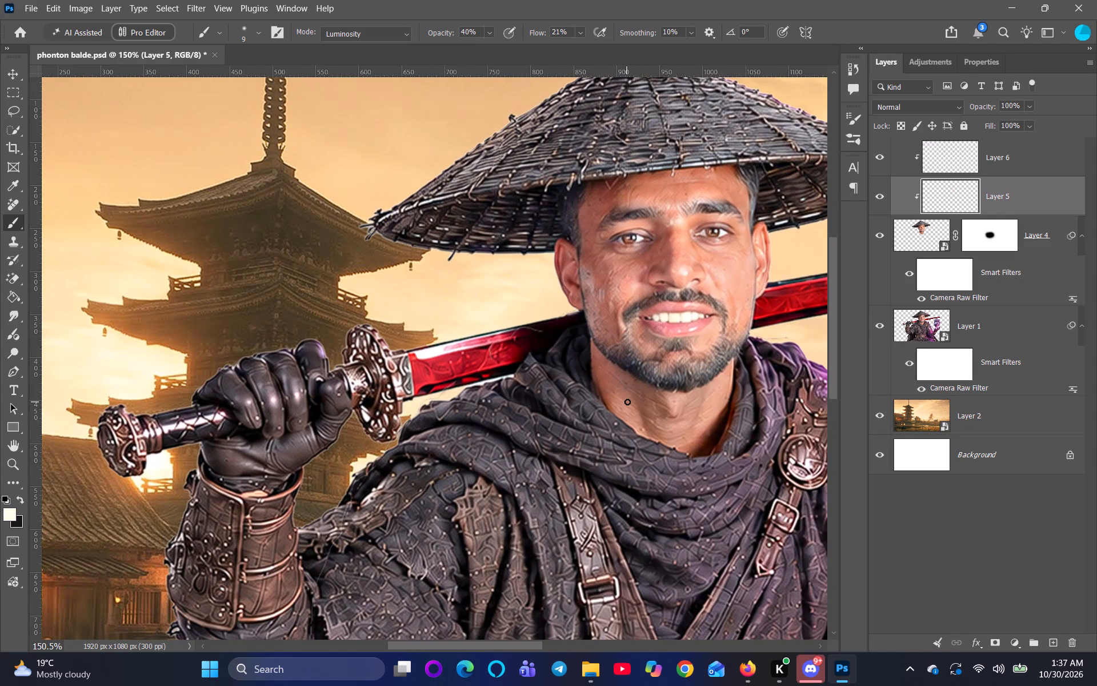
key("bracketright")
key("bracketright")
key("bracketright")
key("bracketright")
key("bracketright")
scroll(680, 271, "up", 1)
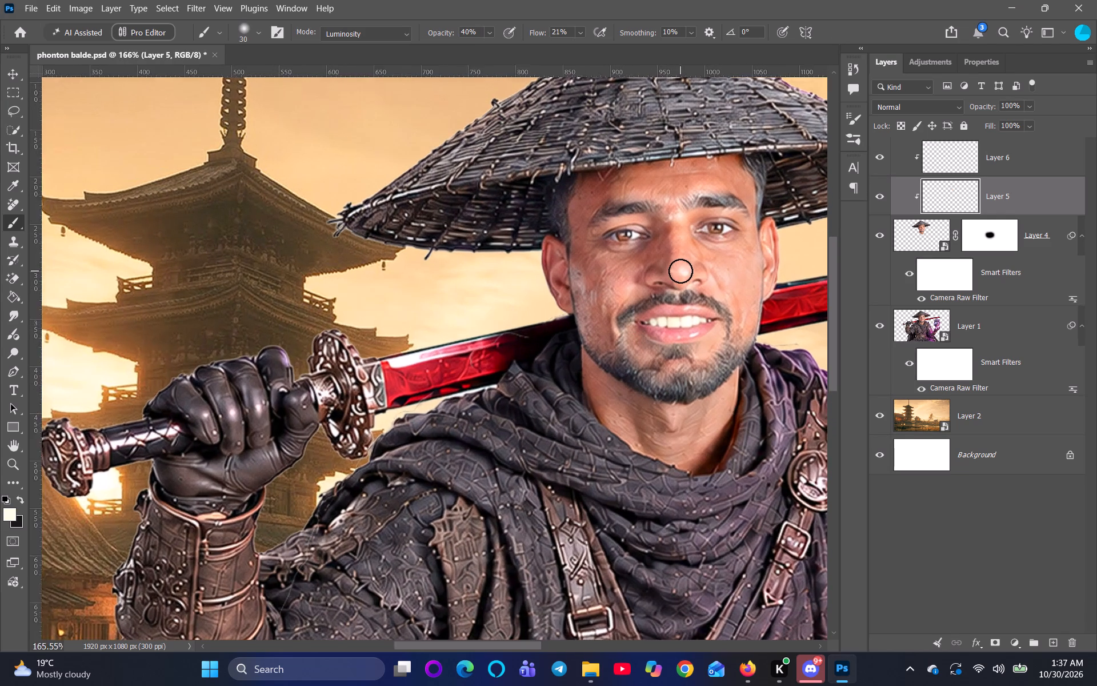
scroll(680, 271, "up", 4)
left_click(671, 249, "alt")
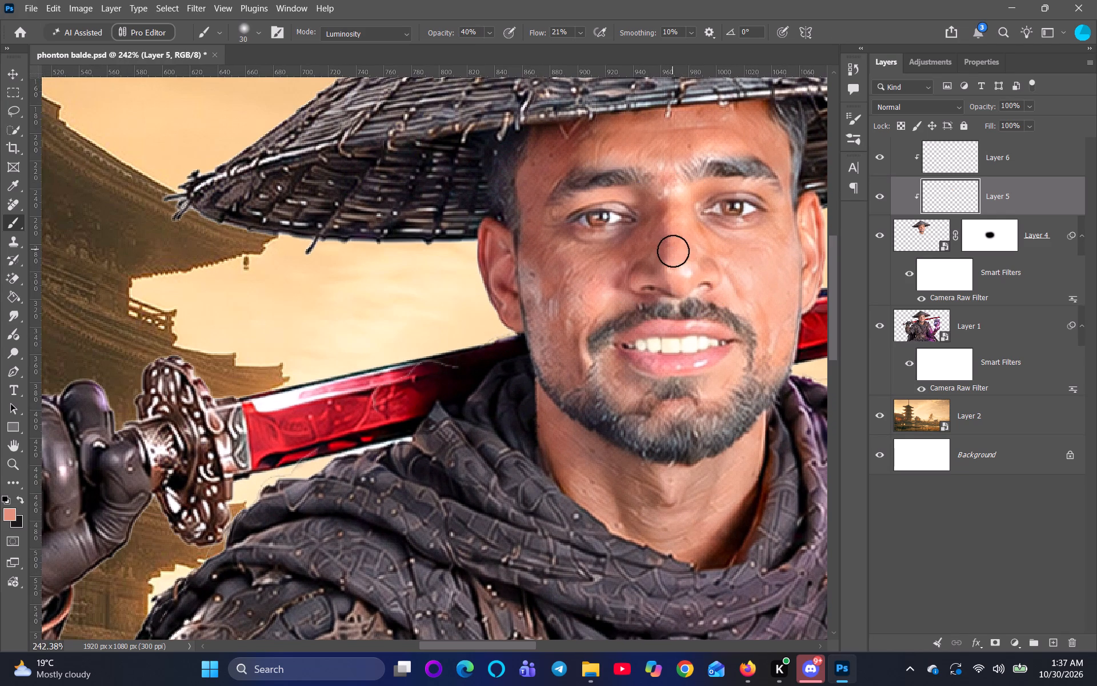
key("bracketleft")
key("bracketleft")
scroll(672, 293, "up", 2)
key("bracketleft")
left_click_drag(678, 252, 691, 270)
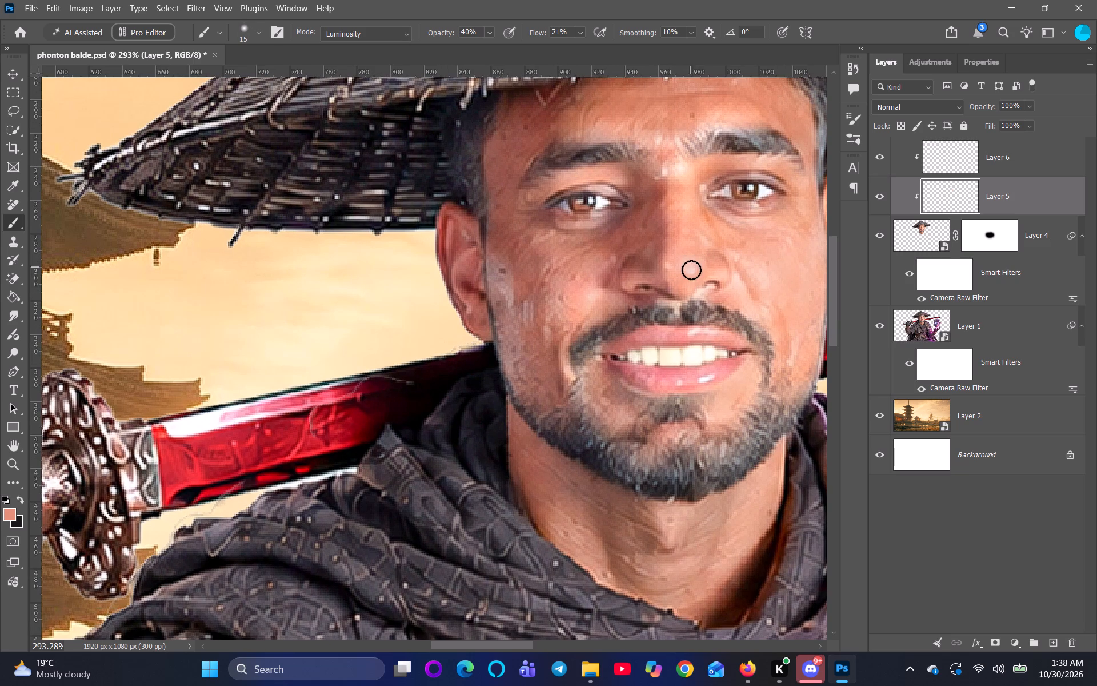
left_click_drag(691, 270, 686, 138)
left_click_drag(686, 138, 692, 254)
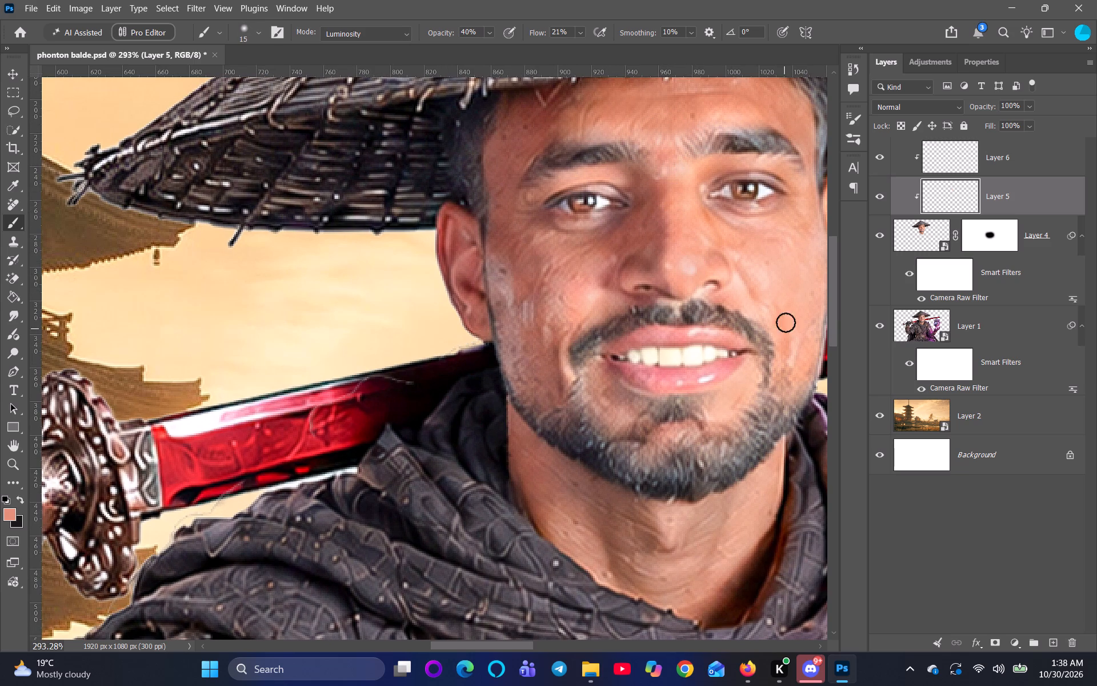
left_click_drag(738, 278, 701, 237)
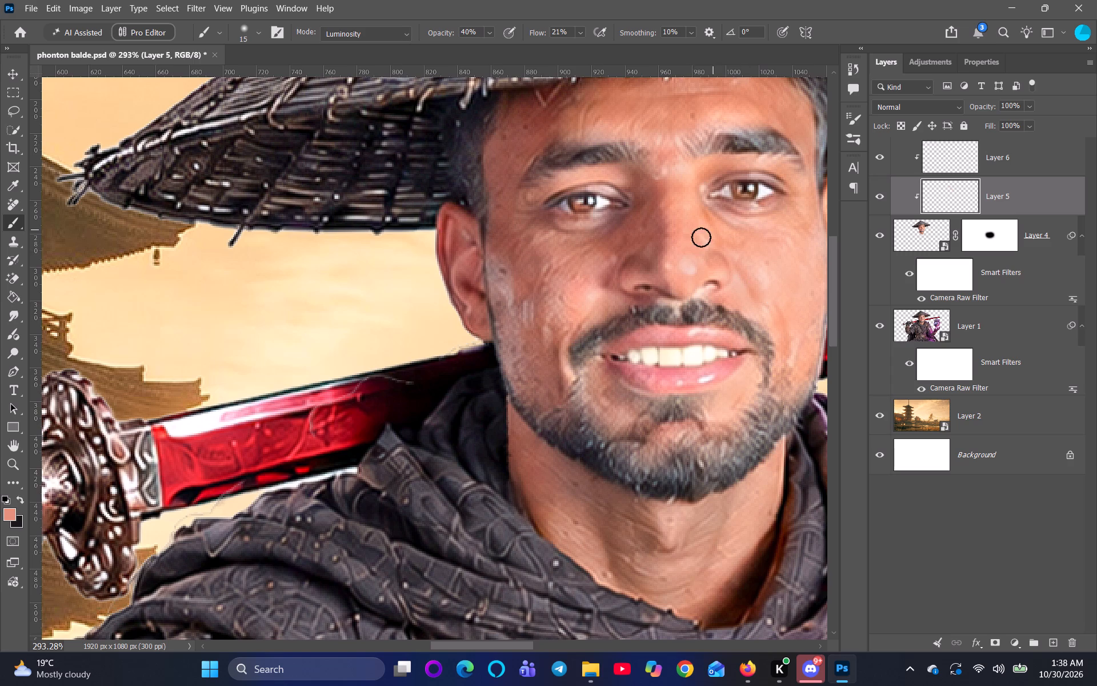
left_click_drag(701, 237, 748, 273)
Paint over the glossy highlights on the lower and upper lips with pink tones sampled from each lip.
scroll(759, 310, "up", 3)
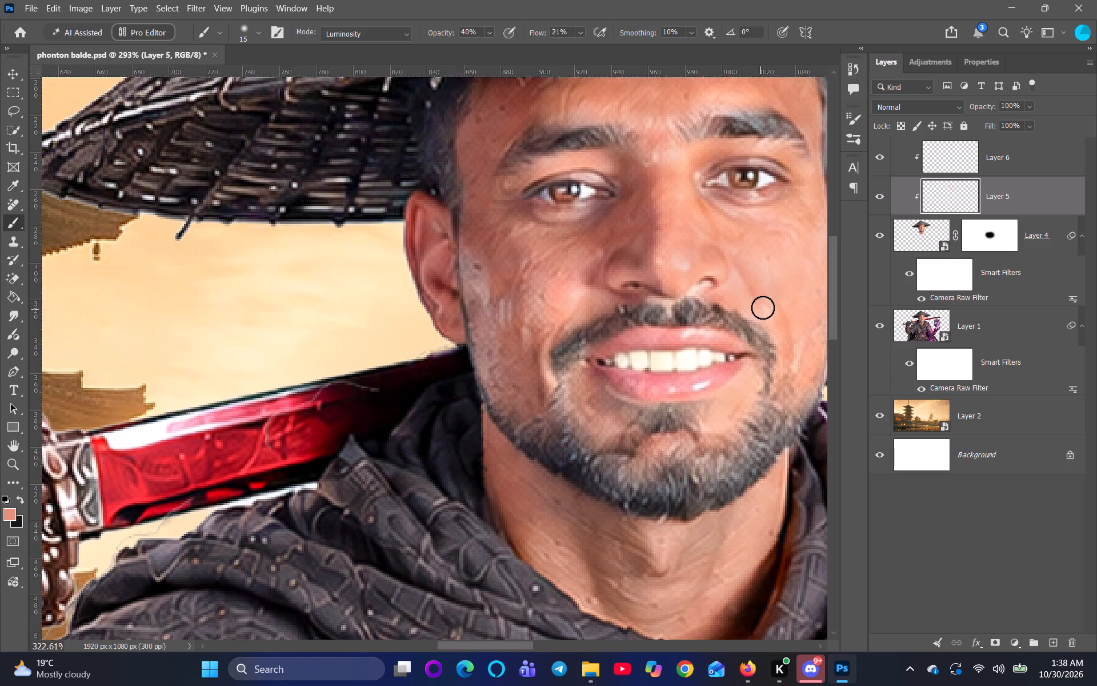
key("space")
key("space")
key("space")
key("space")
key("space")
key("space")
key("space")
left_click_drag(736, 324, 615, 361)
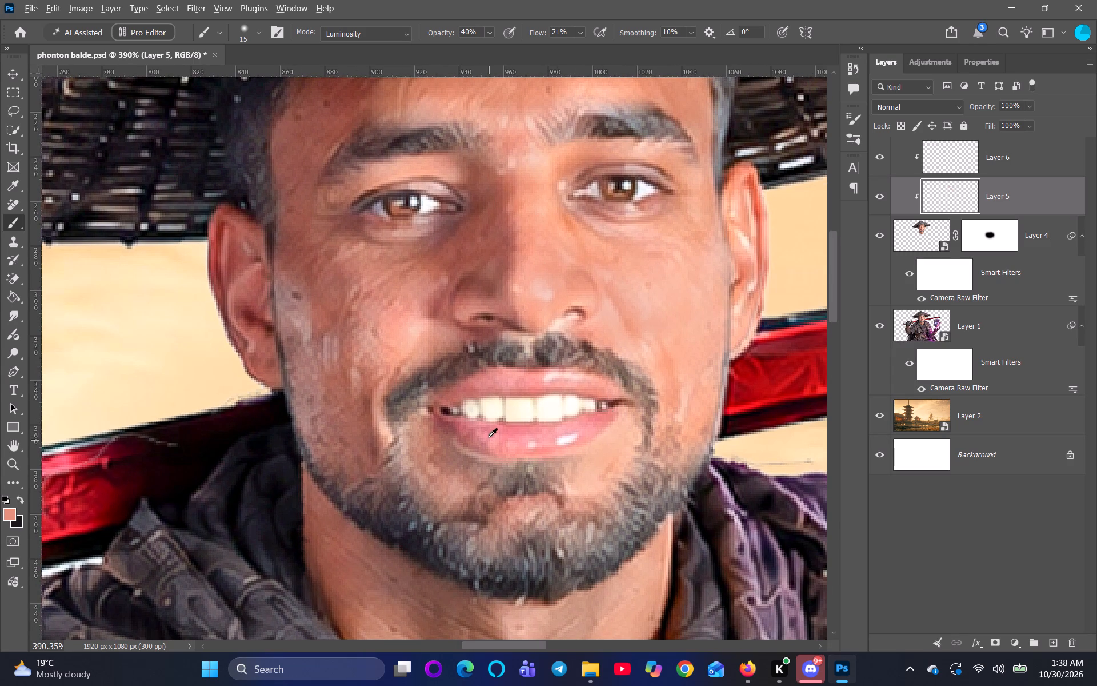
left_click(471, 430, "alt")
left_click_drag(511, 439, 541, 438)
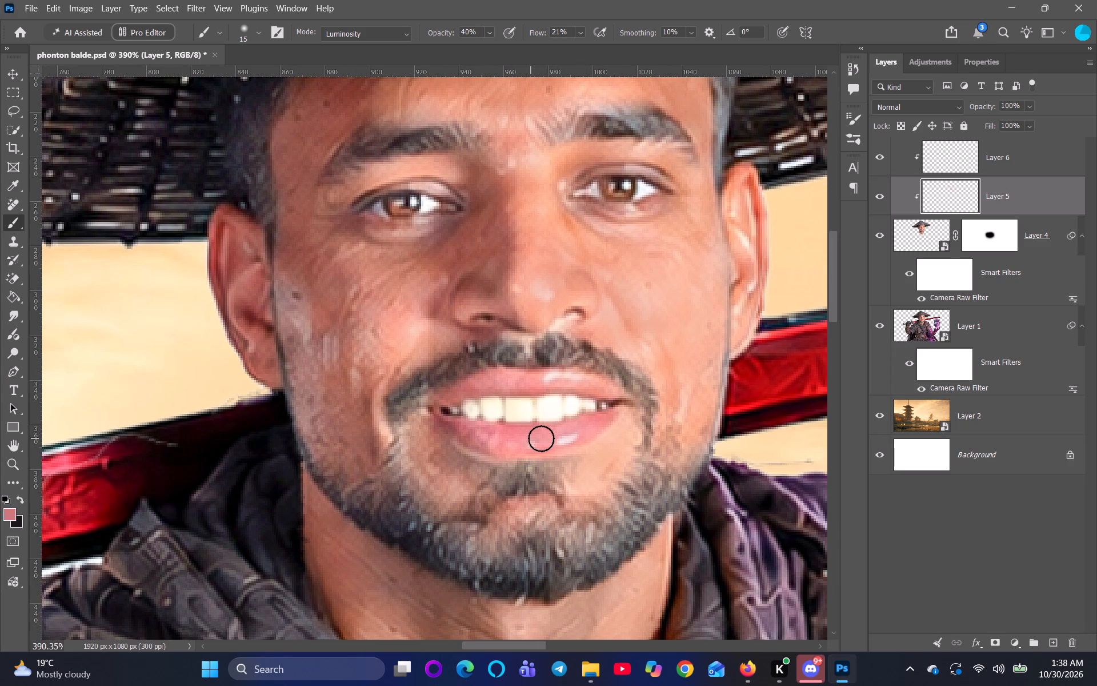
left_click_drag(541, 438, 556, 433)
left_click(516, 378, "alt")
left_click_drag(525, 378, 572, 386)
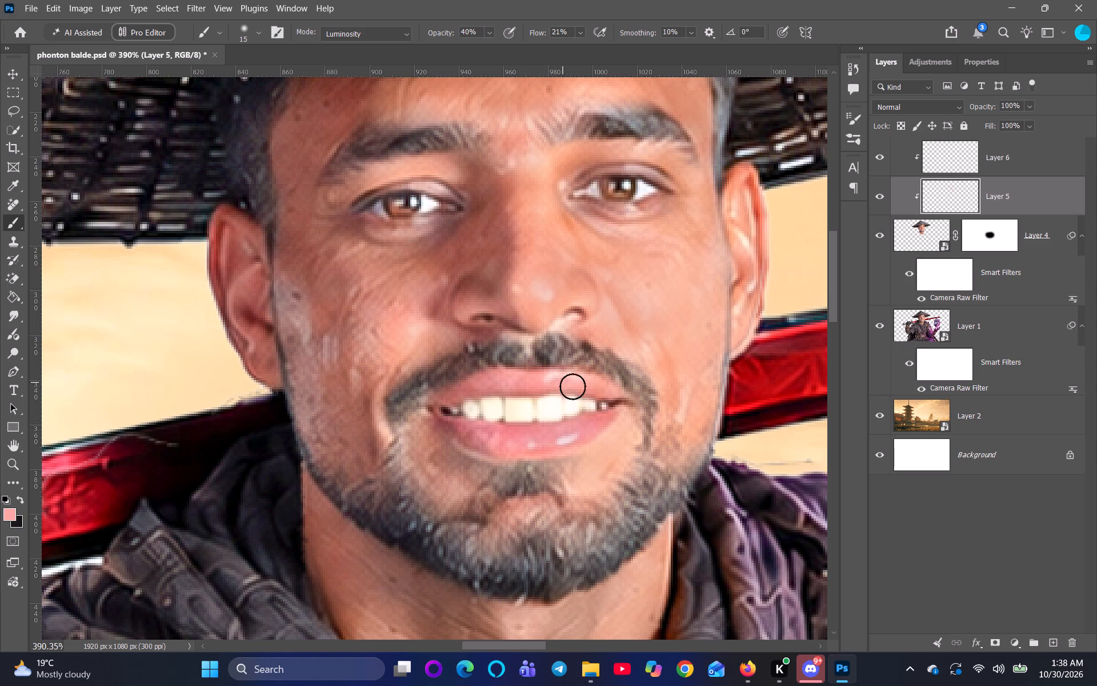
left_click_drag(572, 386, 575, 381)
Smooth the blotchy cheek on the sword-hilt side of the face by painting over it with sampled skin colour.
scroll(537, 379, "down", 6)
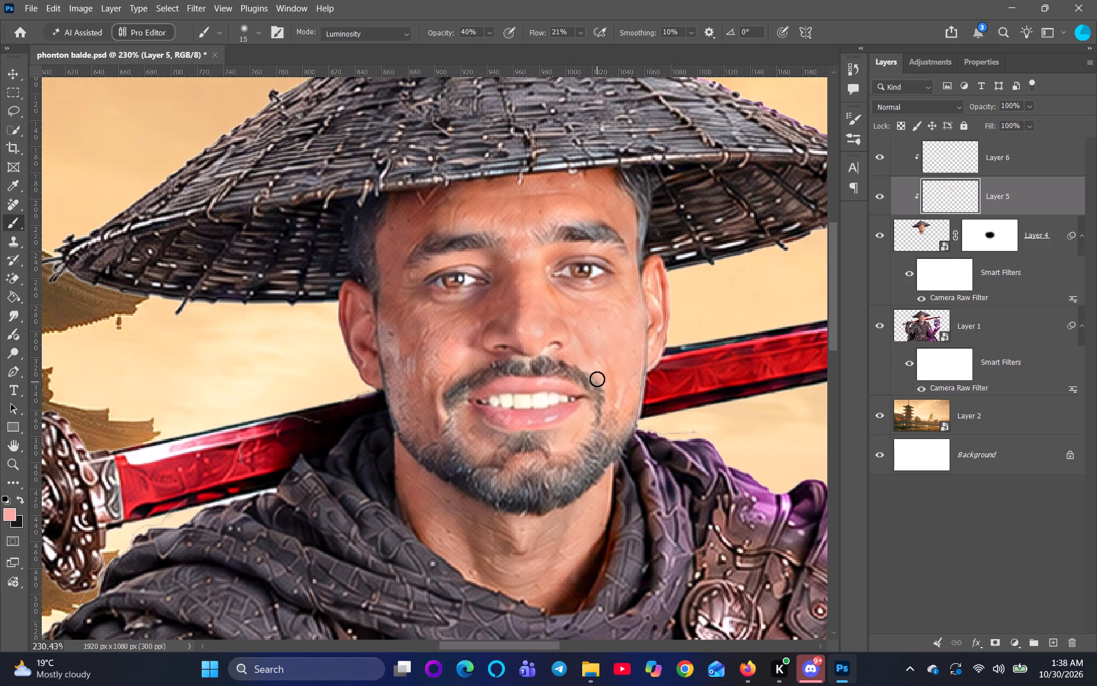
scroll(597, 379, "down", 7)
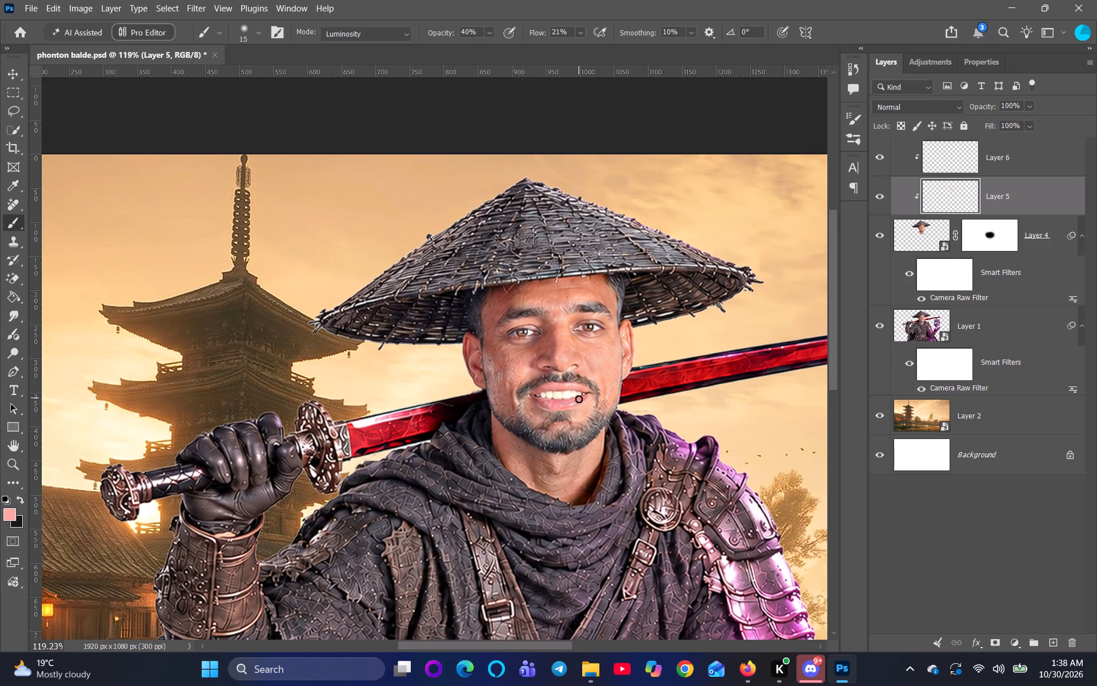
scroll(543, 389, "up", 7)
left_click(470, 361, "alt")
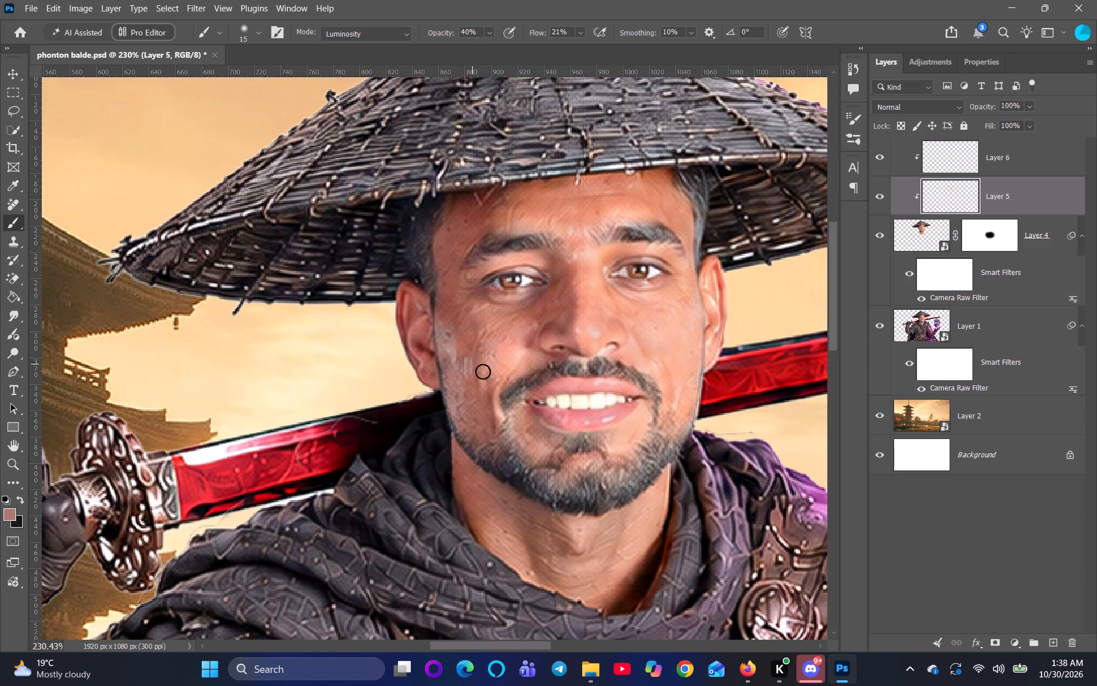
scroll(489, 373, "up", 7)
left_click(511, 357, "alt")
left_click_drag(548, 317, 552, 332)
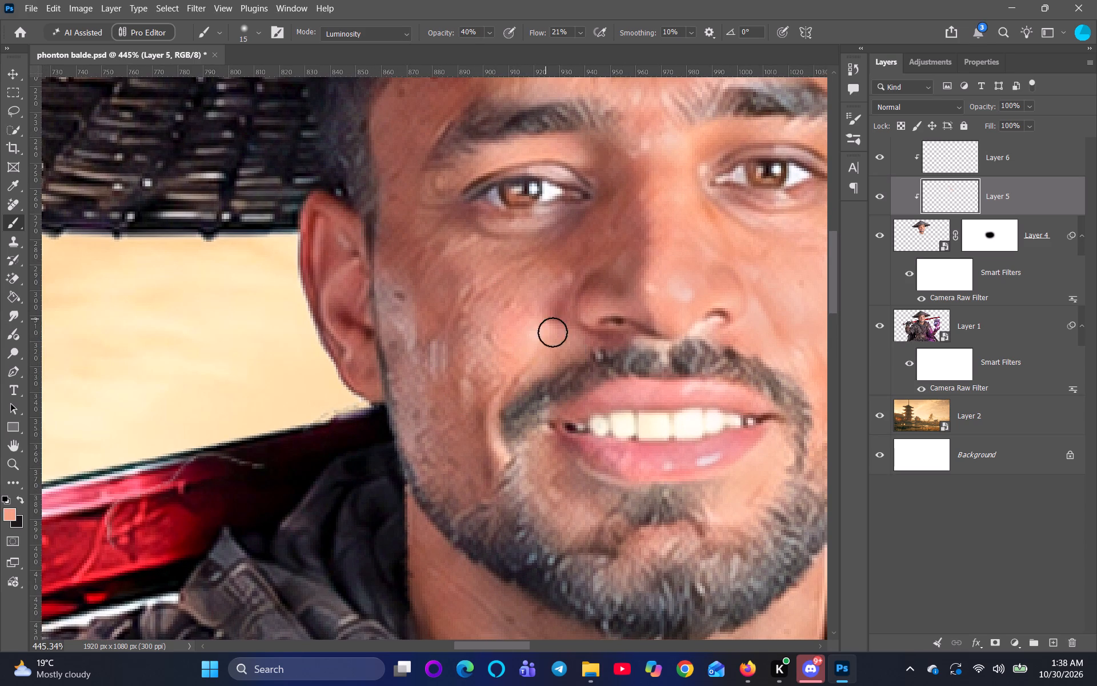
left_click_drag(552, 332, 476, 347)
left_click_drag(550, 289, 509, 356)
left_click_drag(555, 293, 487, 363)
left_click_drag(527, 302, 486, 342)
Hide and reshow Layer 5 to compare the face before and after retouching.
scroll(590, 328, "down", 10)
left_click(879, 198)
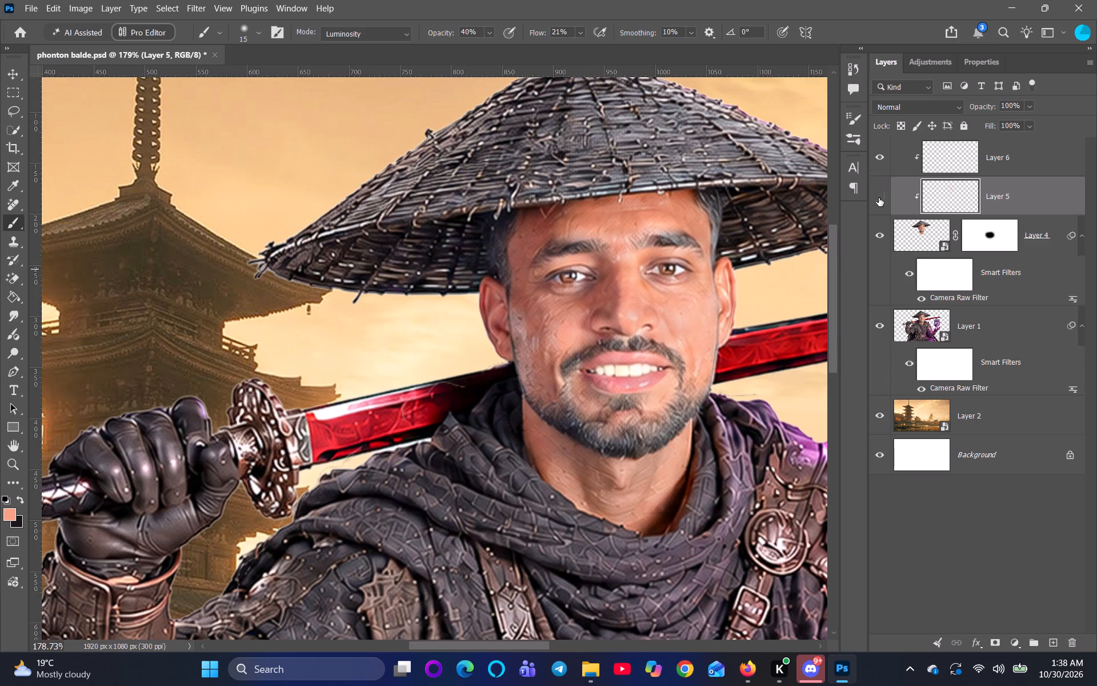
left_click(879, 198)
Make Layer 6, the upper layer clipped to the face layer, the active layer.
left_click(956, 158)
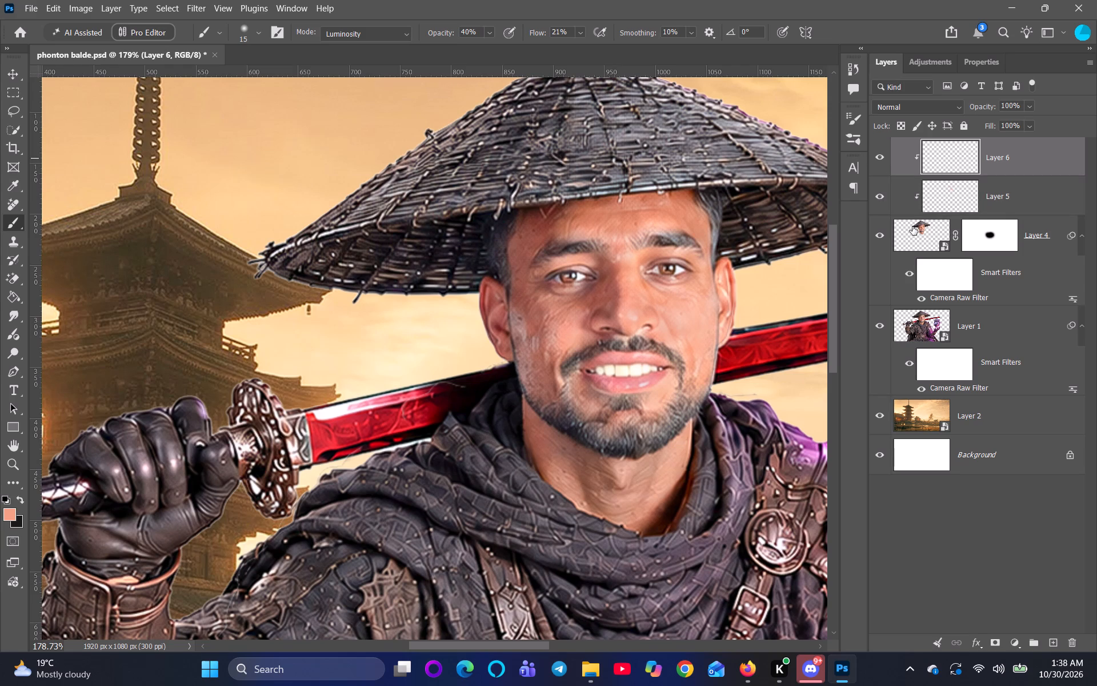
Examine the gloved hand gripping the sword hilt and its edges against the pagoda background up close.
scroll(552, 381, "down", 5)
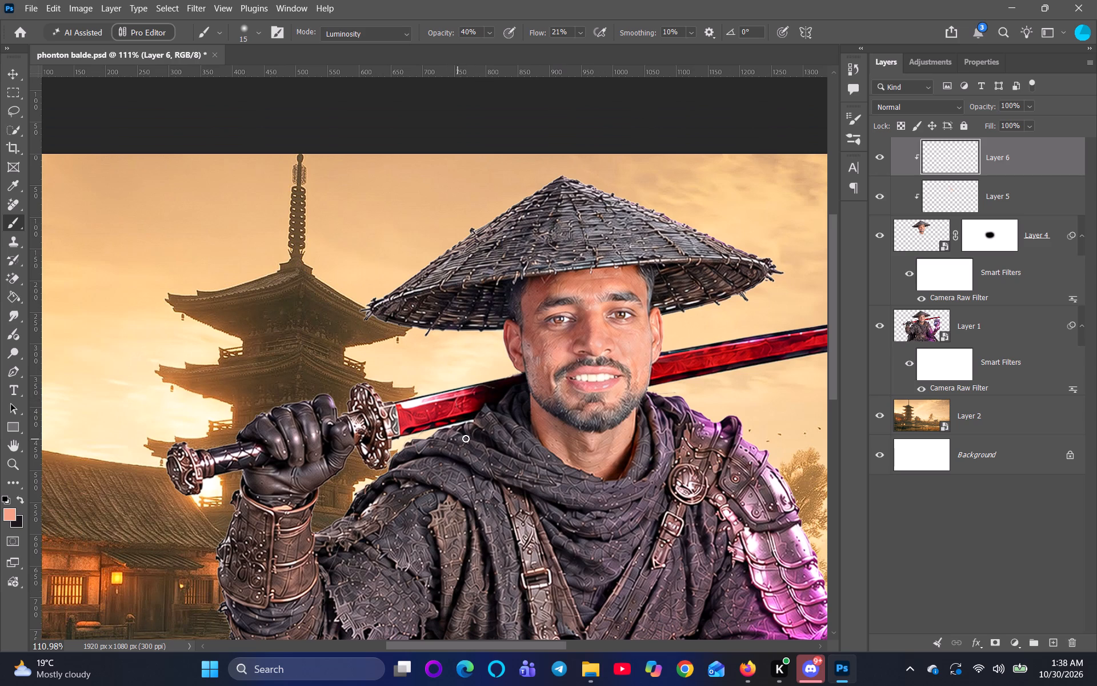
scroll(491, 424, "up", 3)
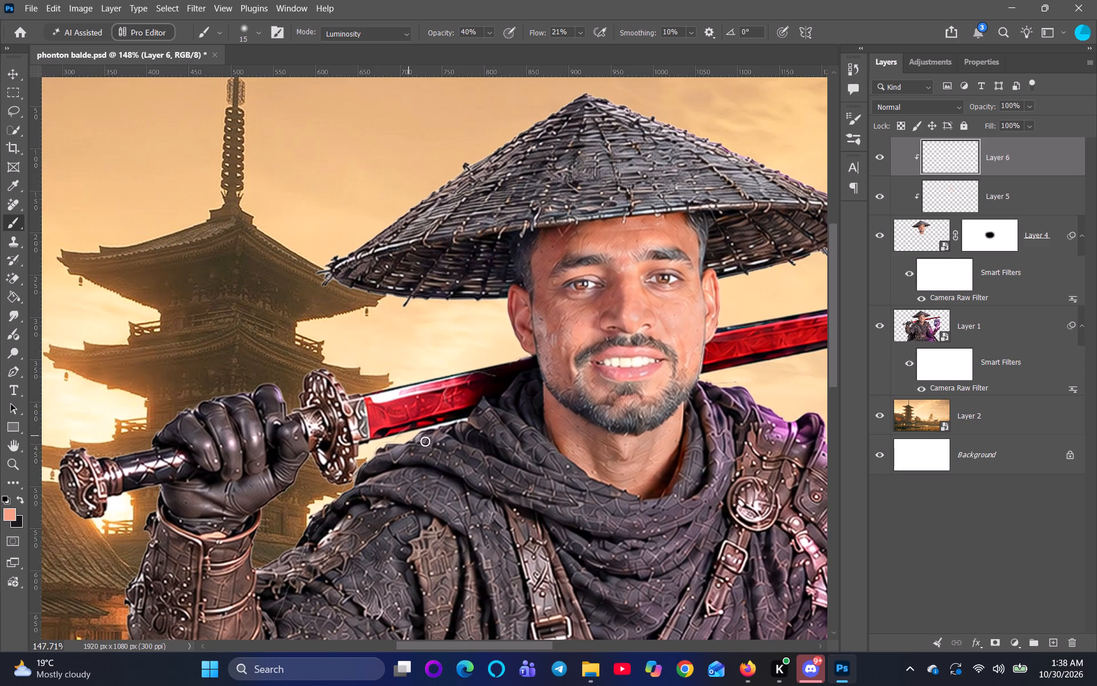
scroll(306, 460, "up", 4)
key("space")
key("space")
key("space")
key("space")
key("space")
key("space")
key("space")
key("space")
key("space")
key("space")
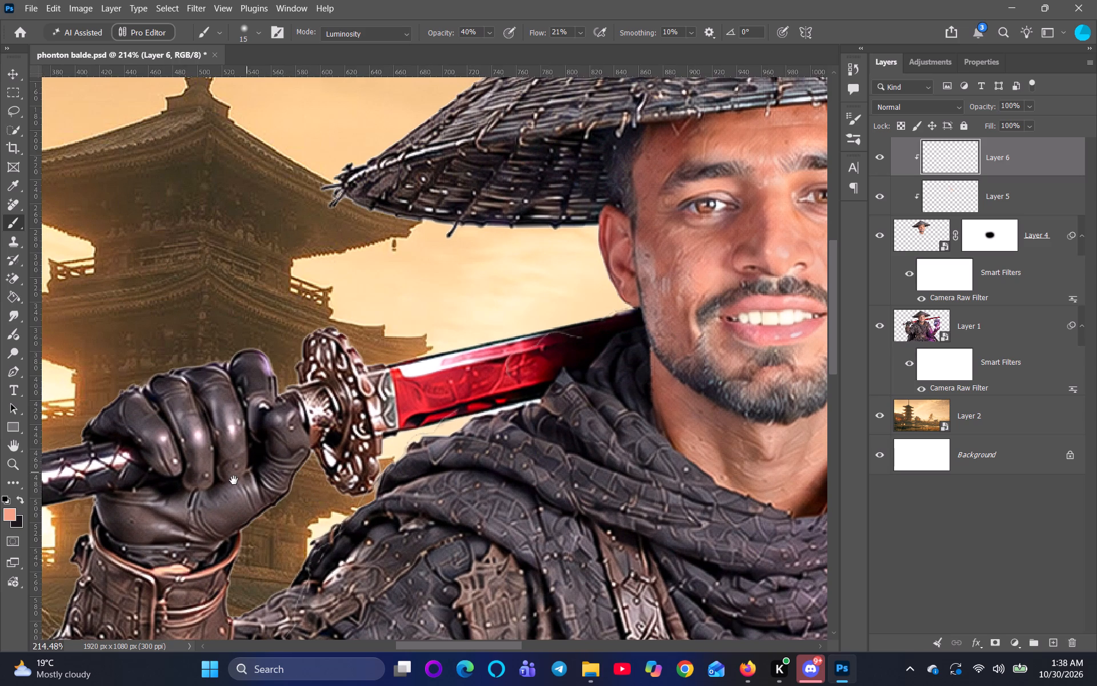
left_click_drag(239, 481, 336, 423)
scroll(293, 409, "up", 4)
key("space")
key("space")
key("space")
key("space")
key("space")
key("space")
key("space")
key("space")
left_click_drag(265, 334, 325, 452)
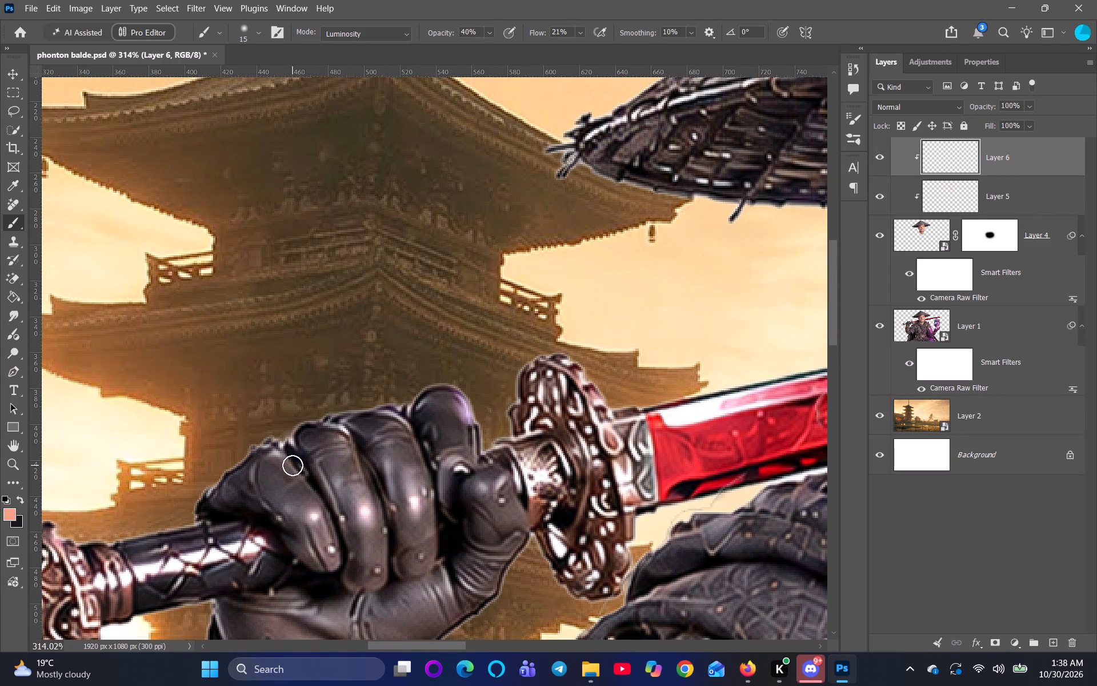
key("space")
key("space")
key("space")
key("space")
key("space")
key("space")
key("space")
key("space")
key("space")
key("space")
key("space")
key("space")
key("space")
key("space")
key("space")
key("space")
key("space")
key("space")
key("space")
key("space")
left_click_drag(286, 517, 299, 493)
scroll(299, 493, "up", 3)
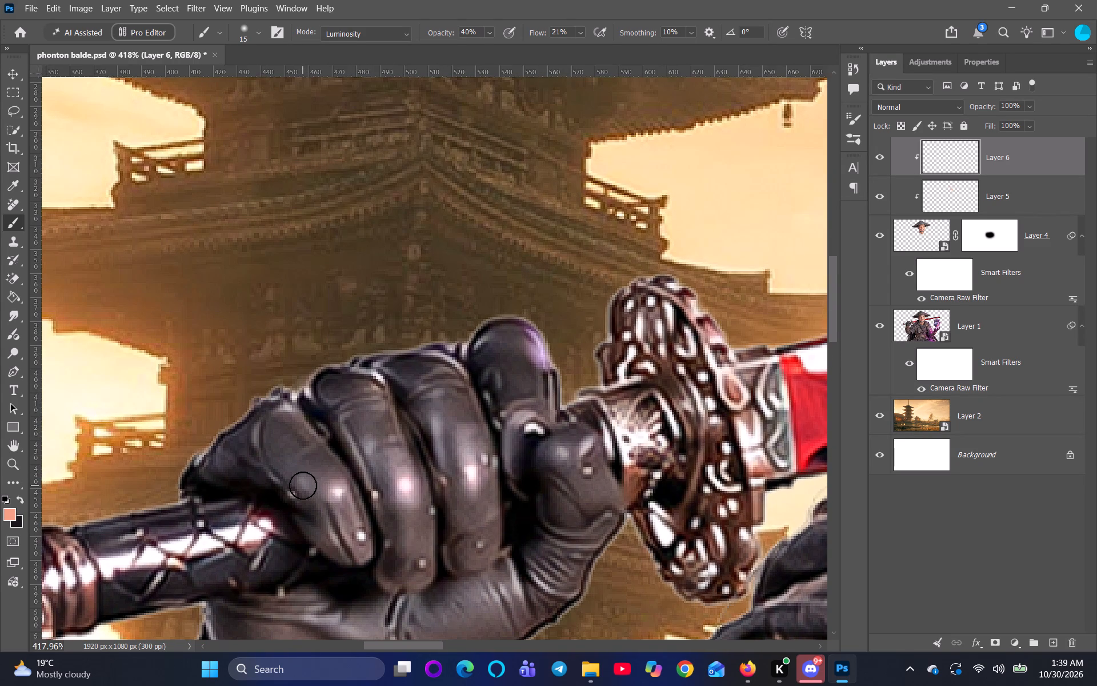
scroll(301, 485, "up", 4)
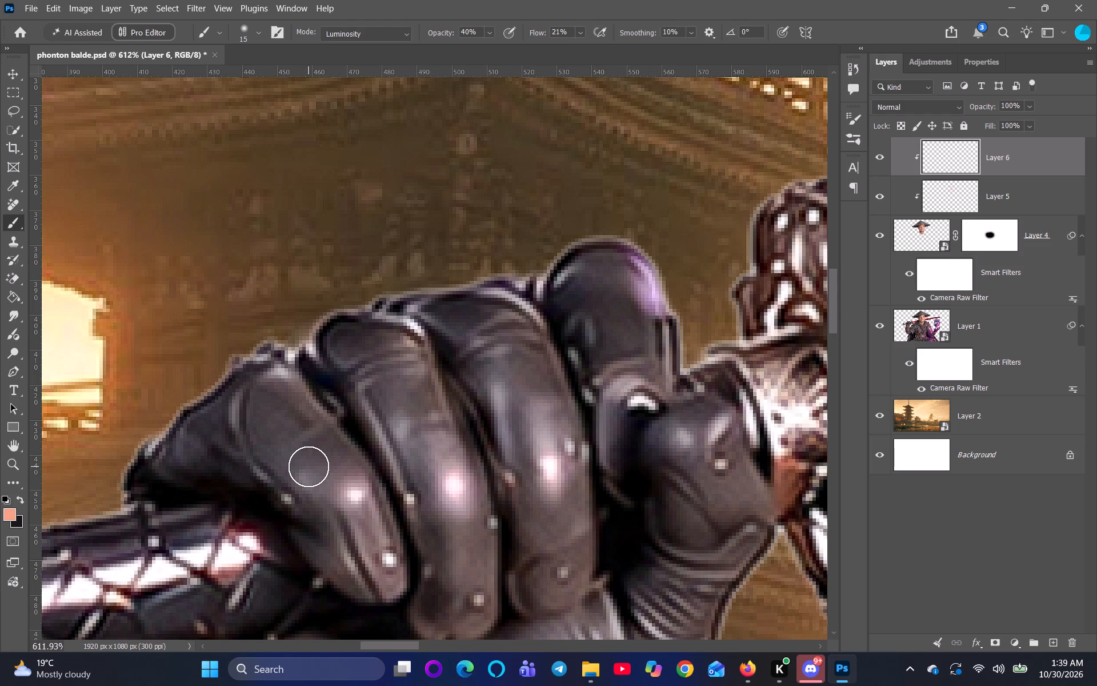
key("space")
key("space")
key("space")
key("space")
key("space")
key("space")
key("space")
key("space")
key("space")
key("space")
key("space")
key("space")
key("space")
key("space")
key("space")
key("space")
key("space")
scroll(385, 369, "down", 5)
scroll(342, 293, "down", 6)
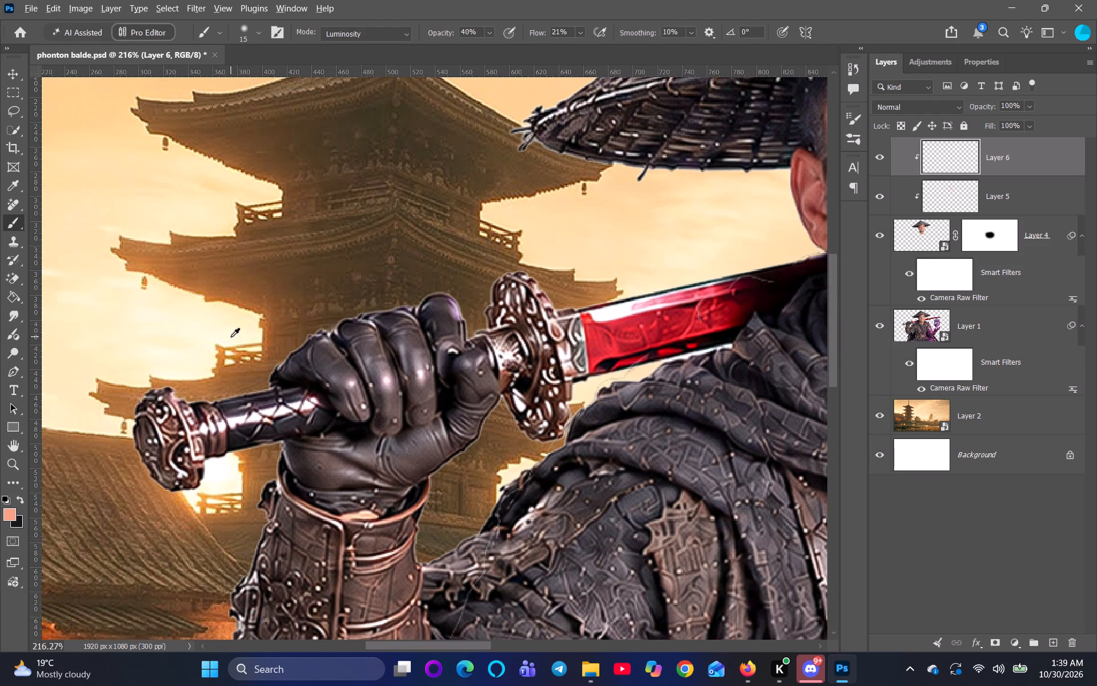
Sample the pale cream-yellow sky glow beside the pagoda, just above the sword's pommel, as the foreground colour.
left_click(219, 337, "alt")
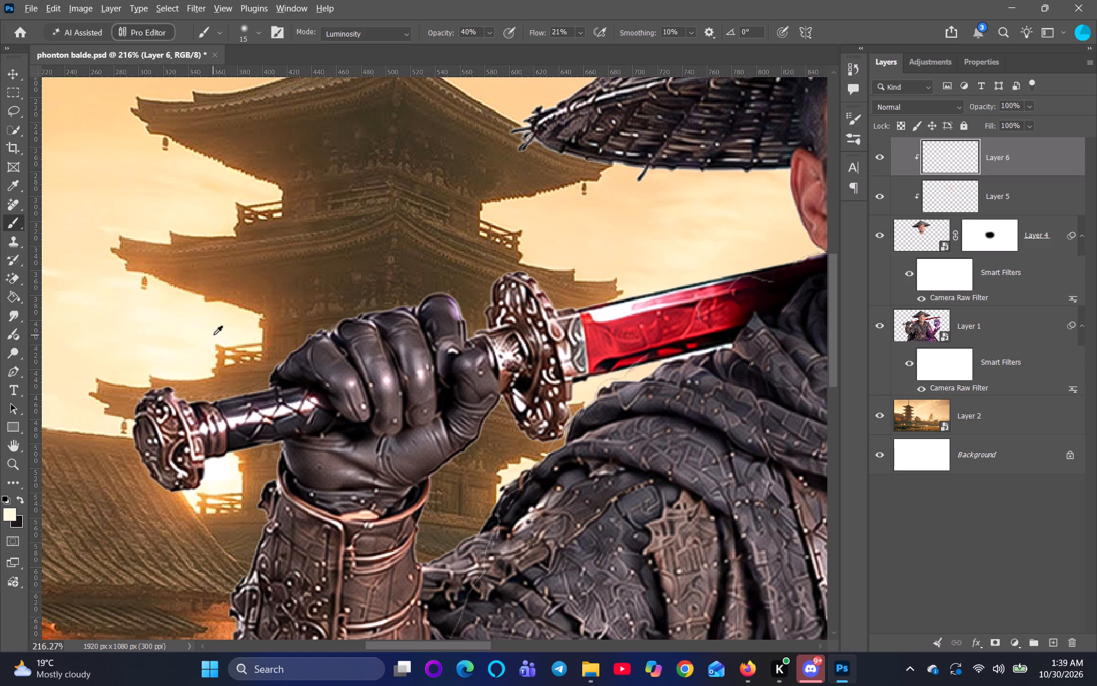
left_click(214, 335, "alt")
left_click(239, 336, "alt")
left_click(207, 365, "alt")
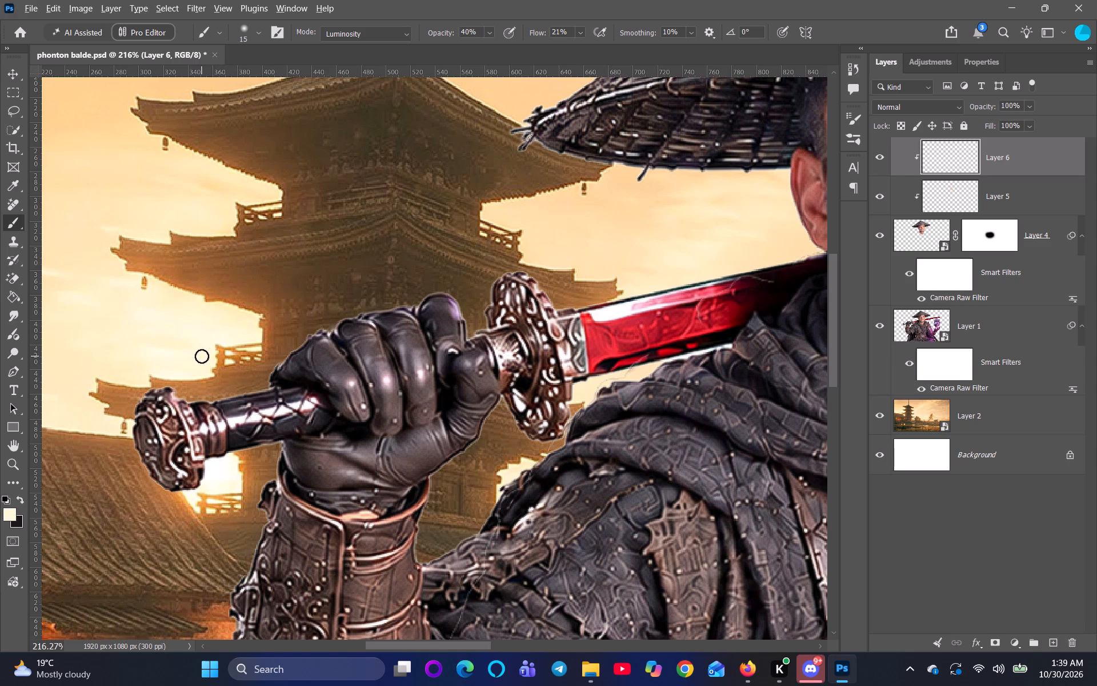
left_click(205, 354)
left_click(209, 350, "alt")
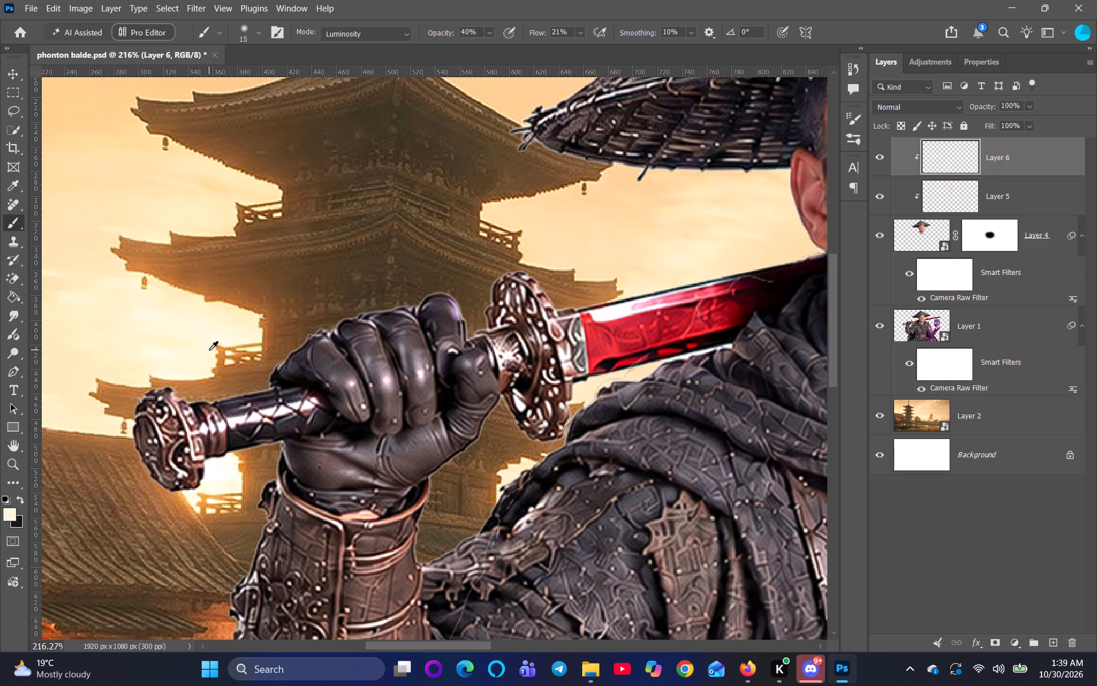
left_click_drag(209, 350, 233, 334, "alt")
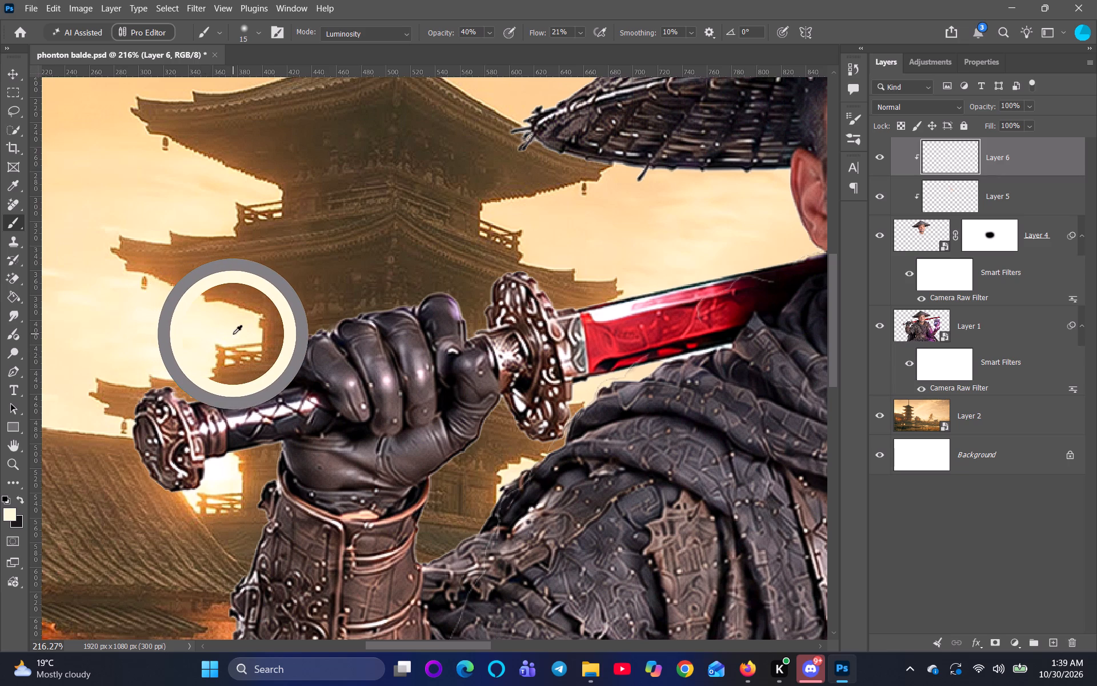
left_click_drag(233, 334, 250, 337, "alt")
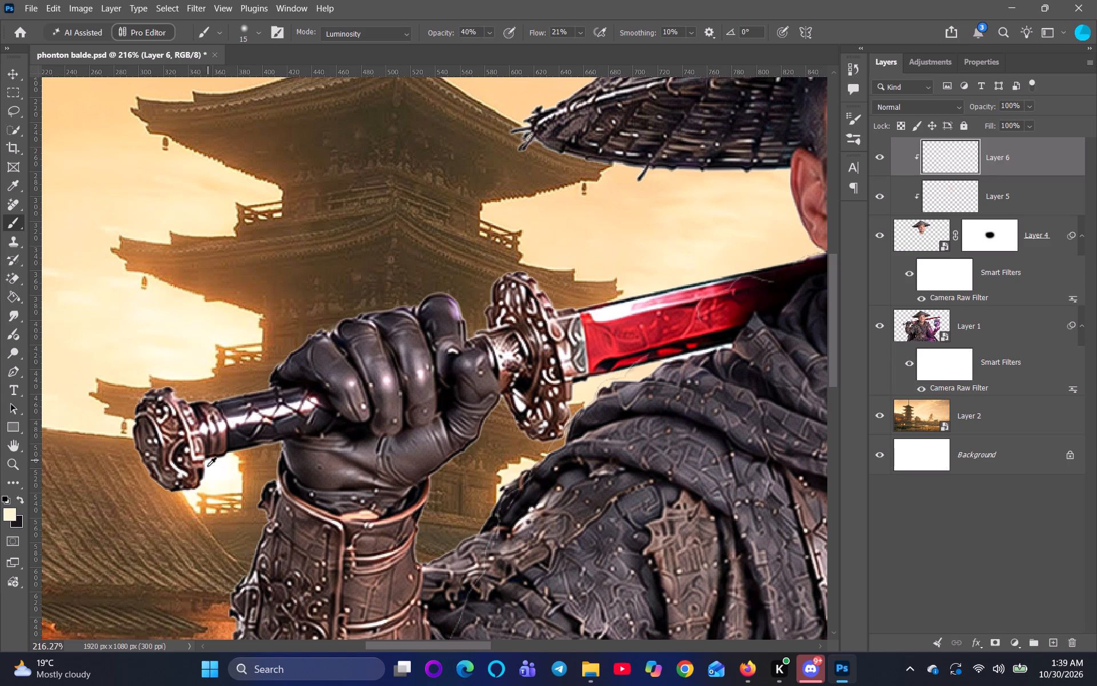
left_click(221, 470, "alt")
left_click(222, 478, "alt")
left_click(230, 333, "alt")
left_click(242, 324, "alt")
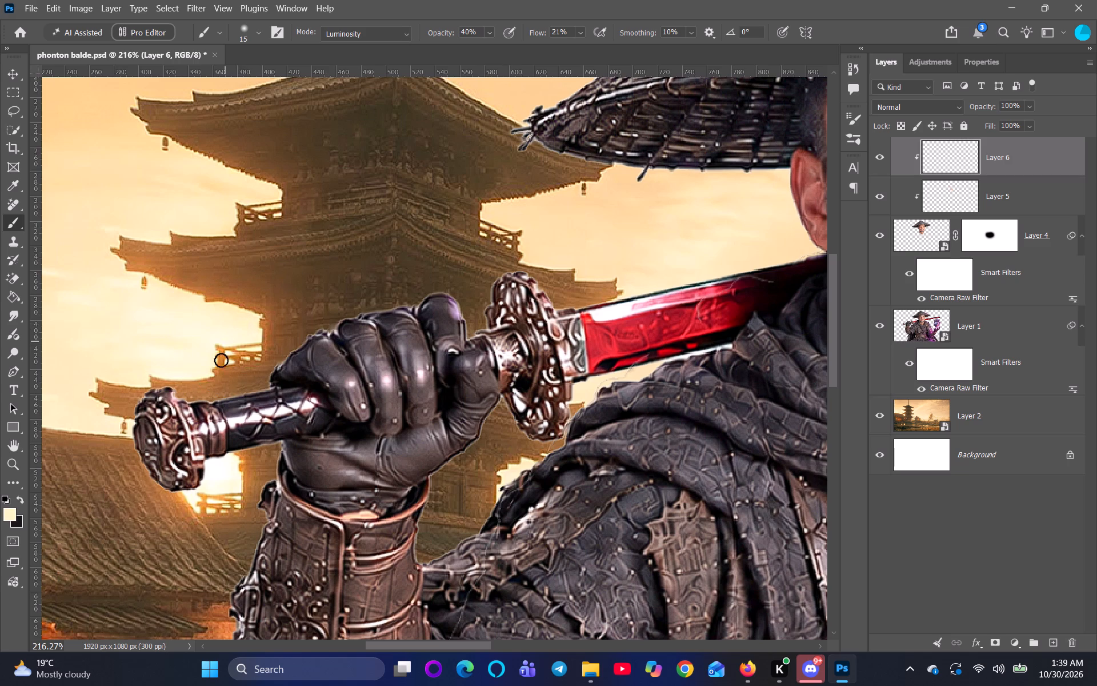
Examine the warrior's hat, face, sword and gloved arm against the pagoda background.
scroll(217, 371, "down", 4)
key("space")
key("space")
left_click_drag(302, 380, 221, 449)
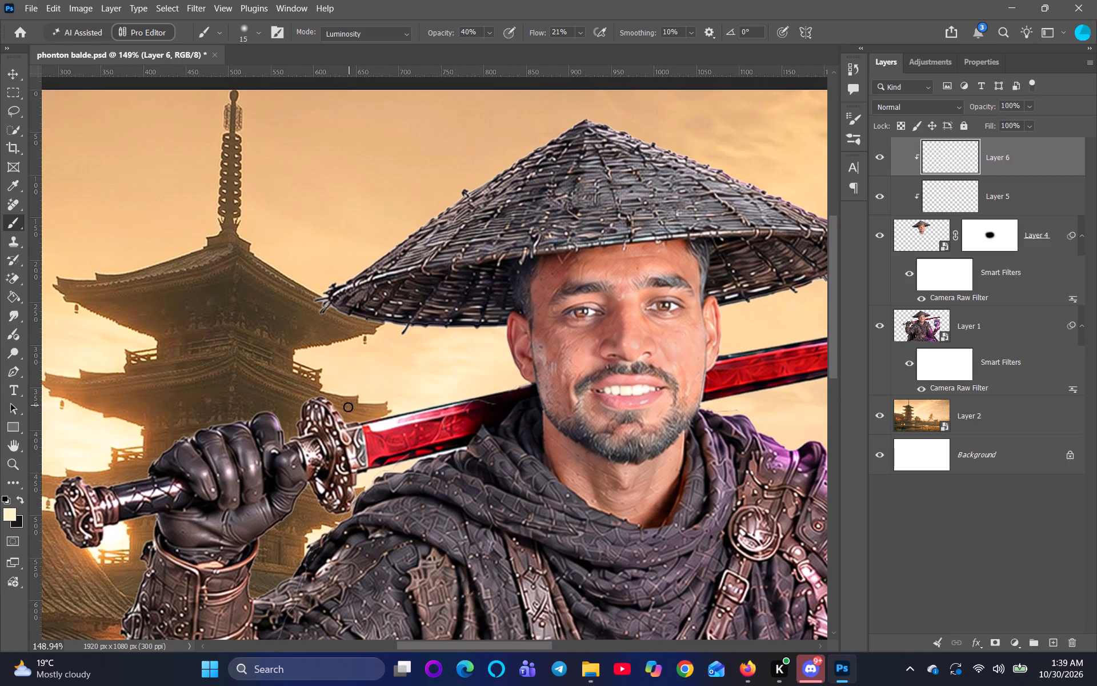
key("space")
key("space")
key("space")
key("space")
key("space")
key("space")
key("space")
key("space")
key("space")
key("space")
key("space")
key("space")
key("space")
key("space")
key("space")
key("space")
key("space")
key("space")
key("space")
key("space")
scroll(250, 481, "down", 3)
left_click_drag(234, 577, 235, 554)
left_click_drag(235, 554, 243, 514)
Examine the leather bracer, the torn sleeve beside it and the gap showing the background up close.
scroll(243, 514, "up", 2)
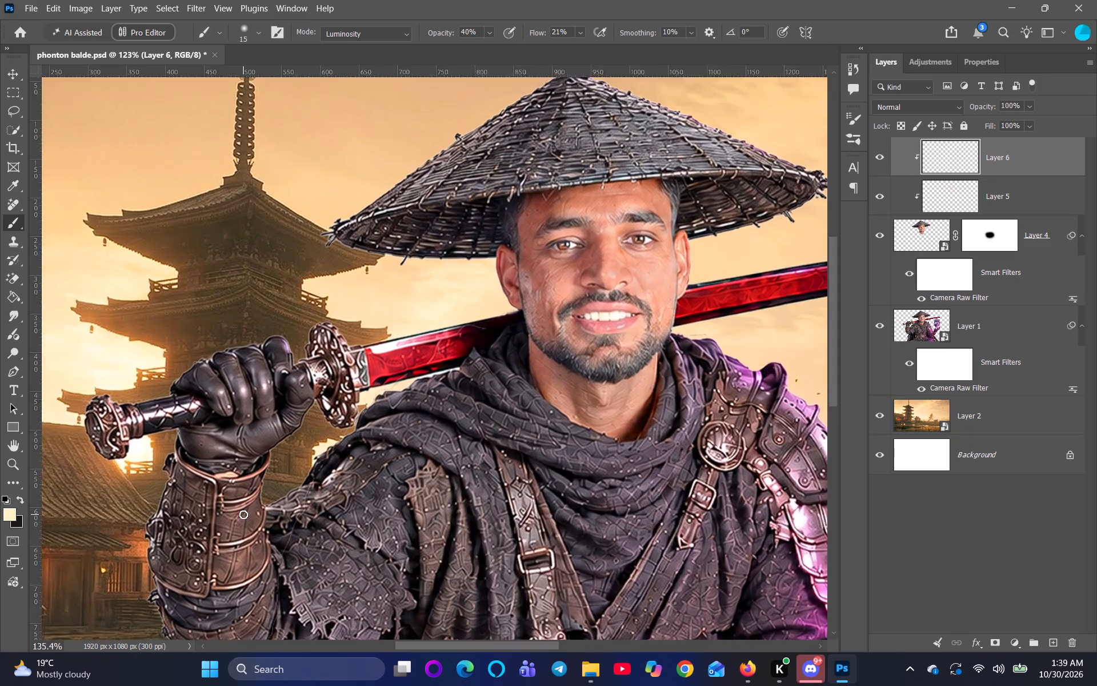
scroll(243, 514, "up", 11)
scroll(378, 531, "up", 2)
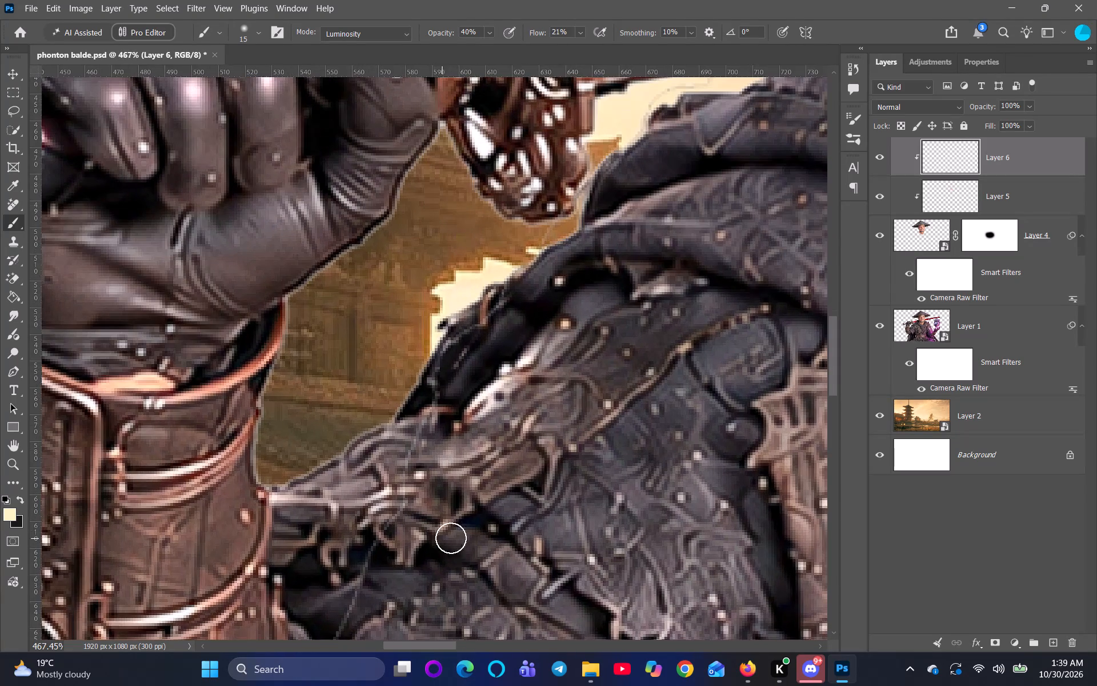
key("space")
key("space")
key("space")
key("space")
key("space")
key("space")
key("space")
key("space")
key("space")
key("space")
key("space")
key("space")
key("space")
key("space")
key("space")
key("space")
key("space")
key("space")
key("space")
key("space")
left_click_drag(671, 533, 739, 385)
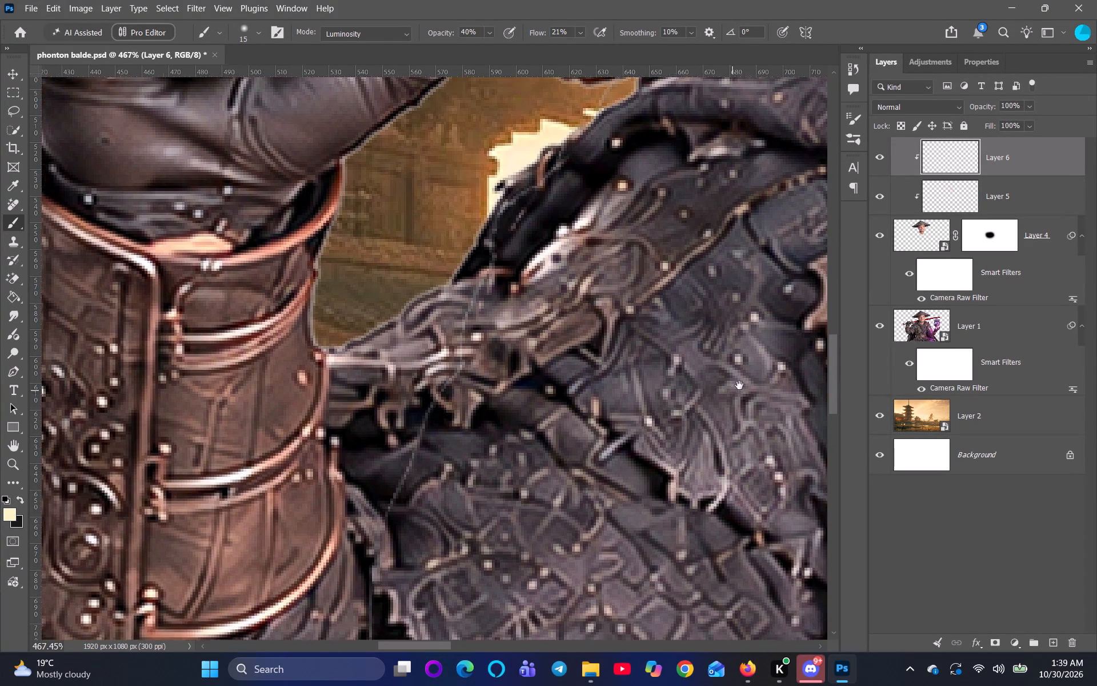
left_click_drag(739, 385, 741, 385)
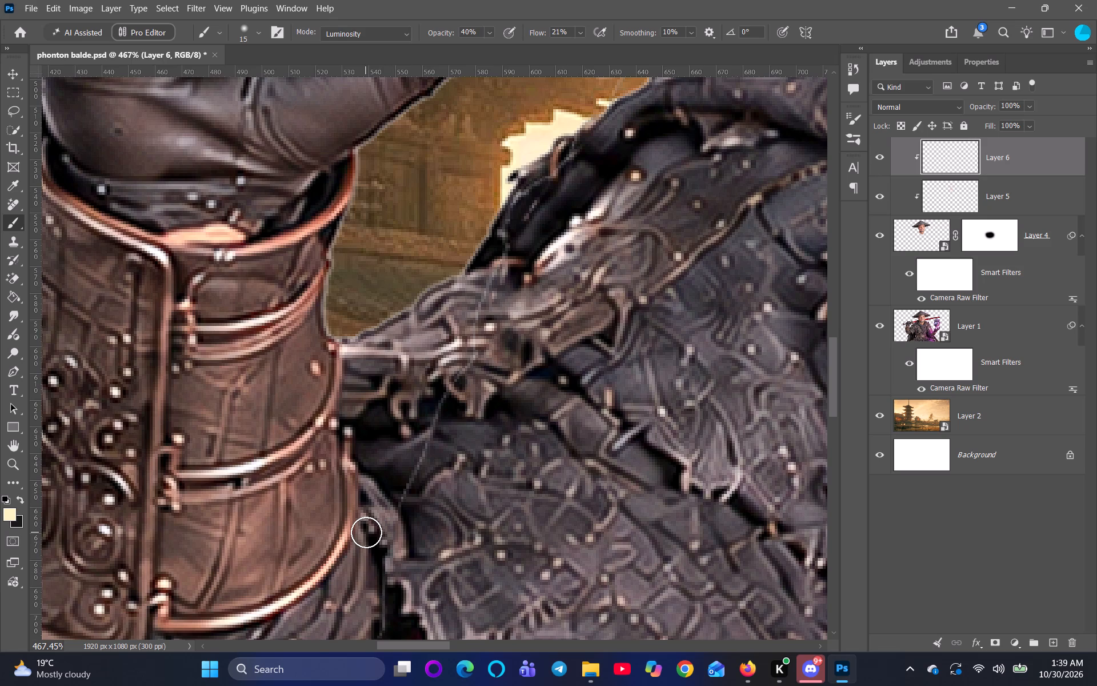
key("space")
key("space")
key("space")
key("space")
key("space")
key("space")
key("space")
key("space")
key("space")
key("space")
key("space")
key("space")
key("space")
key("space")
key("space")
key("space")
key("space")
key("space")
key("space")
key("space")
left_click_drag(398, 559, 465, 525)
left_click_drag(754, 561, 681, 545)
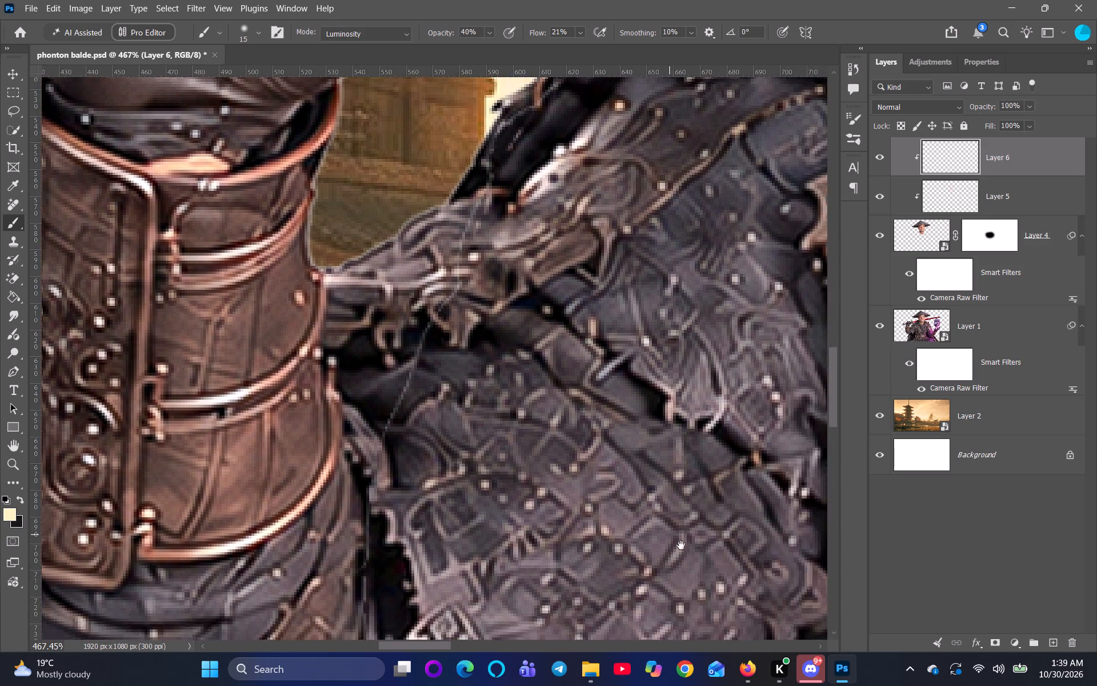
left_click_drag(681, 545, 726, 514)
scroll(623, 493, "down", 3)
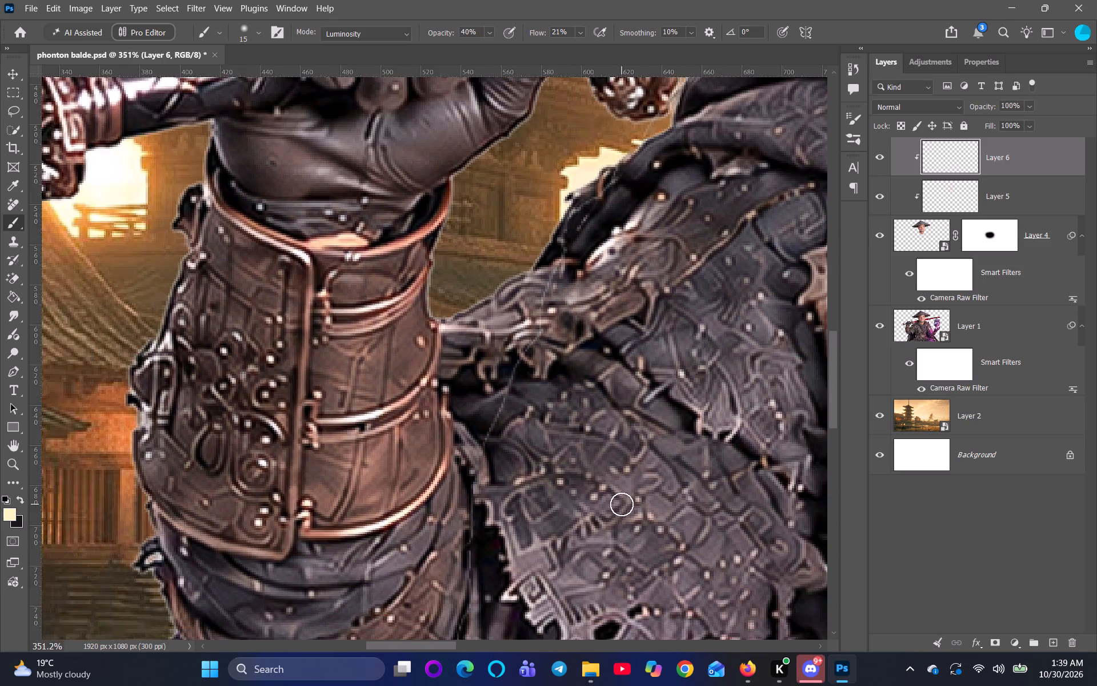
scroll(622, 504, "down", 7)
key("space")
key("space")
key("space")
key("space")
key("space")
key("space")
key("space")
key("space")
key("space")
key("space")
key("space")
key("space")
key("space")
key("space")
key("space")
scroll(620, 511, "up", 7)
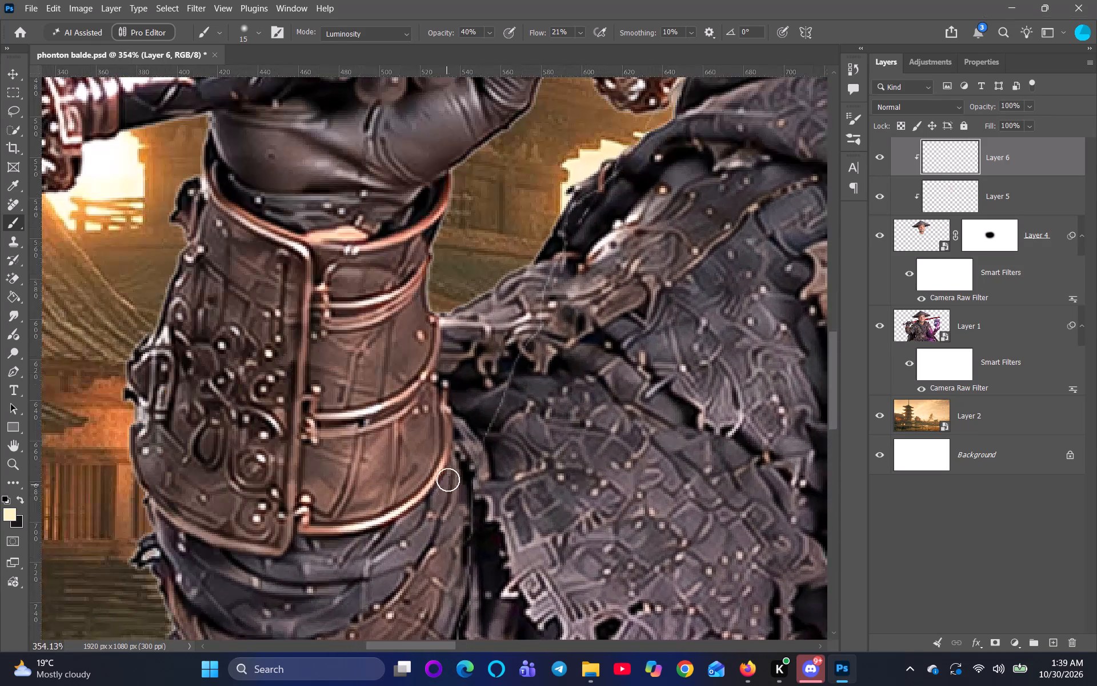
Make Layer 1, the warrior's body layer, the active layer.
left_click(476, 460, "ctrl")
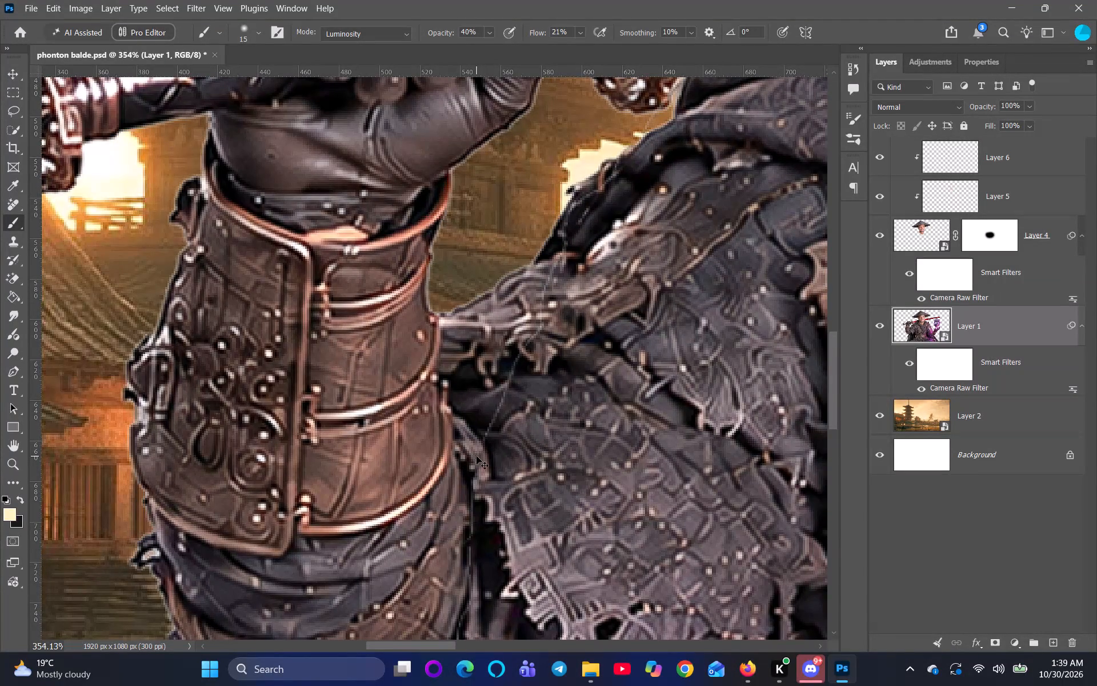
key("ctrl+z")
Examine the warrior's sword arm, torn sleeve and cloak on Layer 1, from the overall figure to a close-up.
scroll(603, 443, "down", 11)
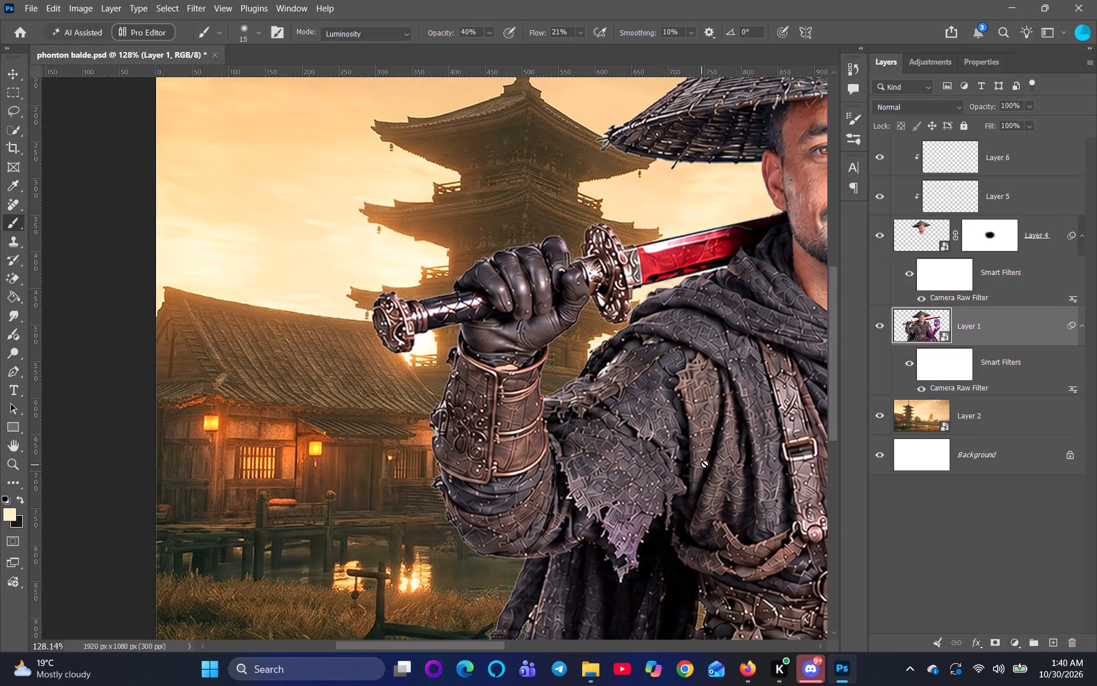
key("space")
key("space")
key("space")
key("space")
key("space")
key("space")
key("space")
key("space")
key("space")
key("space")
key("space")
key("space")
key("space")
key("space")
key("space")
key("space")
key("space")
key("space")
key("space")
key("space")
left_click_drag(704, 464, 481, 488)
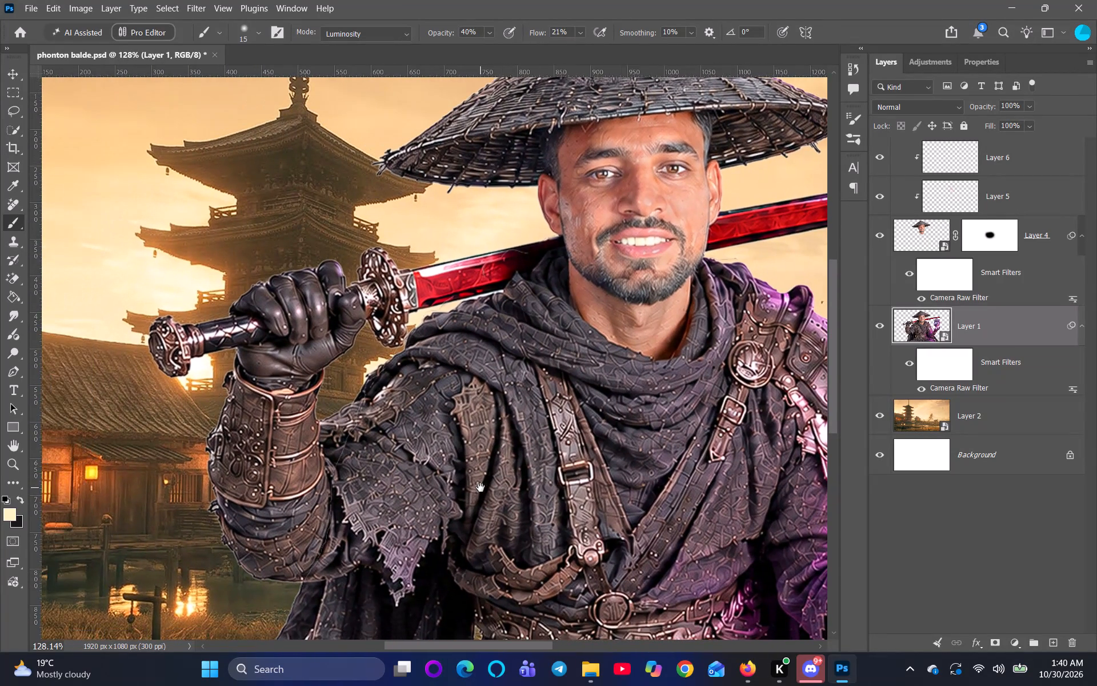
scroll(451, 490, "up", 8)
left_click_drag(279, 457, 411, 449)
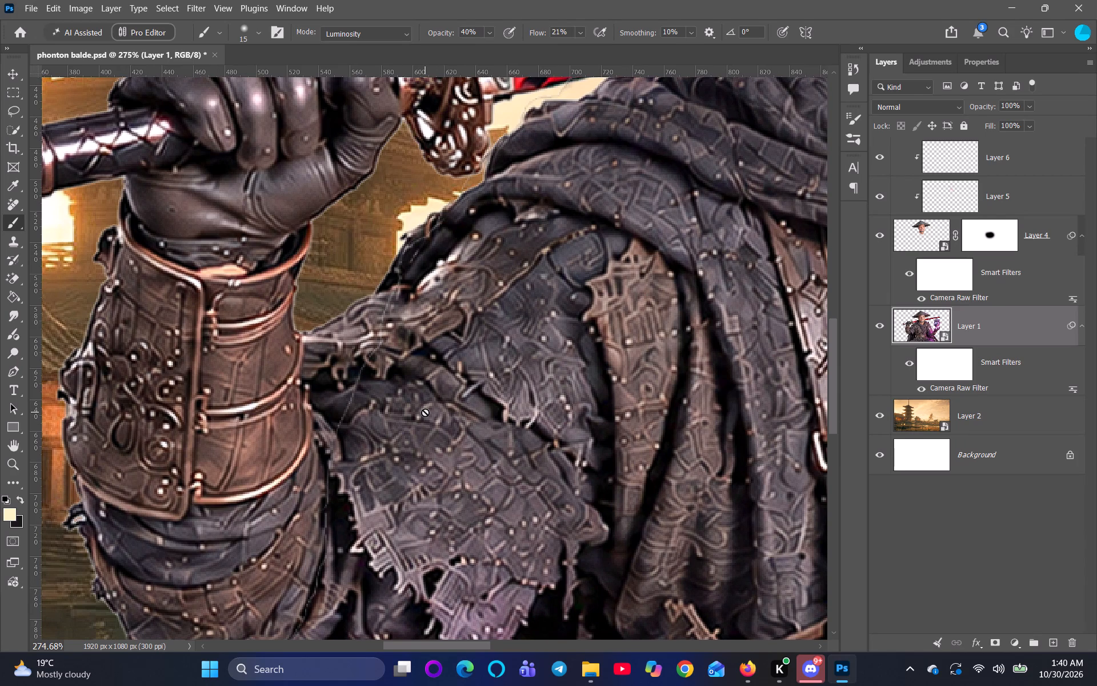
Rotate the canvas view nearly upside down and inspect the cut-out edge where the bracer meets the torn sleeve.
key("r")
key("r")
key("r")
key("r")
key("r")
key("r")
key("r")
key("r")
key("r")
key("r")
key("r")
key("r")
key("r")
key("r")
key("r")
key("r")
key("r")
key("r")
key("r")
key("r")
left_click_drag(326, 432, 342, 427)
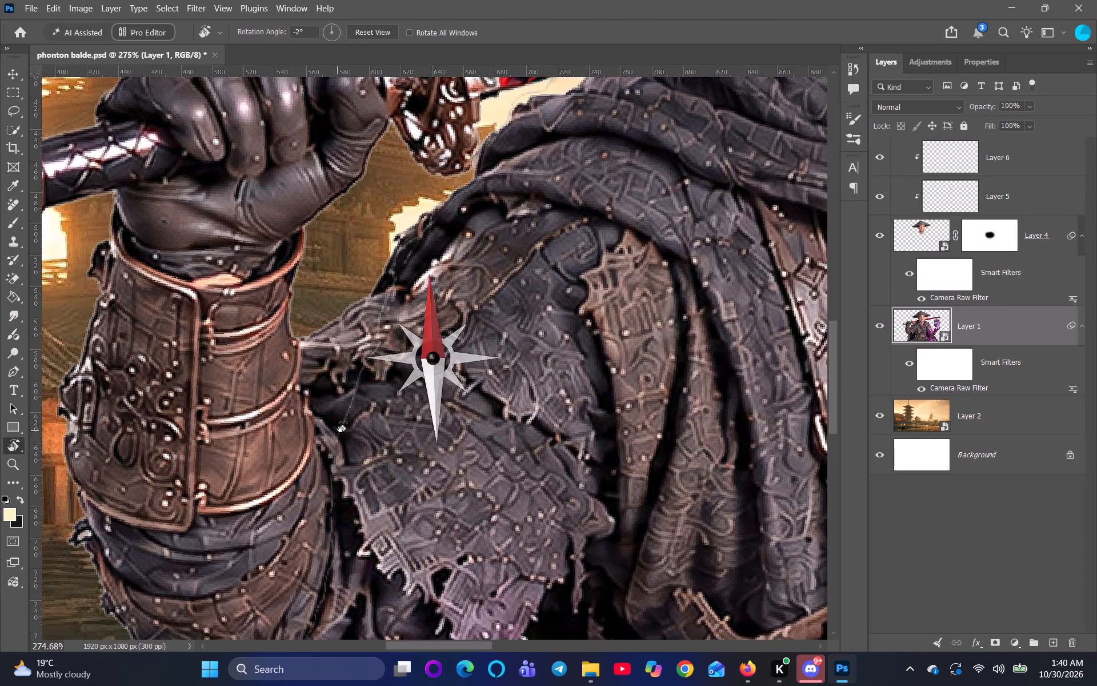
left_click_drag(342, 427, 461, 377)
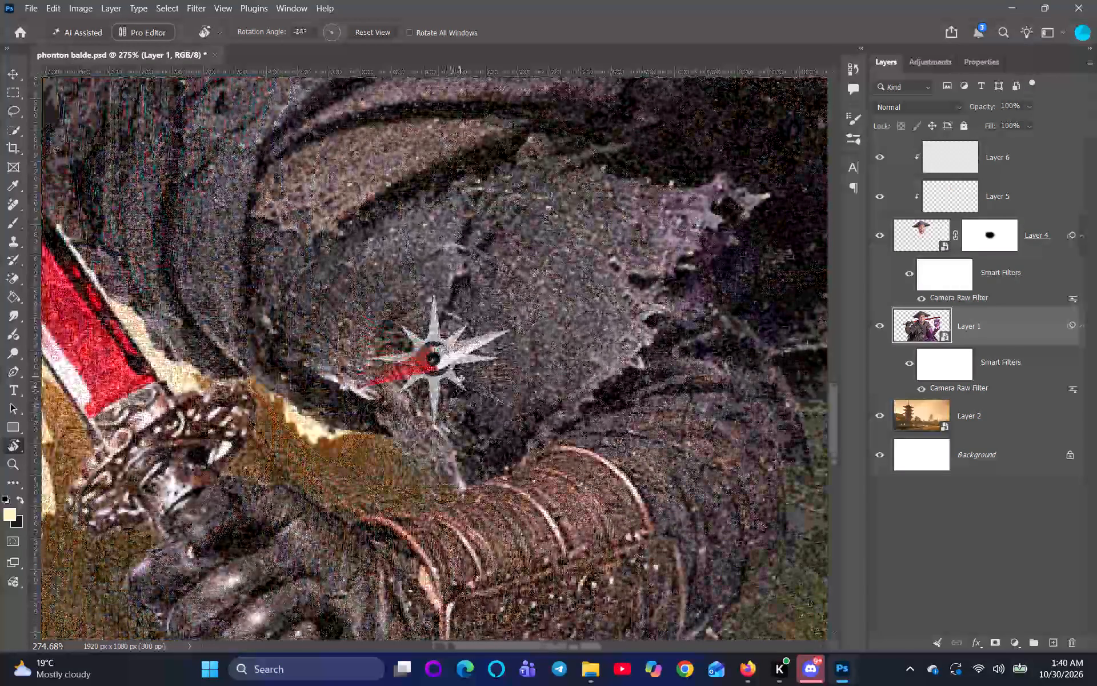
left_click_drag(461, 377, 461, 376)
scroll(489, 449, "up", 6)
scroll(403, 524, "down", 3)
key("space")
key("space")
key("space")
key("space")
key("space")
key("space")
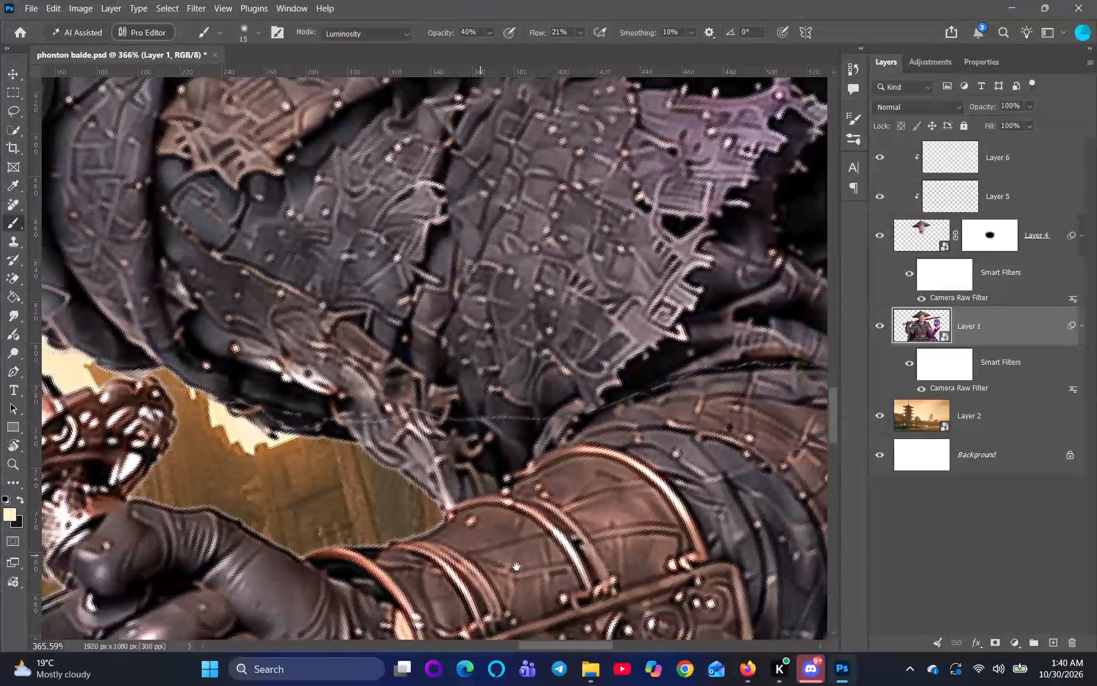
left_click_drag(522, 563, 521, 506)
scroll(417, 504, "up", 4)
scroll(304, 468, "up", 3)
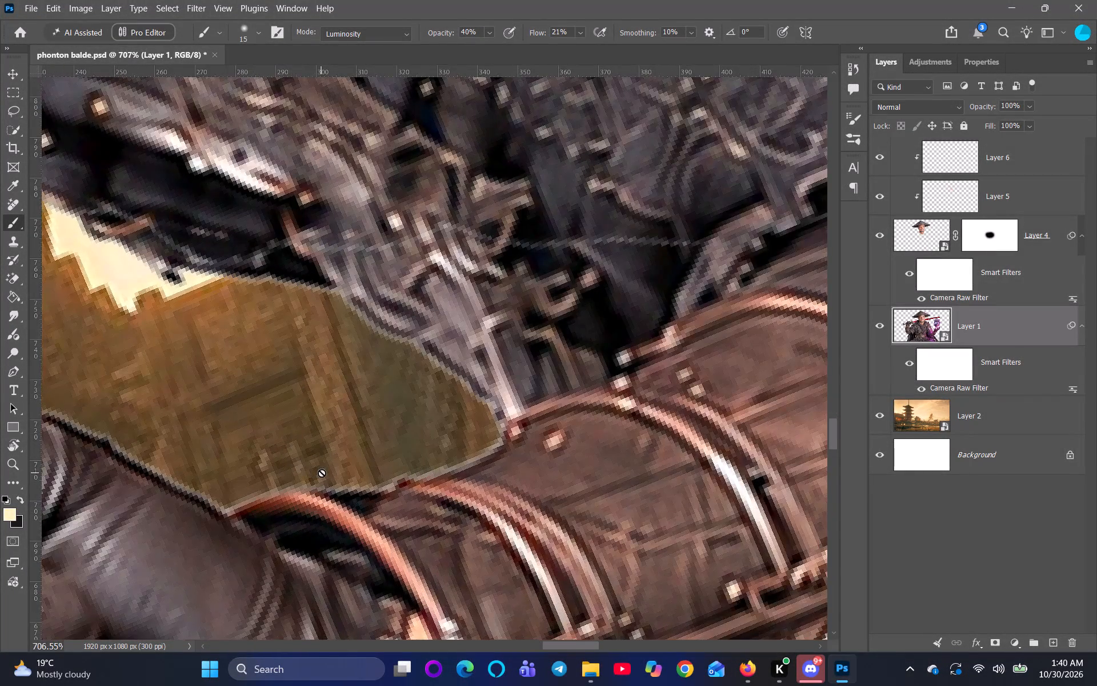
scroll(322, 472, "up", 2)
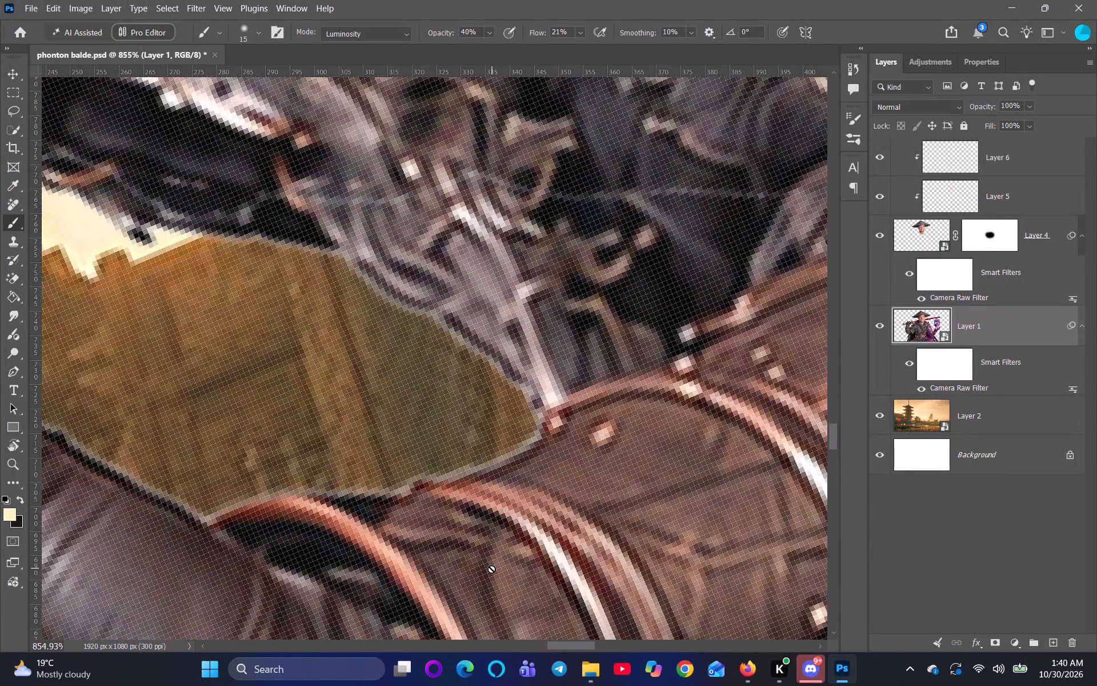
Reduce the brush size to 9 px for fine work on the bracer's edge.
key("bracketleft")
key("bracketleft")
scroll(363, 497, "down", 4)
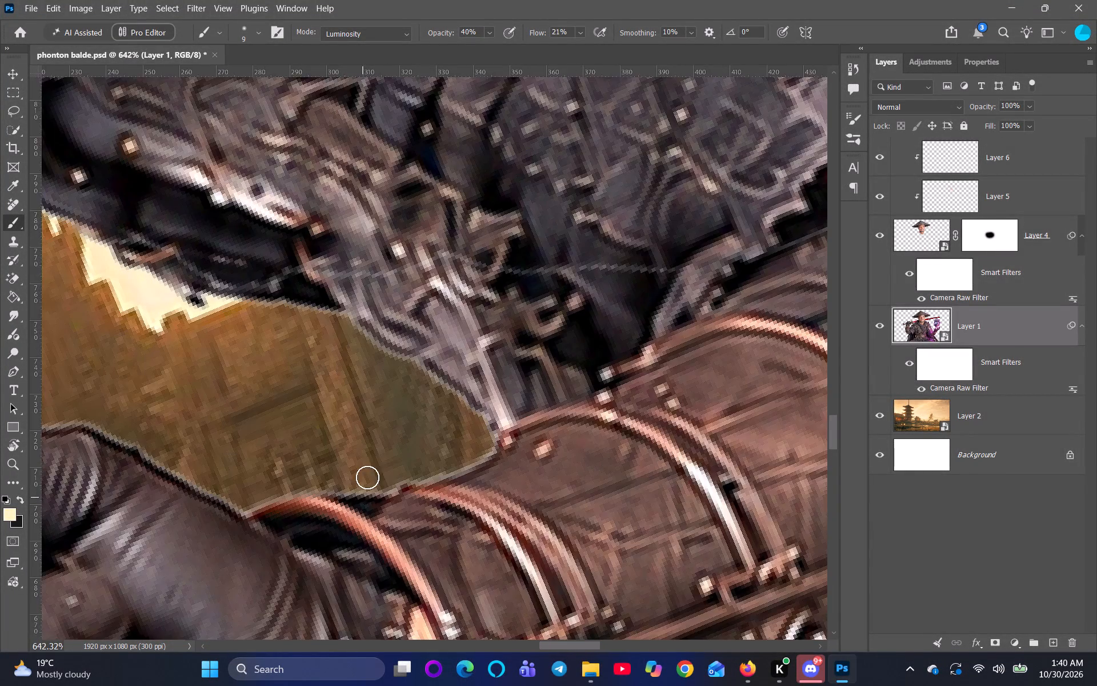
On Layer 6, brush cream light along the bracer's cut-out edge beside the glove with a 4 px brush.
scroll(365, 480, "down", 3)
key("alt+space")
key("alt+space")
key("alt+space")
key("alt+space")
key("alt+space")
key("alt+space")
key("alt+space")
key("alt+space")
key("alt+space")
key("alt+space")
key("alt+space")
key("alt+space")
key("alt+space")
key("alt+space")
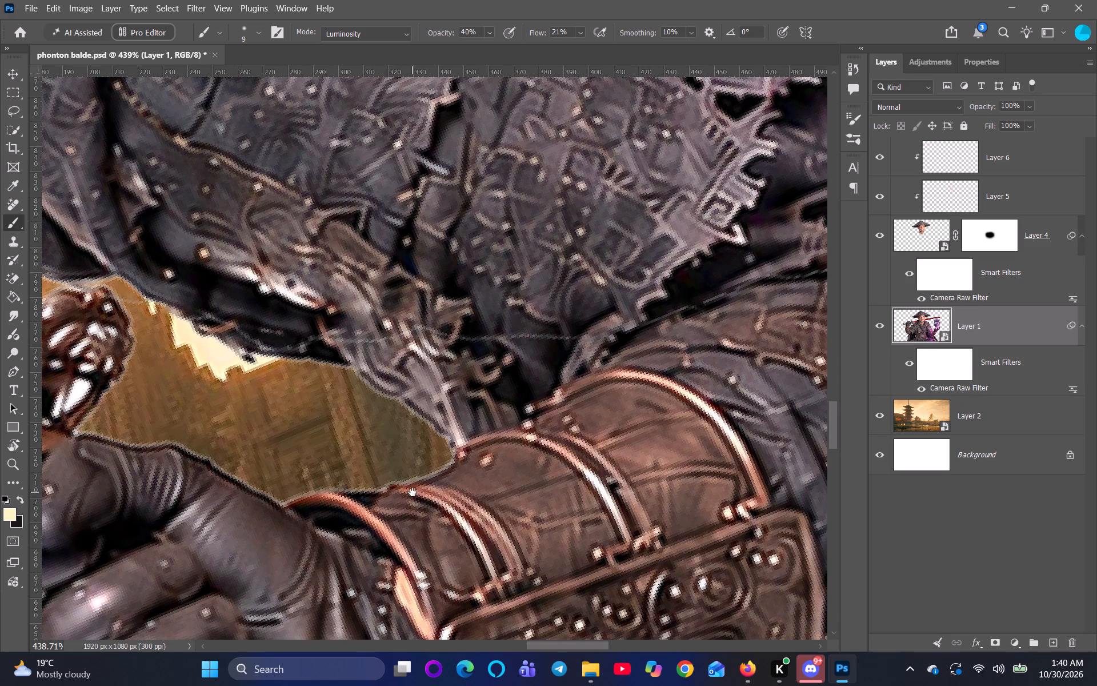
left_click_drag(413, 492, 405, 468)
key("space")
key("space")
key("space")
key("space")
key("space")
left_click_drag(399, 450, 411, 416)
left_click(962, 151)
scroll(443, 388, "up", 2)
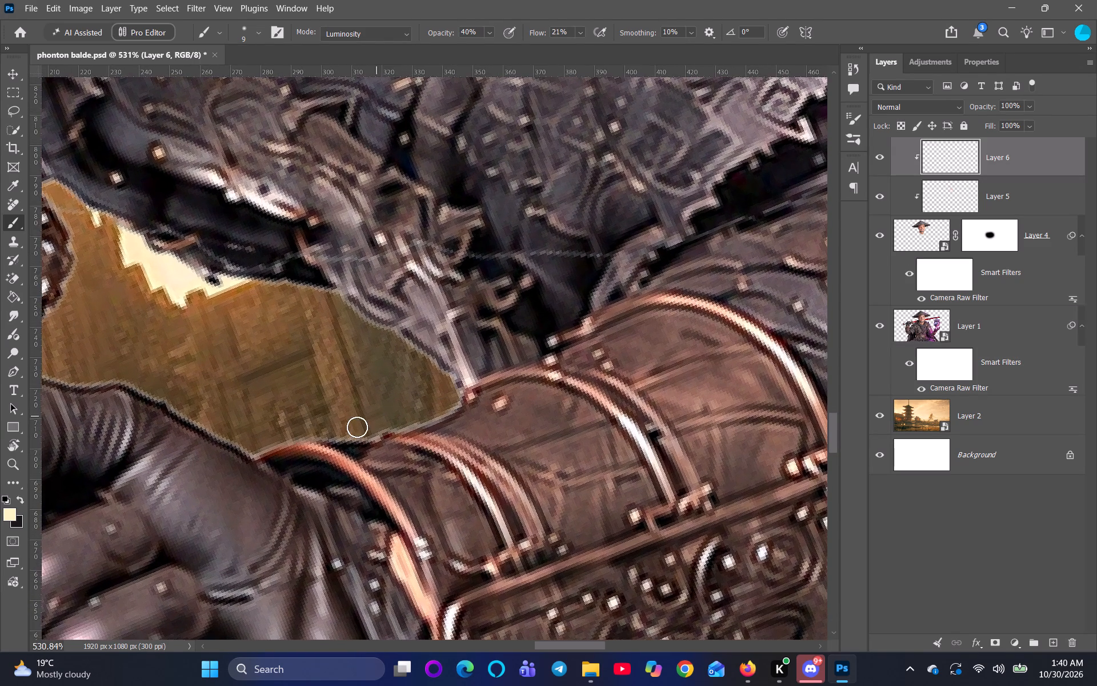
scroll(345, 444, "up", 6)
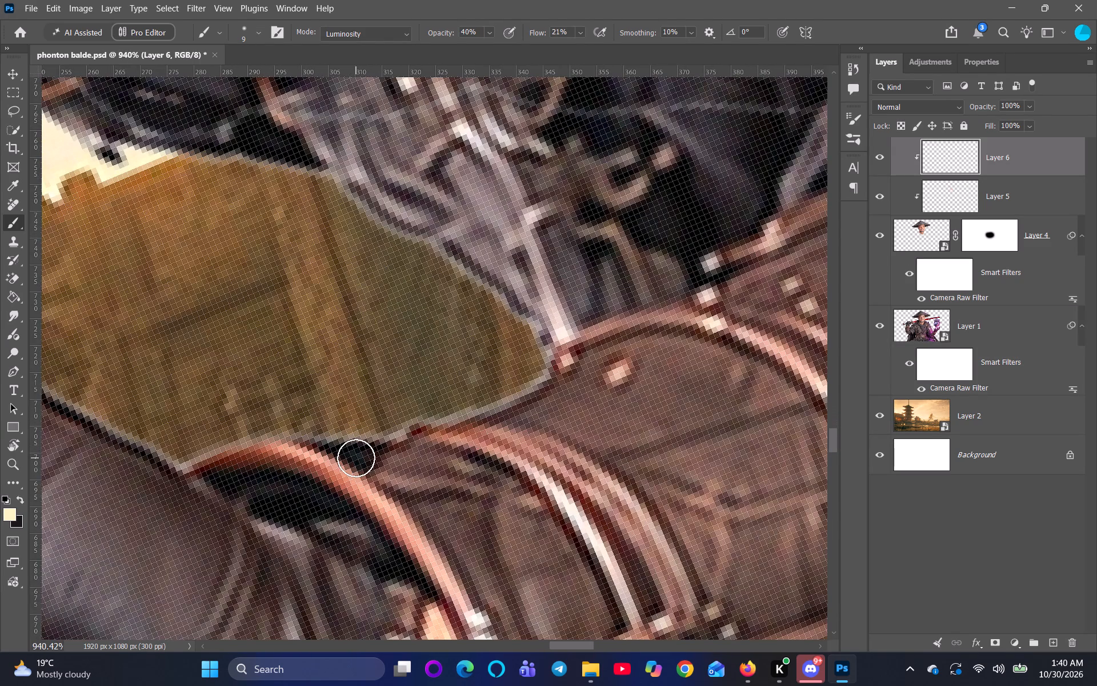
type("[[[[[")
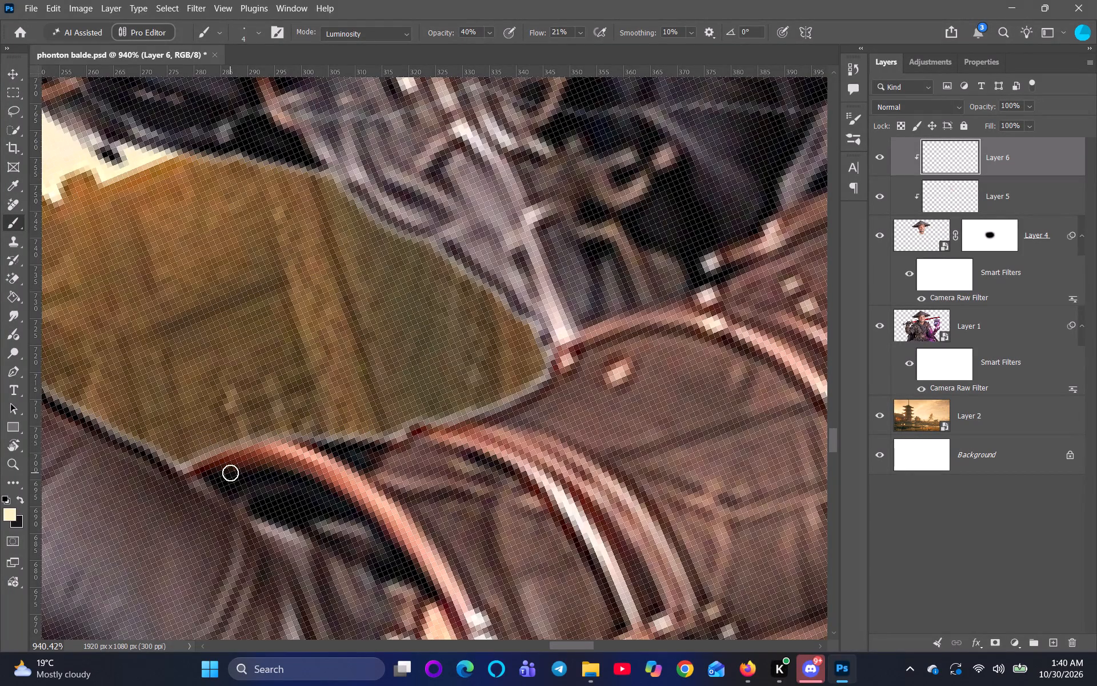
scroll(230, 473, "up", 3)
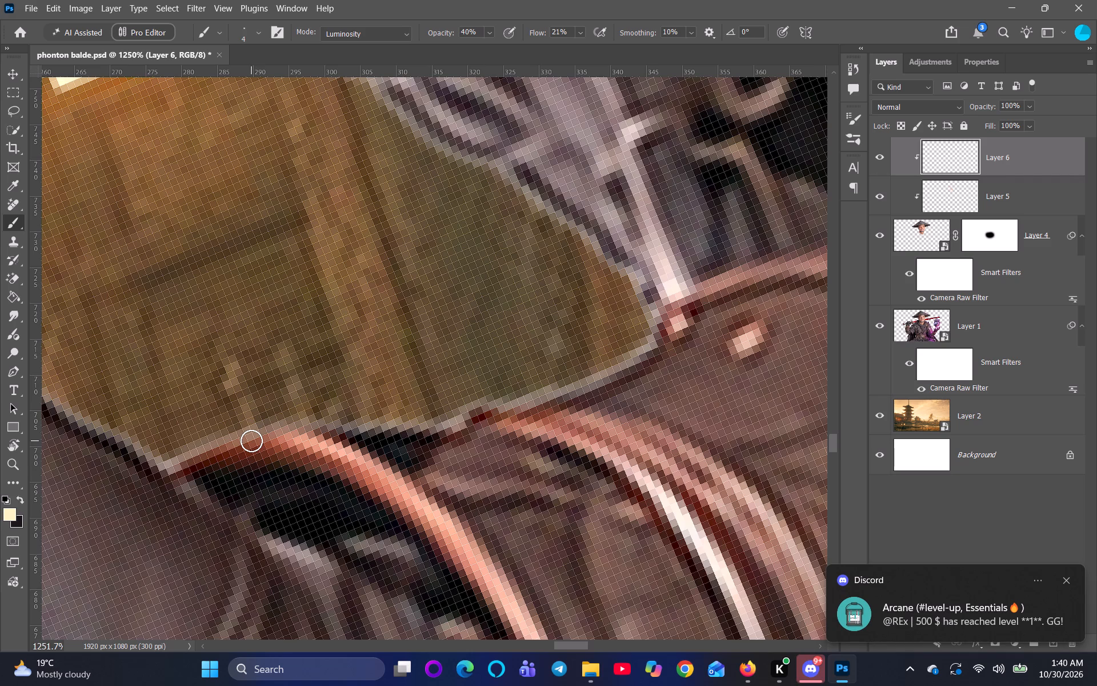
scroll(277, 445, "up", 2)
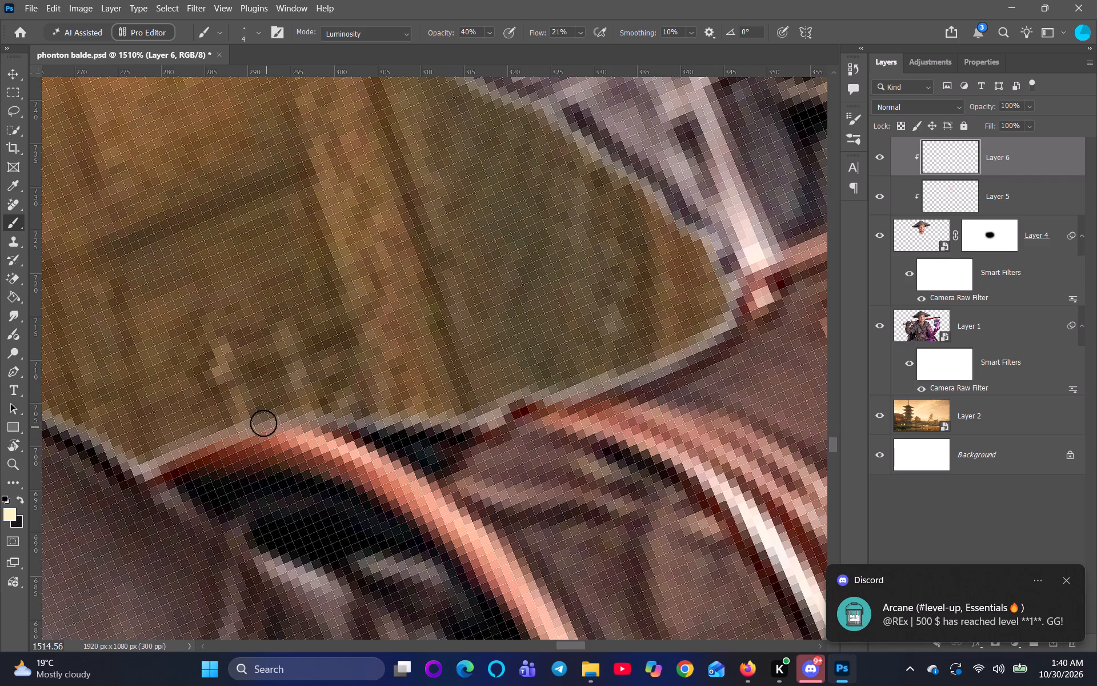
left_click_drag(174, 446, 246, 437)
left_click_drag(216, 438, 310, 431)
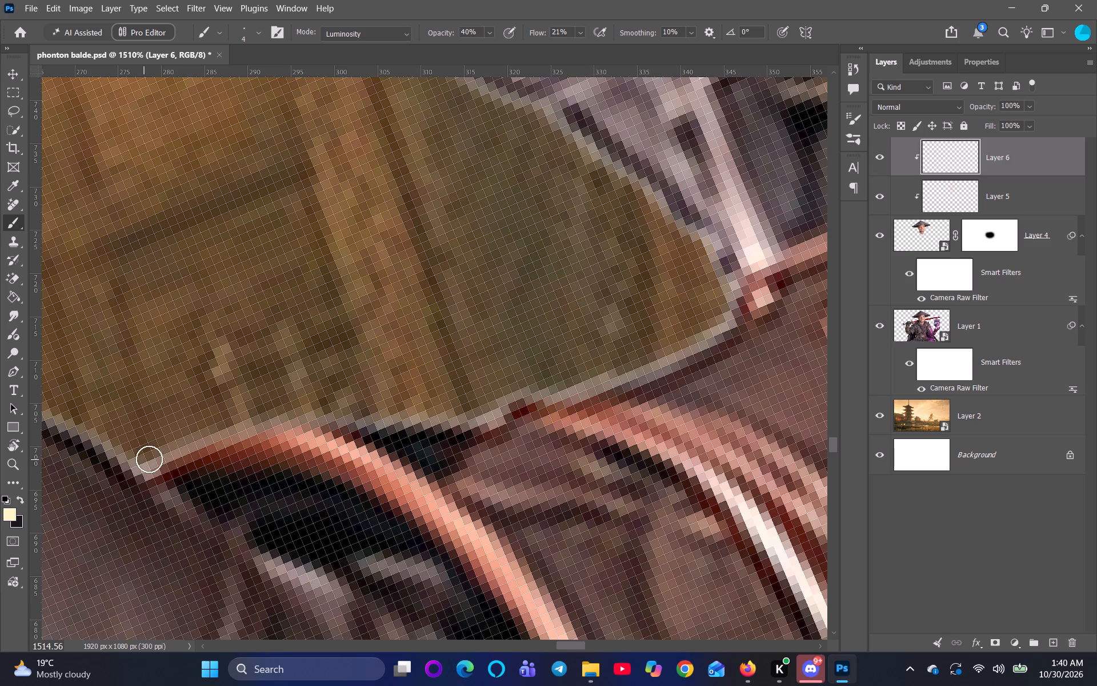
left_click_drag(184, 449, 304, 437)
Raise the brush opacity and flow to 100% and paint along the bracer's edge towards the torn sleeve.
left_click_drag(430, 31, 541, 43)
left_click_drag(533, 30, 657, 43)
left_click_drag(213, 430, 304, 424)
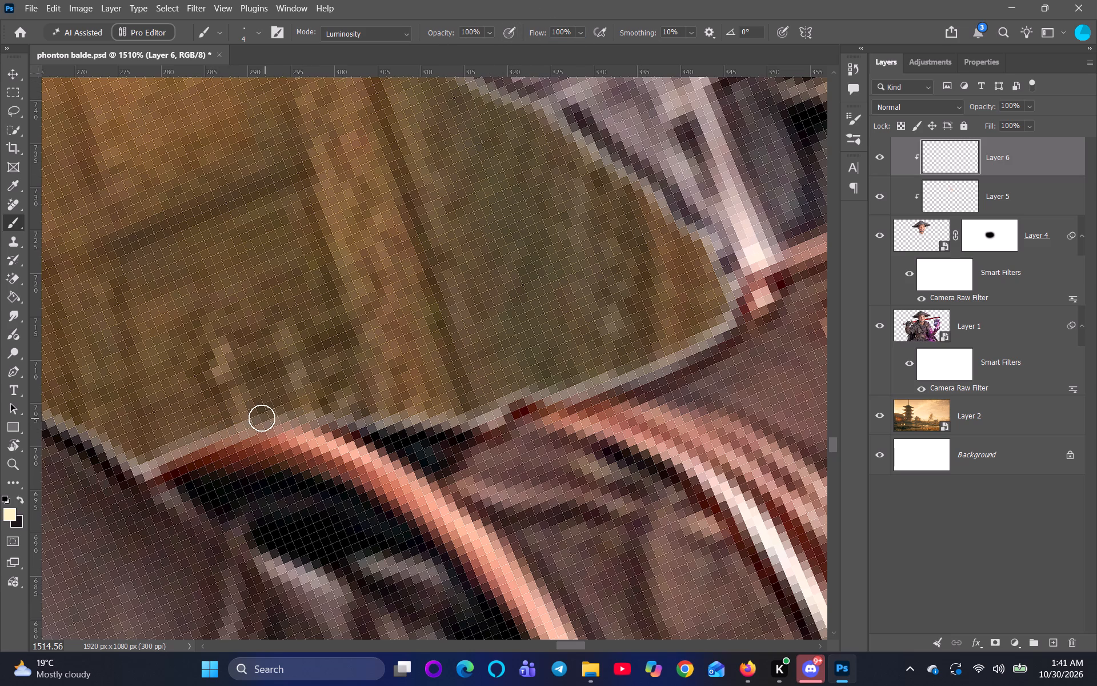
left_click_drag(261, 418, 413, 420)
left_click_drag(387, 416, 519, 415)
left_click_drag(572, 400, 673, 360)
Paint fine touches with a 1 px brush on the bracer's copper rim and near its junction with the torn sleeve.
scroll(651, 372, "down", 3)
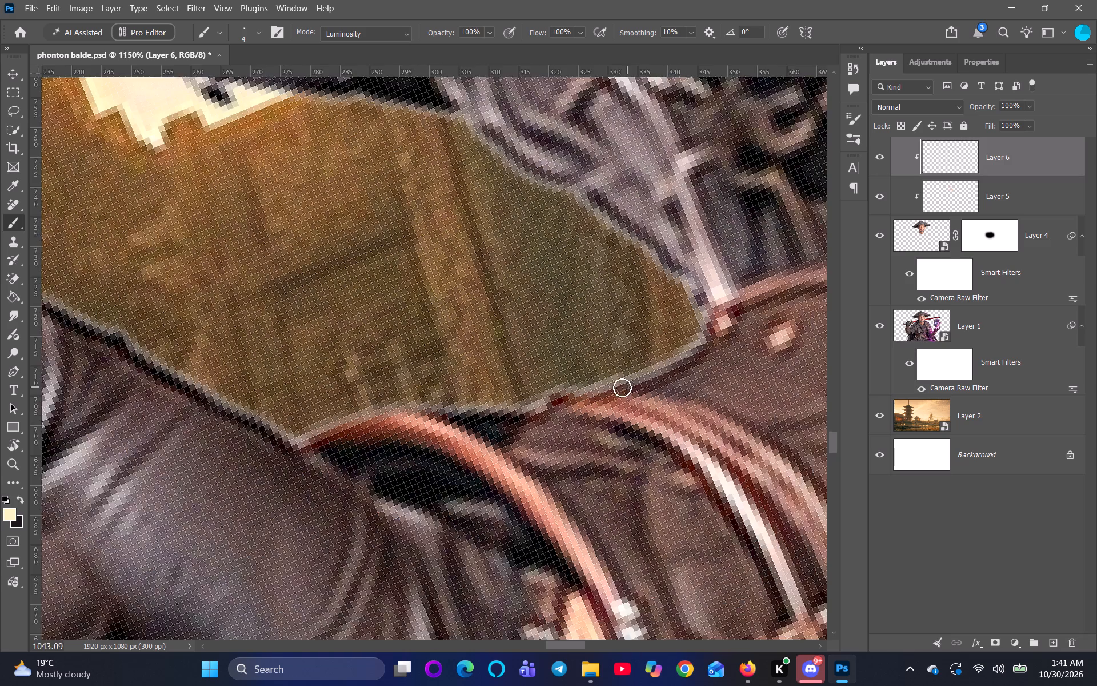
scroll(622, 388, "down", 3)
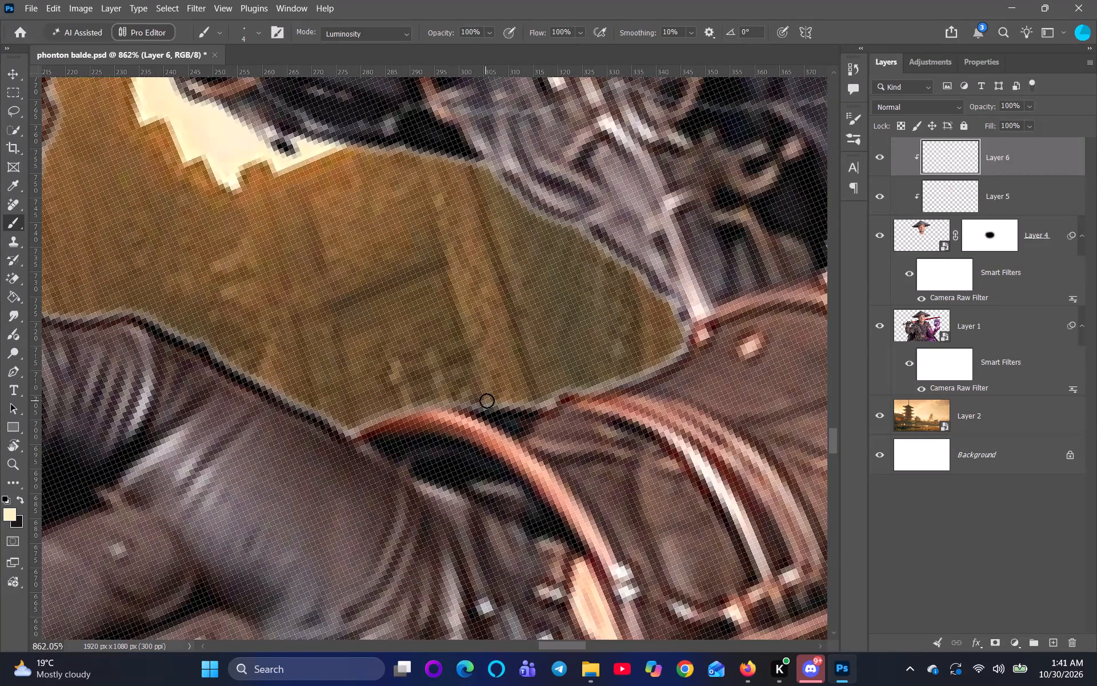
key("bracketleft")
key("bracketleft")
key("bracketleft")
scroll(473, 409, "up", 9)
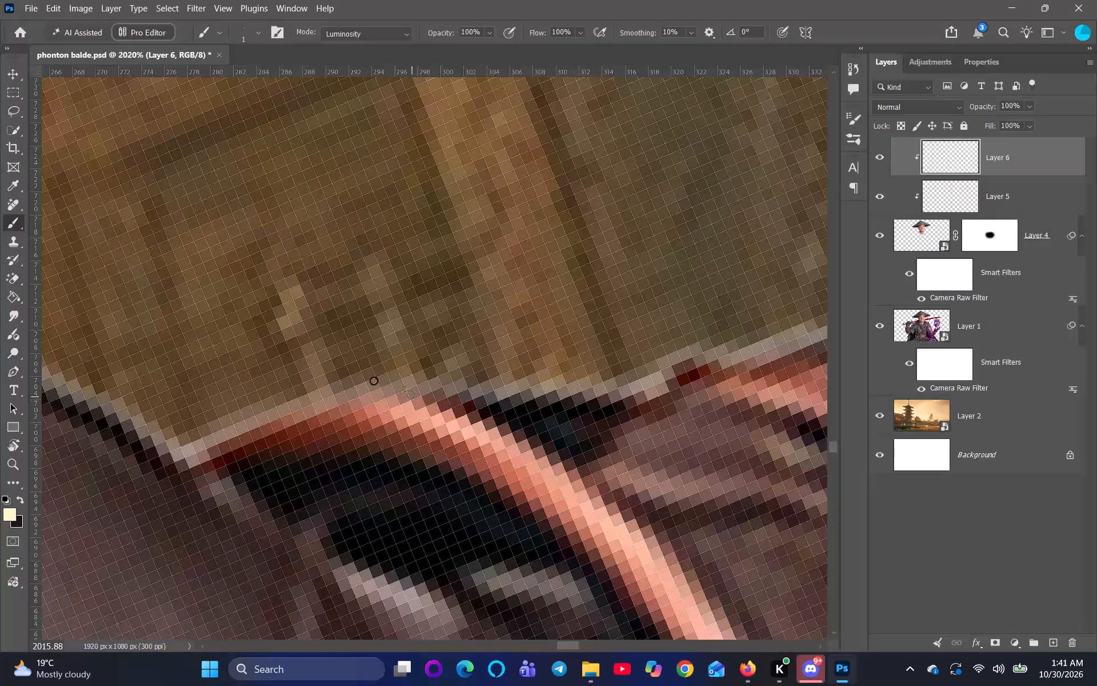
left_click_drag(383, 390, 462, 379)
scroll(450, 398, "down", 9)
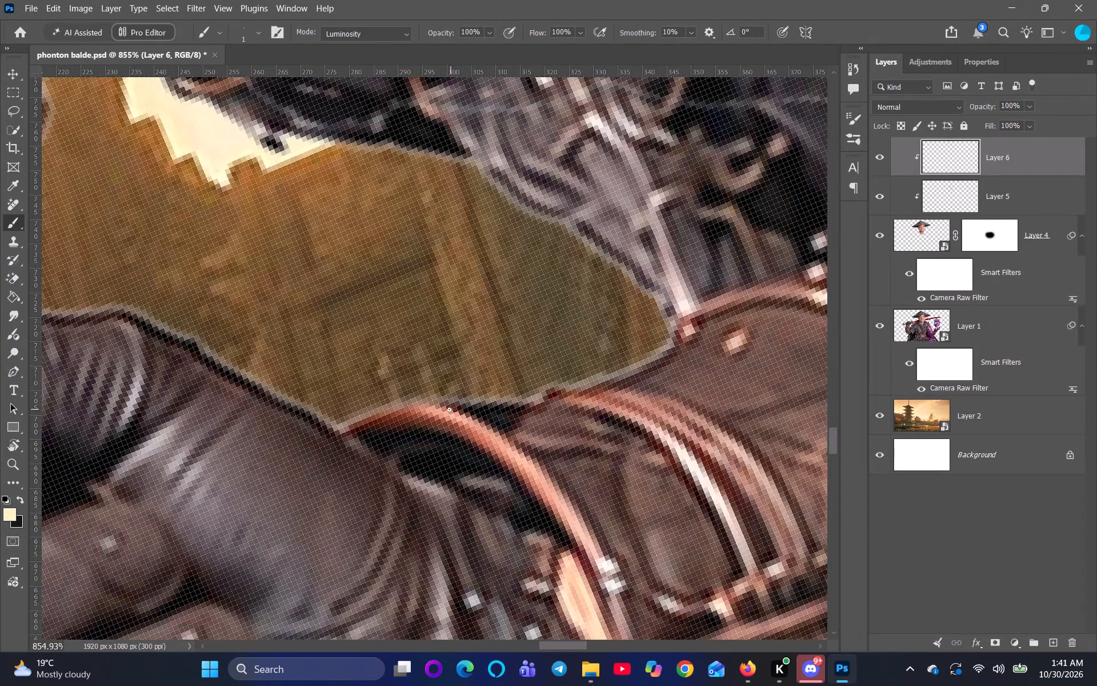
scroll(467, 402, "down", 3)
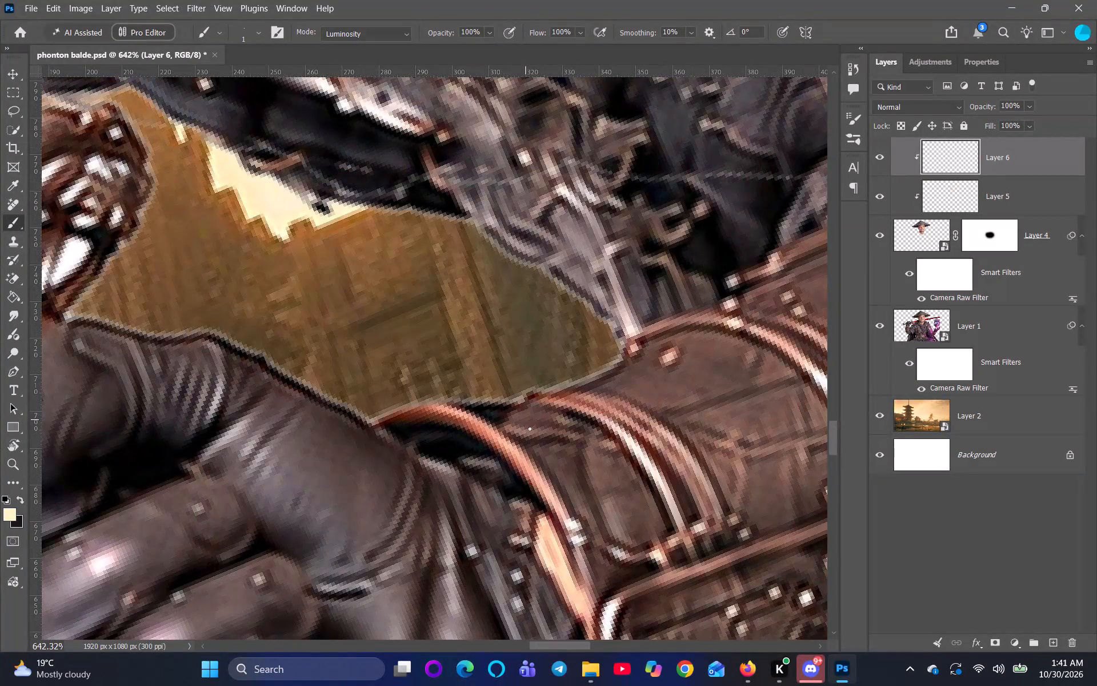
key("space")
key("space")
key("space")
key("space")
key("space")
key("space")
key("space")
key("space")
left_click_drag(613, 378, 500, 432)
scroll(493, 435, "up", 6)
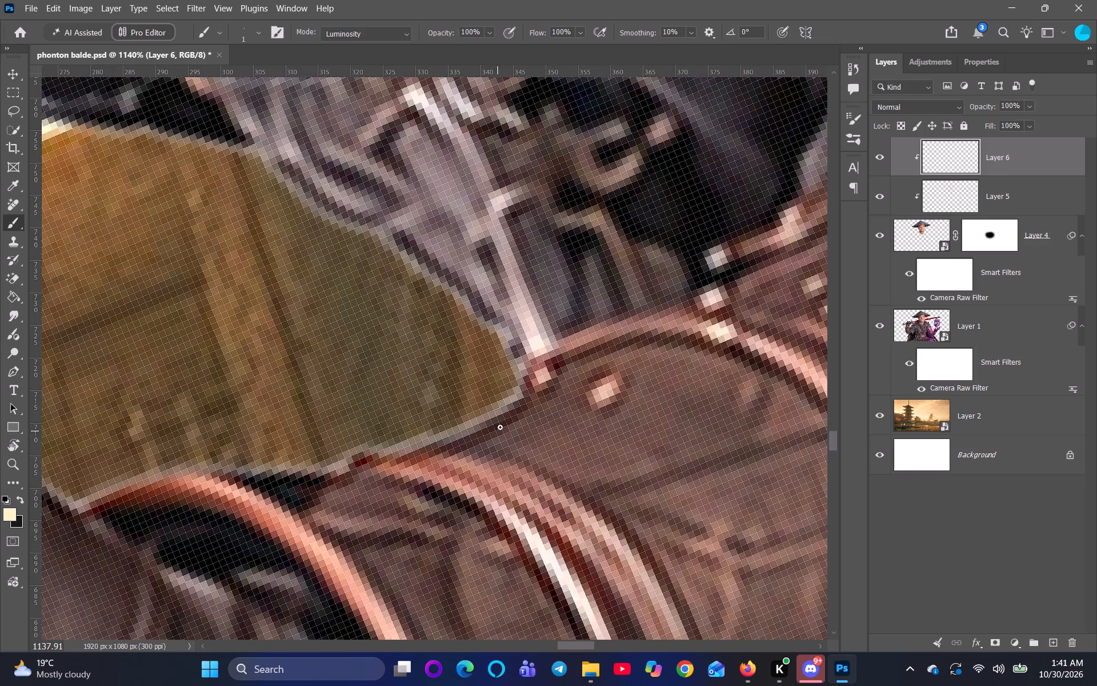
left_click_drag(506, 414, 505, 419)
Enlarge the brush to 5 px and paint across the bracer's copper bands and rim.
key("bracketright")
key("bracketright")
key("bracketright")
key("bracketright")
left_click_drag(295, 477, 461, 499)
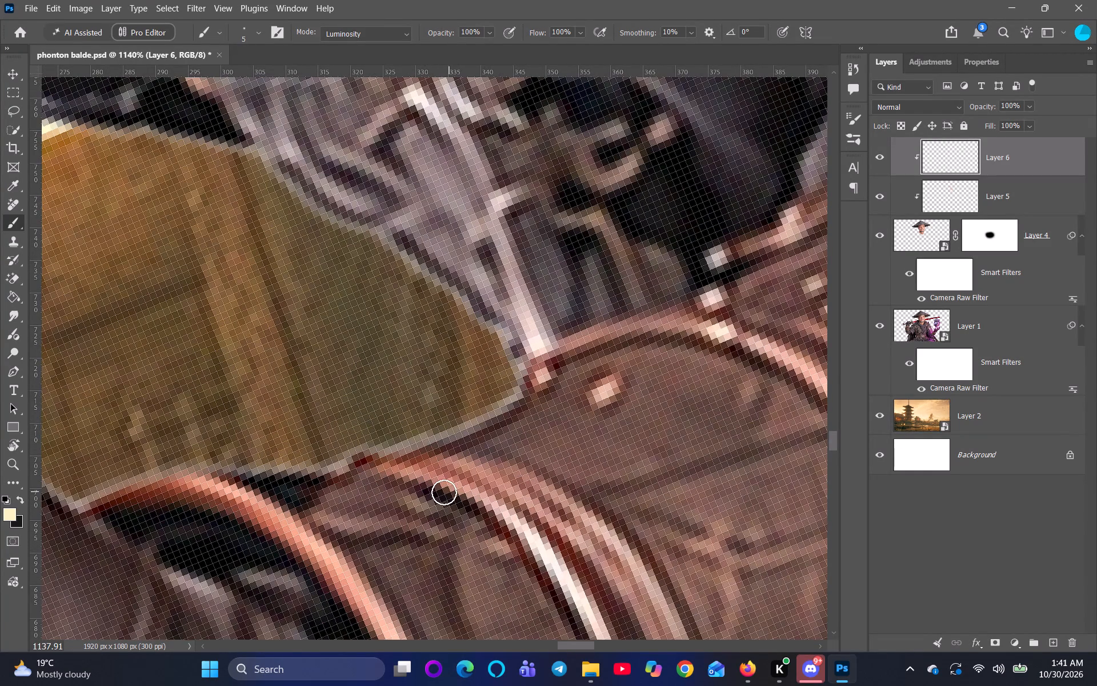
scroll(328, 442, "down", 1)
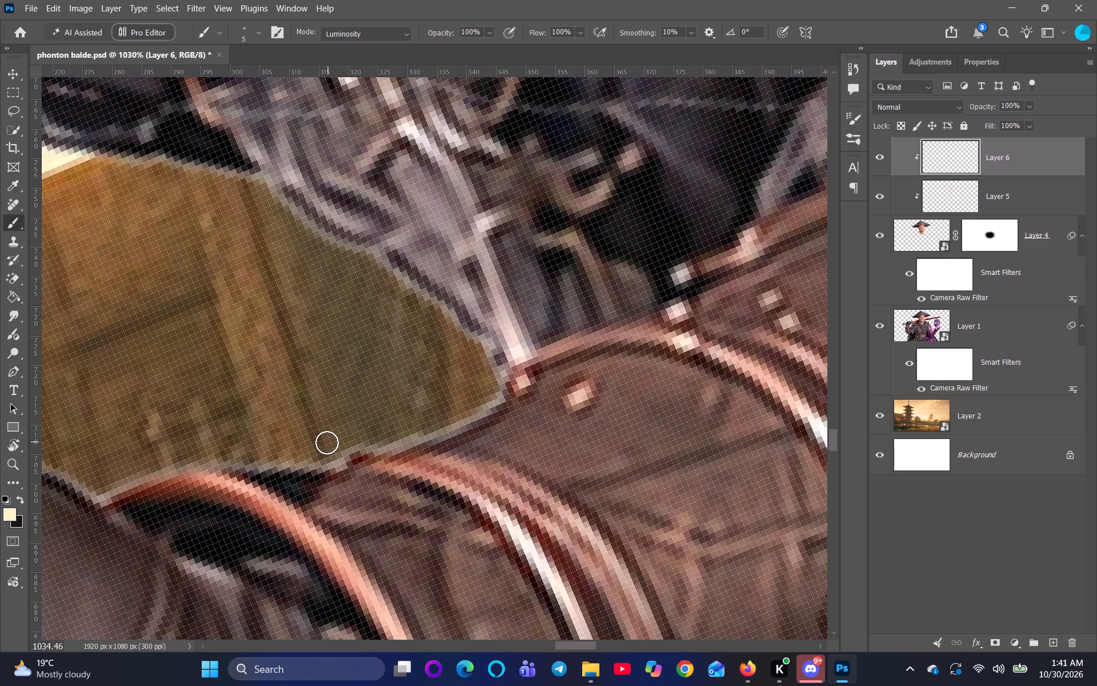
left_click_drag(198, 464, 285, 477)
Set the brush hardness to 100% and paint again along the bracer's rim and copper bands.
right_click_drag(332, 454, 333, 466)
left_click_drag(406, 460, 500, 459)
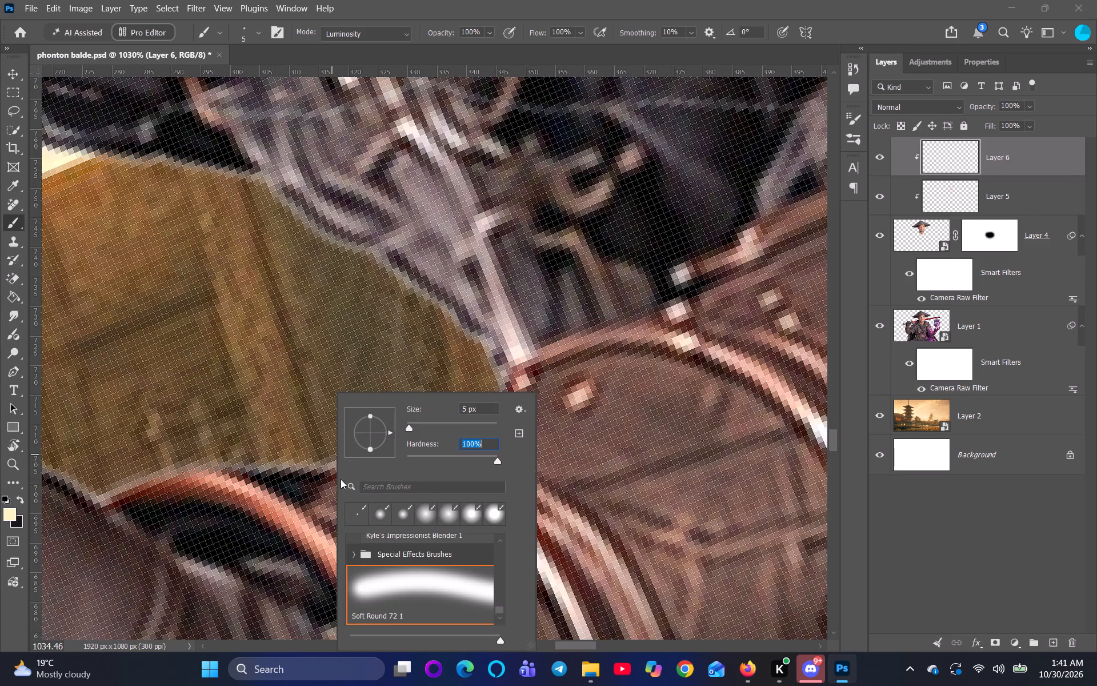
left_click(233, 456)
left_click_drag(185, 461, 440, 470)
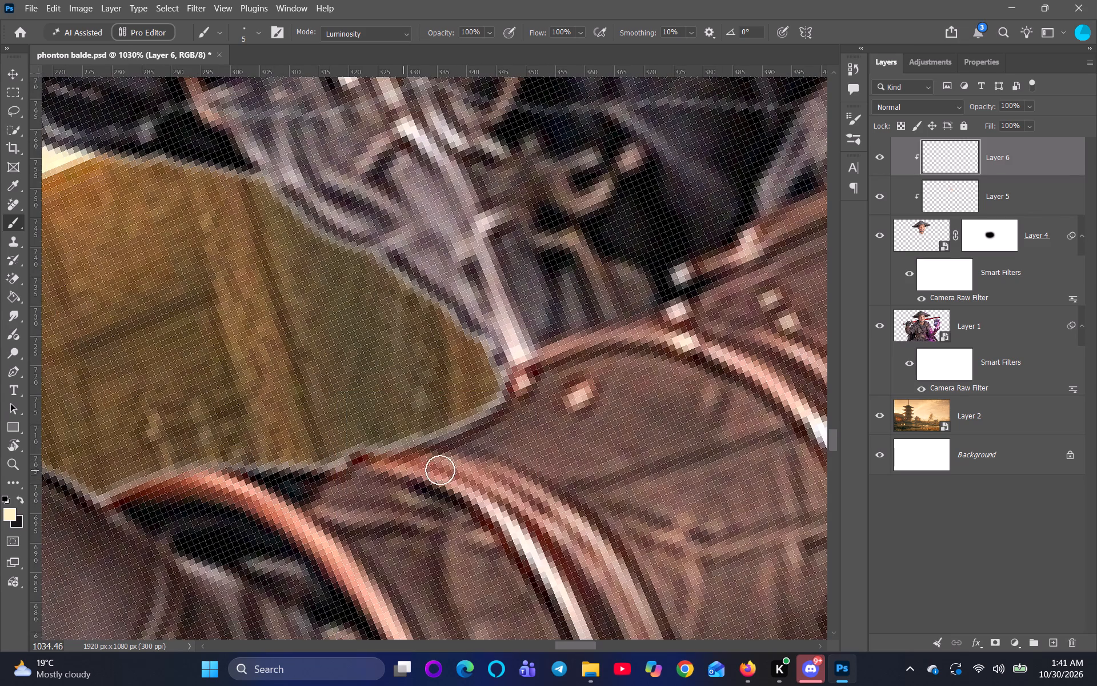
left_click_drag(440, 470, 497, 528)
Fit the whole composite in view and rotate the canvas view back to roughly upright.
scroll(510, 472, "down", 11)
scroll(510, 472, "up", 1)
scroll(510, 472, "down", 6)
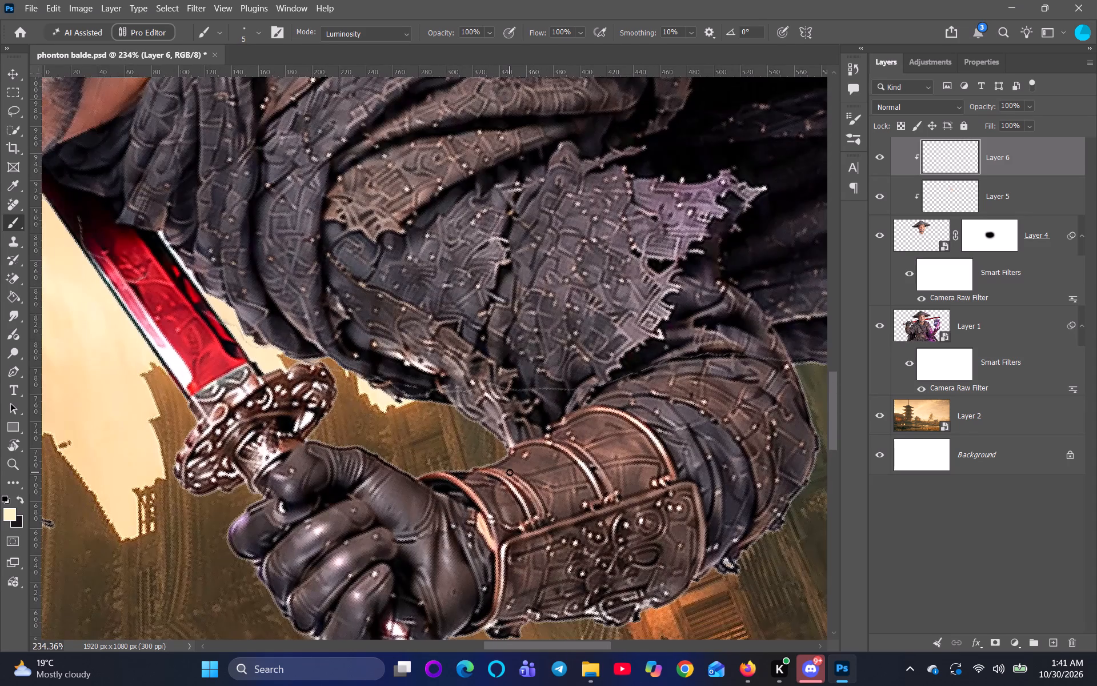
scroll(746, 330, "down", 4)
key("space")
key("space")
key("space")
key("space")
key("space")
key("space")
key("space")
key("space")
key("space")
key("space")
key("space")
key("space")
key("space")
key("space")
key("space")
key("space")
key("space")
left_click_drag(683, 411, 647, 497)
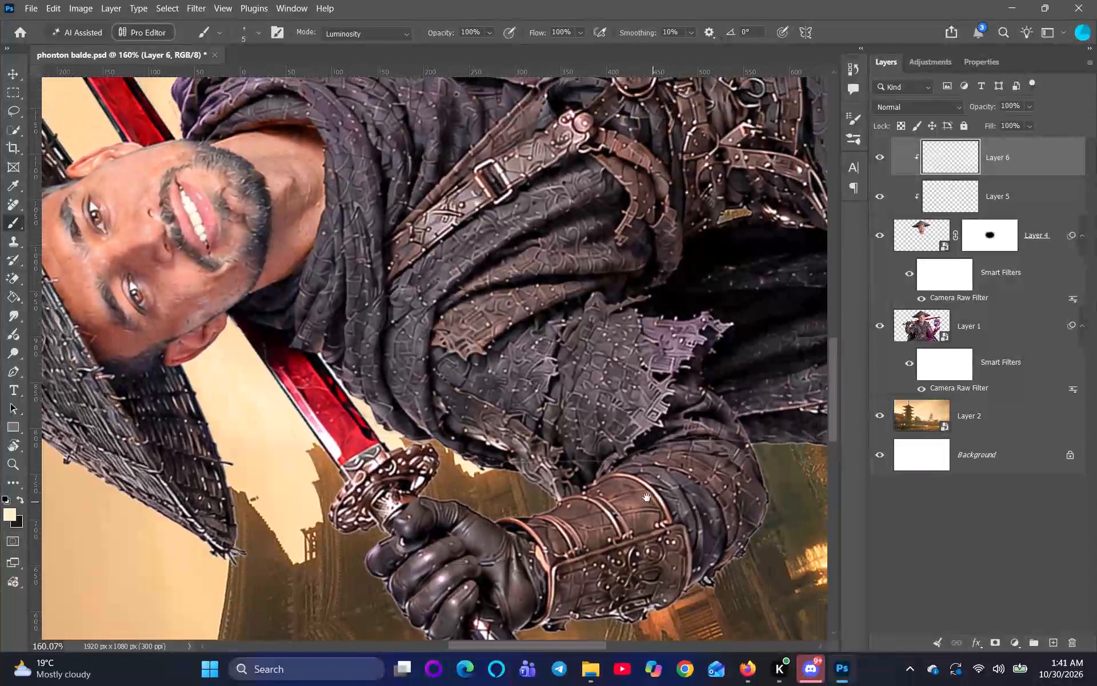
left_click_drag(647, 497, 647, 496)
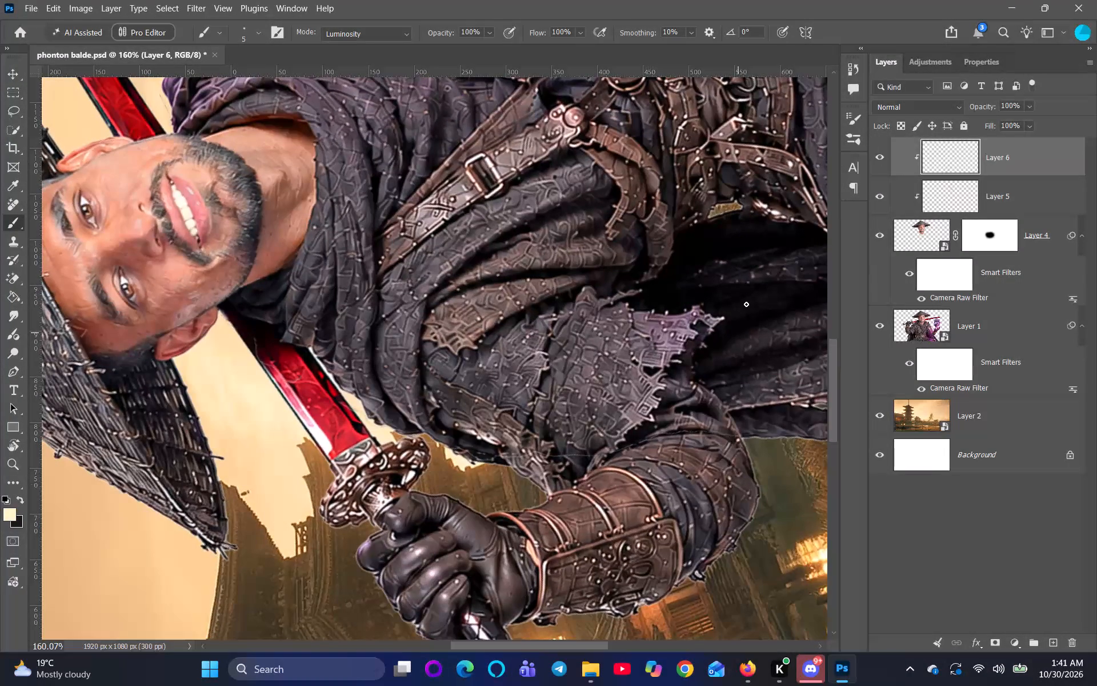
key("ctrl+0")
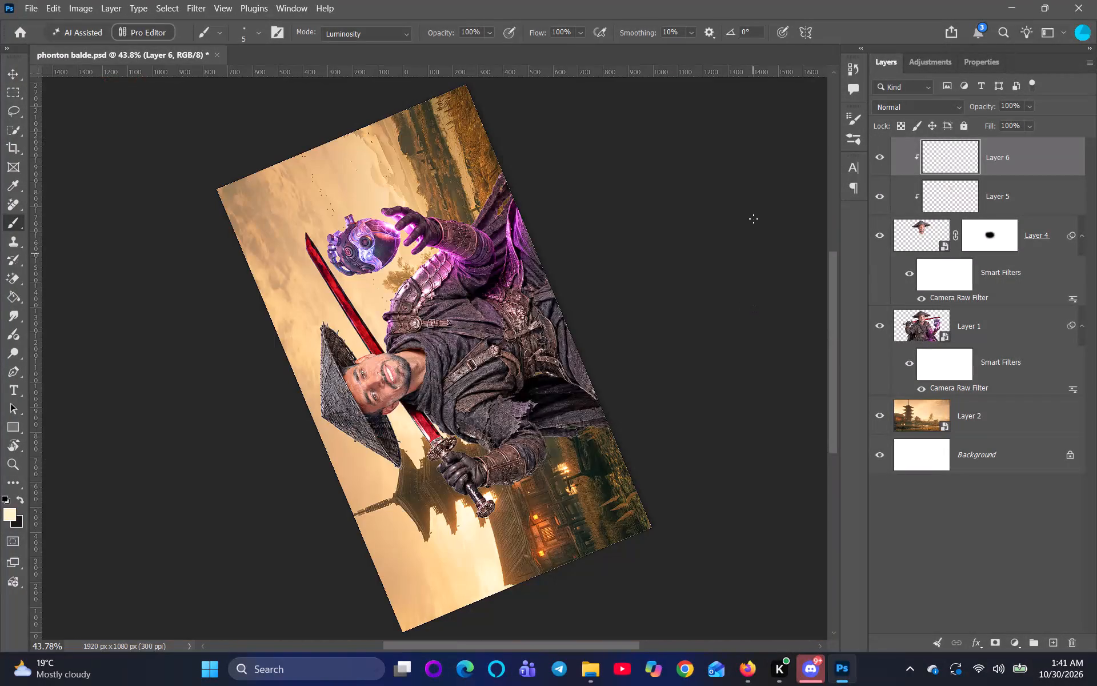
key("r")
key("r")
key("r")
key("r")
key("r")
key("r")
key("r")
key("r")
key("r")
key("r")
key("r")
key("r")
key("r")
key("r")
key("r")
key("r")
key("r")
key("r")
key("r")
key("r")
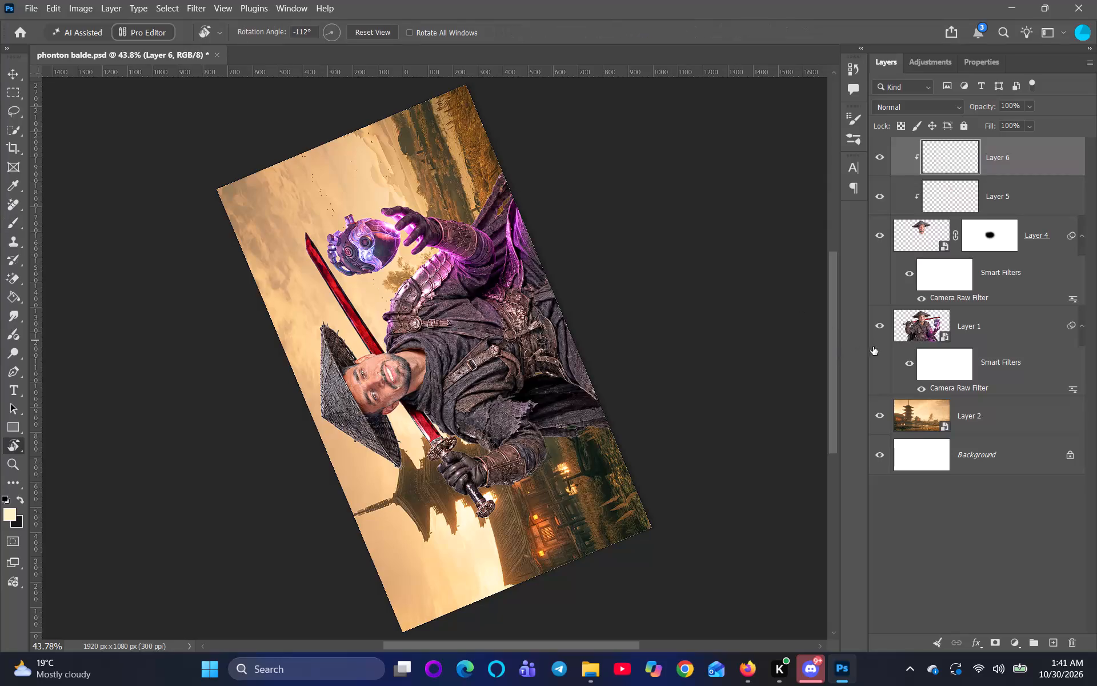
left_click_drag(449, 161, 598, 475)
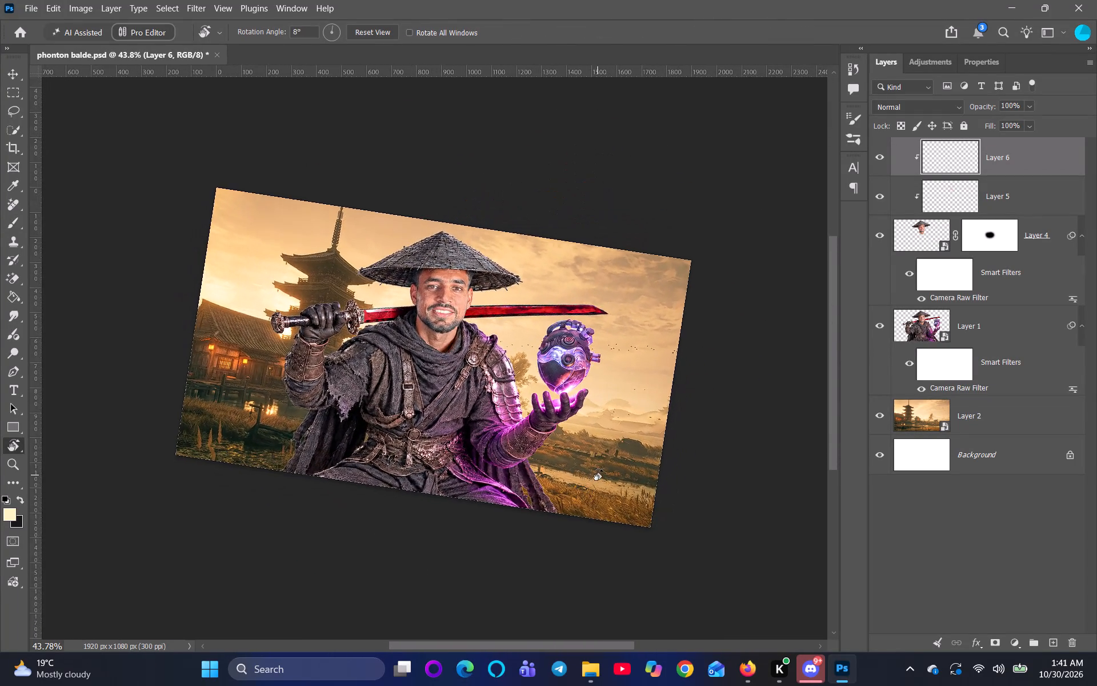
left_click_drag(598, 475, 611, 451)
Examine up close the edge where the bracer meets the torn sleeve.
scroll(401, 385, "up", 20)
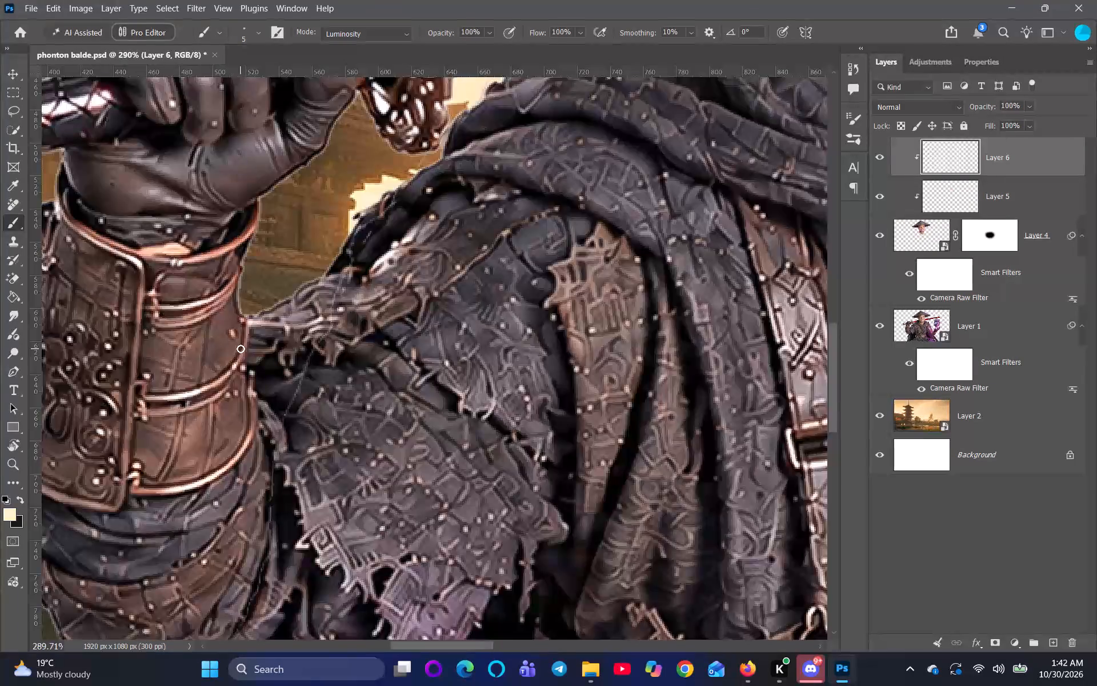
scroll(241, 349, "up", 3)
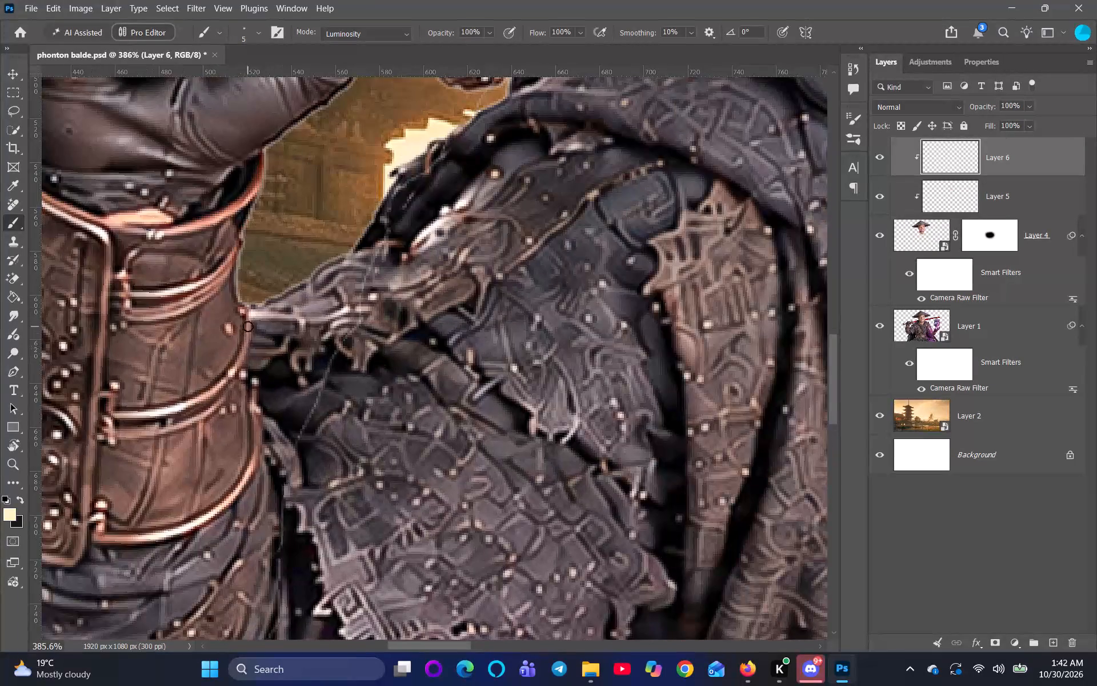
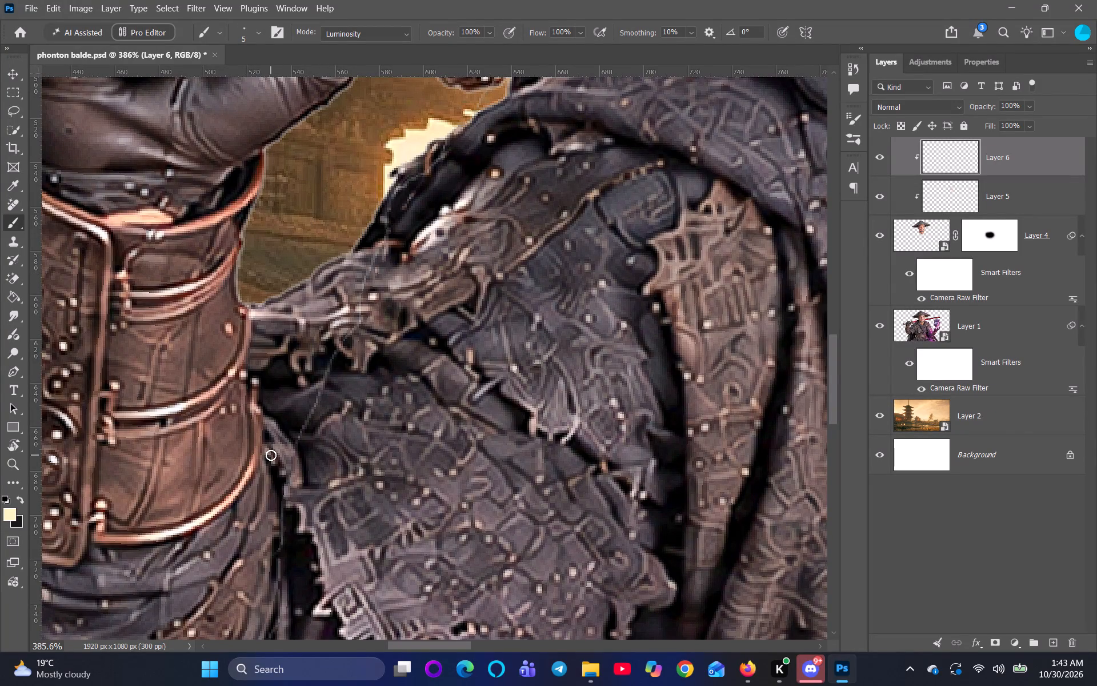
Turn the canvas view sideways and sample a pale cream paint colour from the bright sky beside the sword's pommel.
key("r")
key("r")
key("r")
key("r")
key("r")
key("r")
key("r")
key("r")
key("r")
key("r")
key("r")
key("r")
key("r")
key("r")
key("r")
key("r")
key("r")
key("r")
key("r")
key("r")
left_click_drag(344, 506, 490, 334)
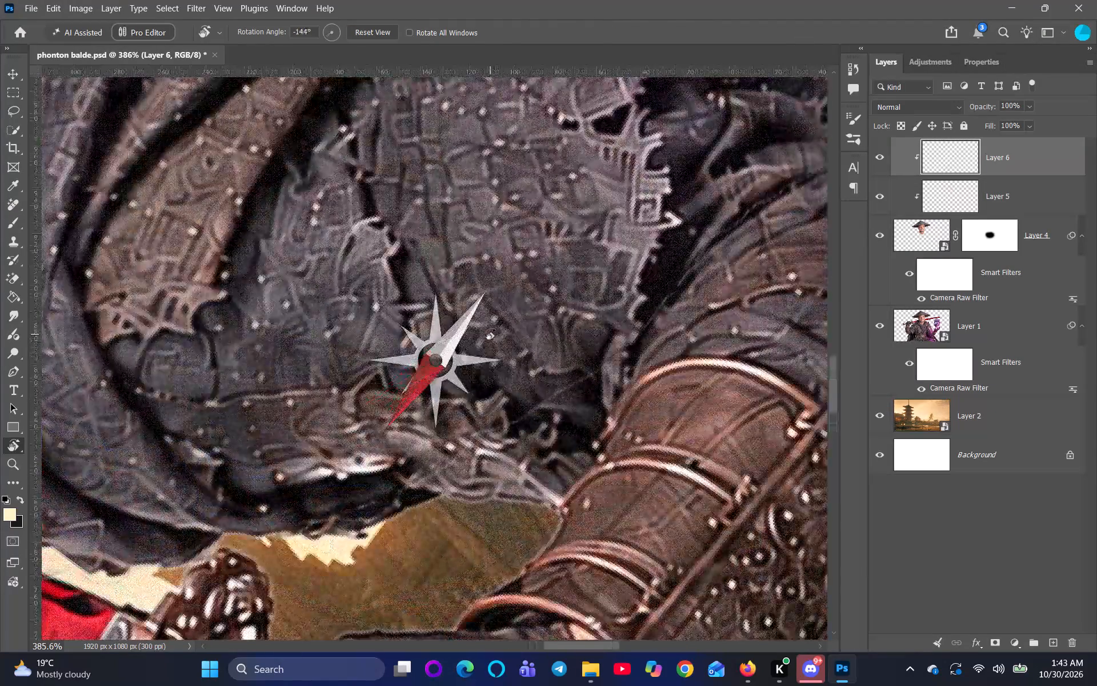
left_click_drag(490, 334, 475, 368)
key("space")
scroll(518, 519, "up", 1)
left_click_drag(529, 556, 535, 480)
left_click_drag(397, 484, 462, 493)
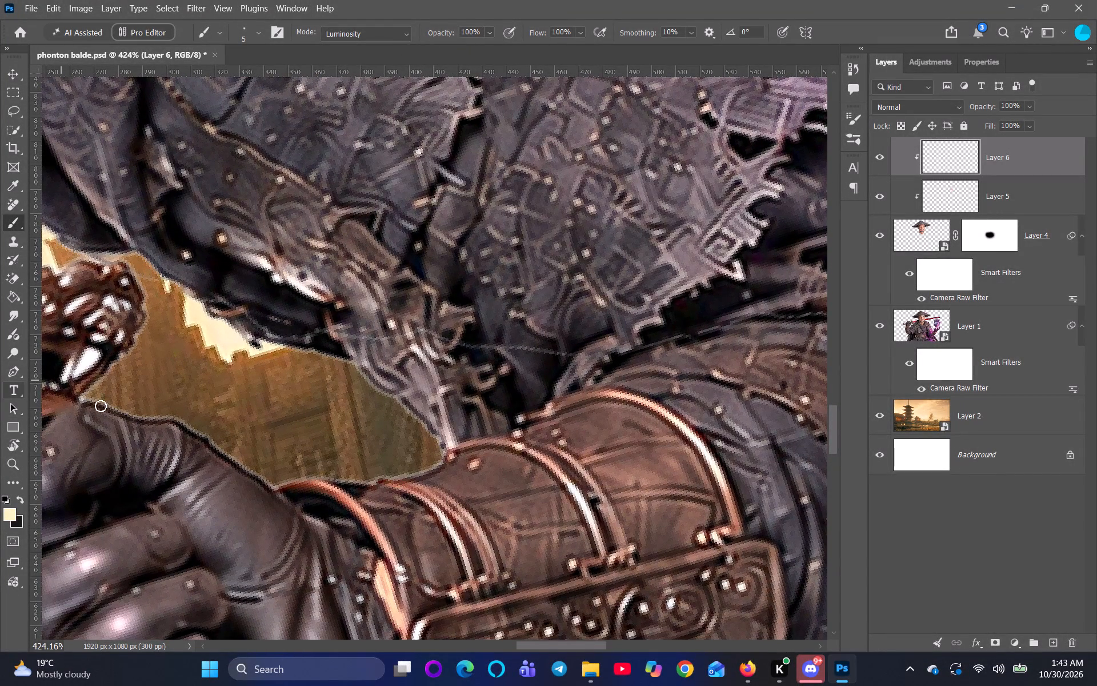
key("space")
key("space")
key("space")
key("space")
key("space")
key("space")
key("space")
key("space")
key("space")
key("space")
key("space")
key("space")
key("space")
key("space")
key("space")
key("space")
key("space")
key("space")
key("space")
key("space")
left_click_drag(441, 461, 345, 439)
scroll(319, 414, "down", 10)
scroll(268, 318, "down", 3)
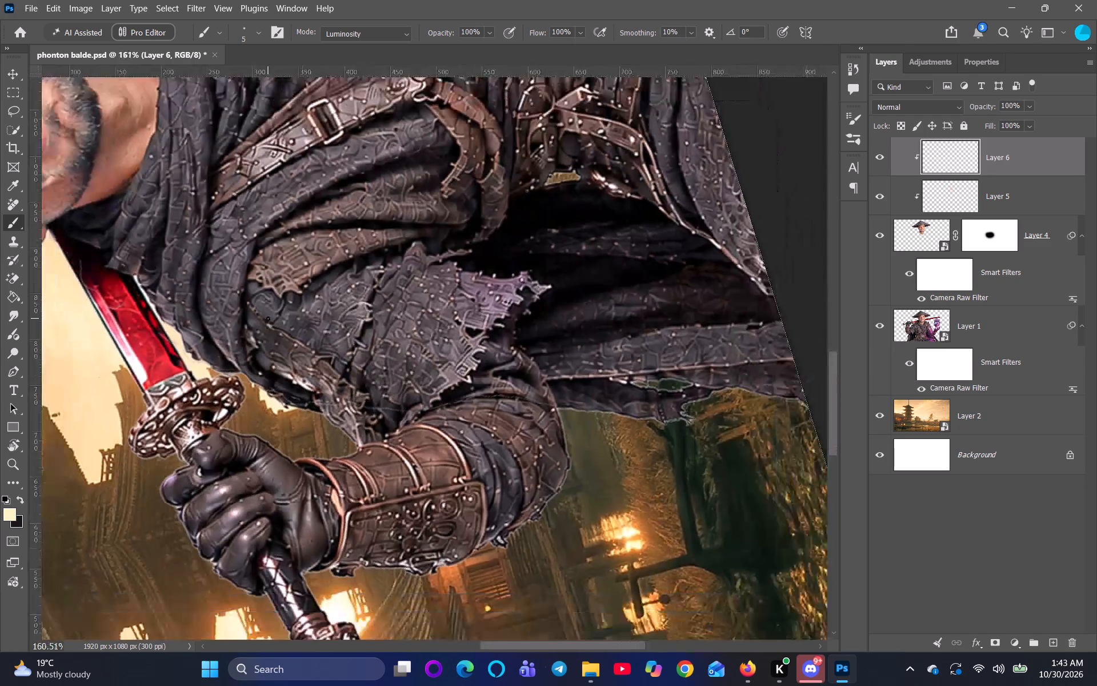
scroll(268, 318, "down", 1)
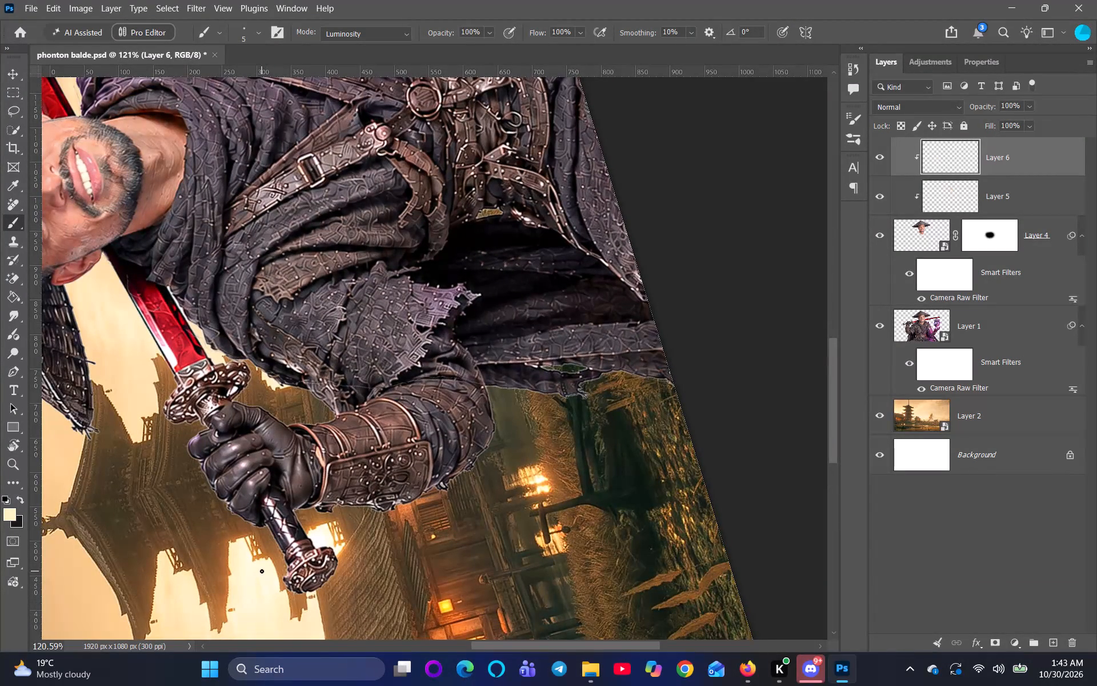
left_click(250, 574, "alt")
Paint the sampled cream on Layer 6 along the bracer's upper rim, where it meets the background opening.
key("space")
key("space")
key("space")
key("space")
key("space")
key("space")
key("space")
key("space")
key("space")
key("space")
key("space")
key("space")
key("space")
key("space")
key("space")
key("space")
key("space")
key("space")
key("space")
key("space")
left_click_drag(438, 367, 431, 466)
scroll(349, 533, "up", 9)
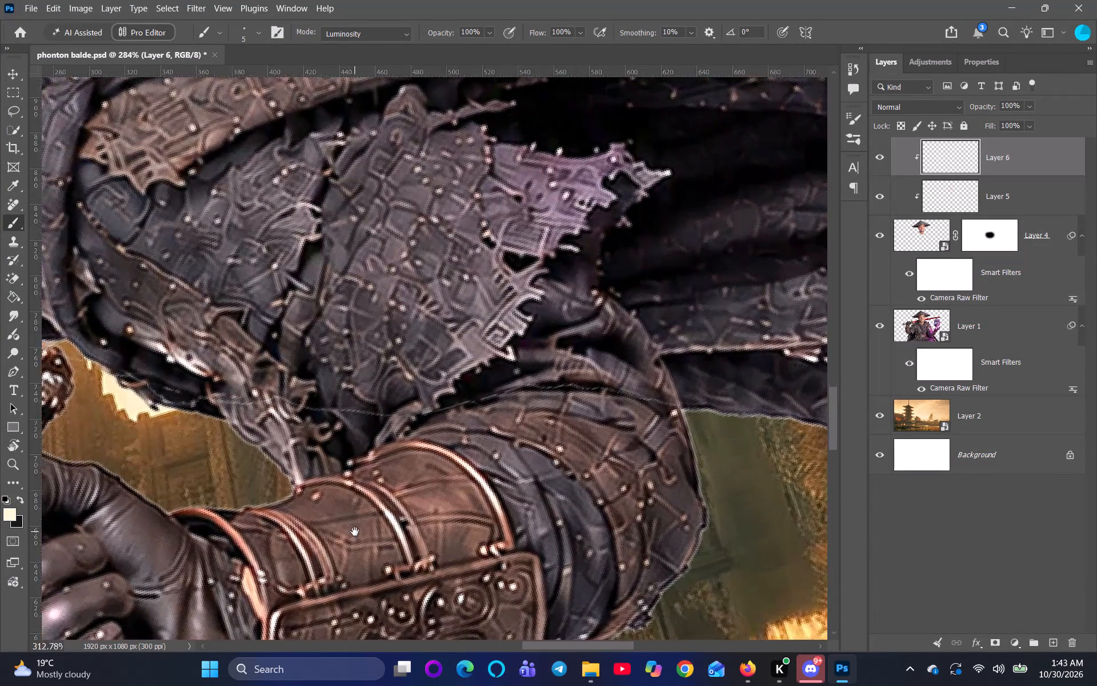
scroll(355, 532, "up", 3)
key("space")
key("space")
key("space")
key("space")
key("space")
key("space")
key("space")
key("space")
left_click_drag(246, 512, 298, 483)
scroll(290, 505, "up", 4)
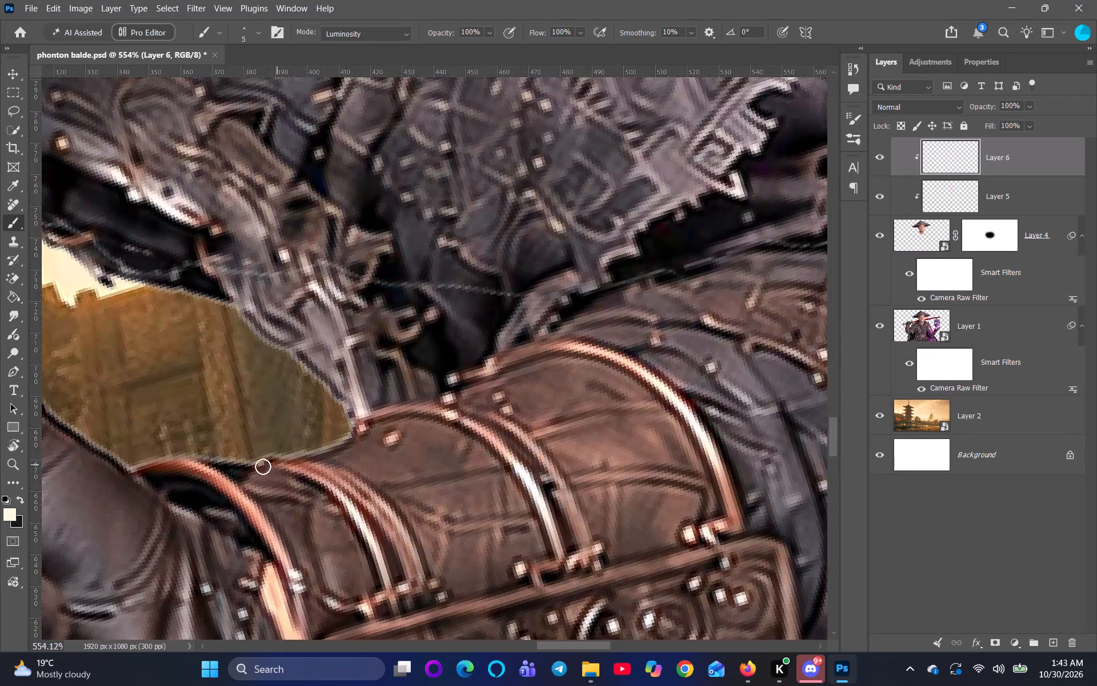
left_click_drag(241, 465, 313, 464)
left_click_drag(940, 150, 952, 194)
left_click_drag(291, 465, 303, 462)
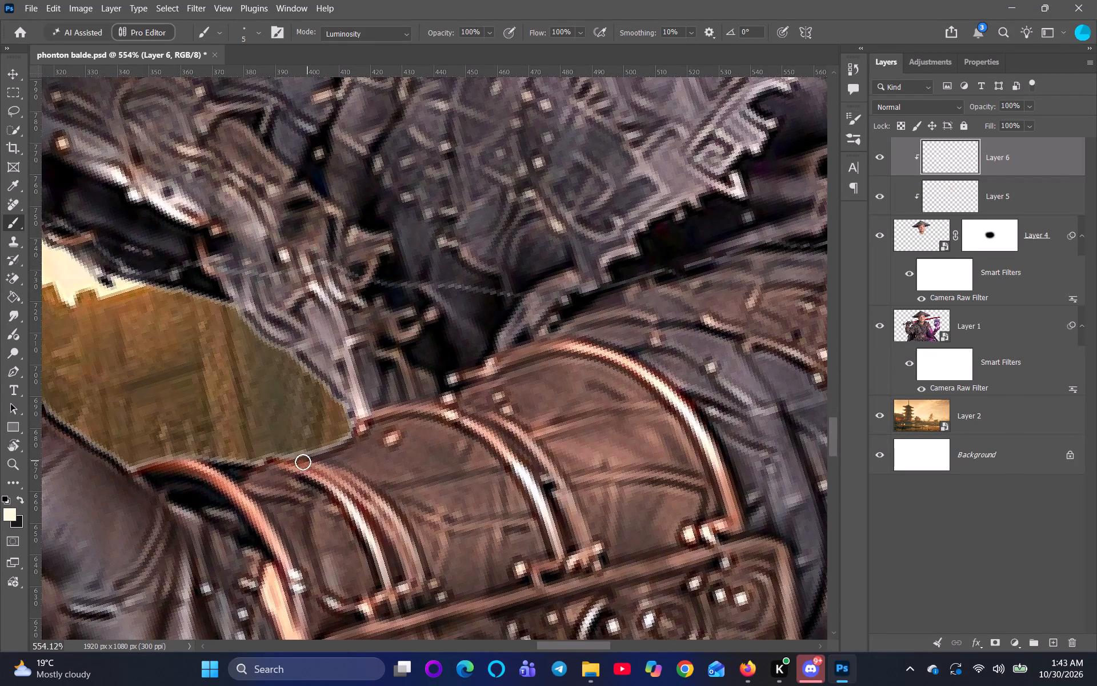
left_click_drag(303, 462, 419, 452)
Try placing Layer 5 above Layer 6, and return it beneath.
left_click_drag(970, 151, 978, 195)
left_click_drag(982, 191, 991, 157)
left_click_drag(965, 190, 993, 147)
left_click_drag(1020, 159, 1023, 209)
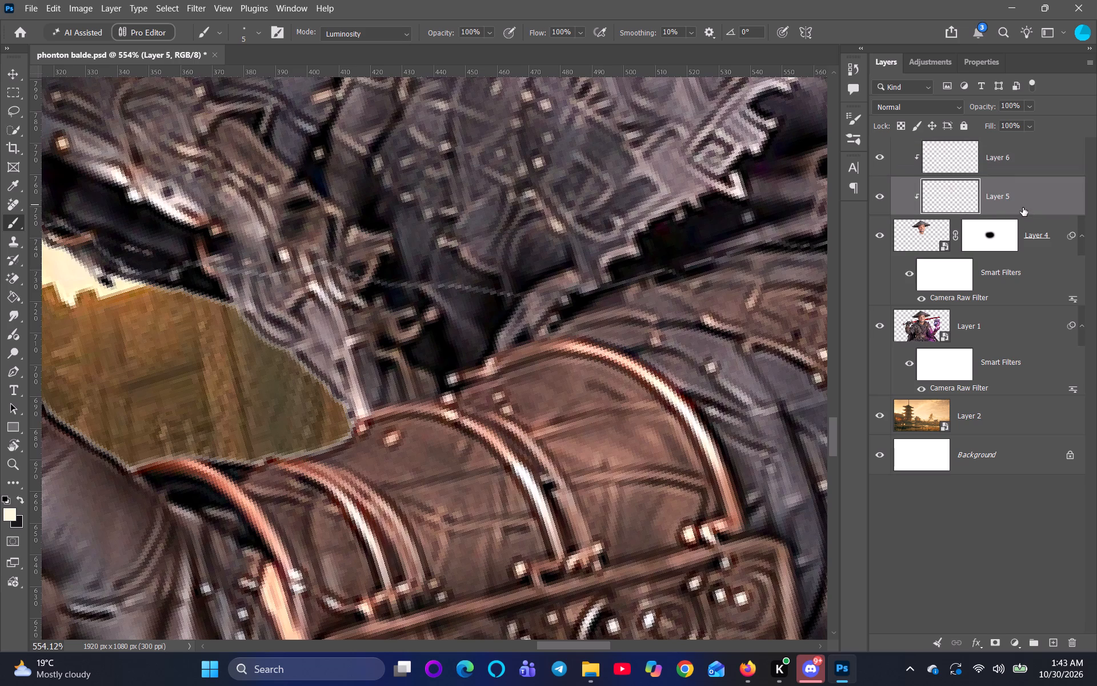
Paint short strokes on Layer 5 along the bracer's edge beside the tip of the background opening.
left_click_drag(318, 457, 343, 428)
left_click_drag(343, 428, 321, 445)
left_click_drag(327, 441, 325, 447)
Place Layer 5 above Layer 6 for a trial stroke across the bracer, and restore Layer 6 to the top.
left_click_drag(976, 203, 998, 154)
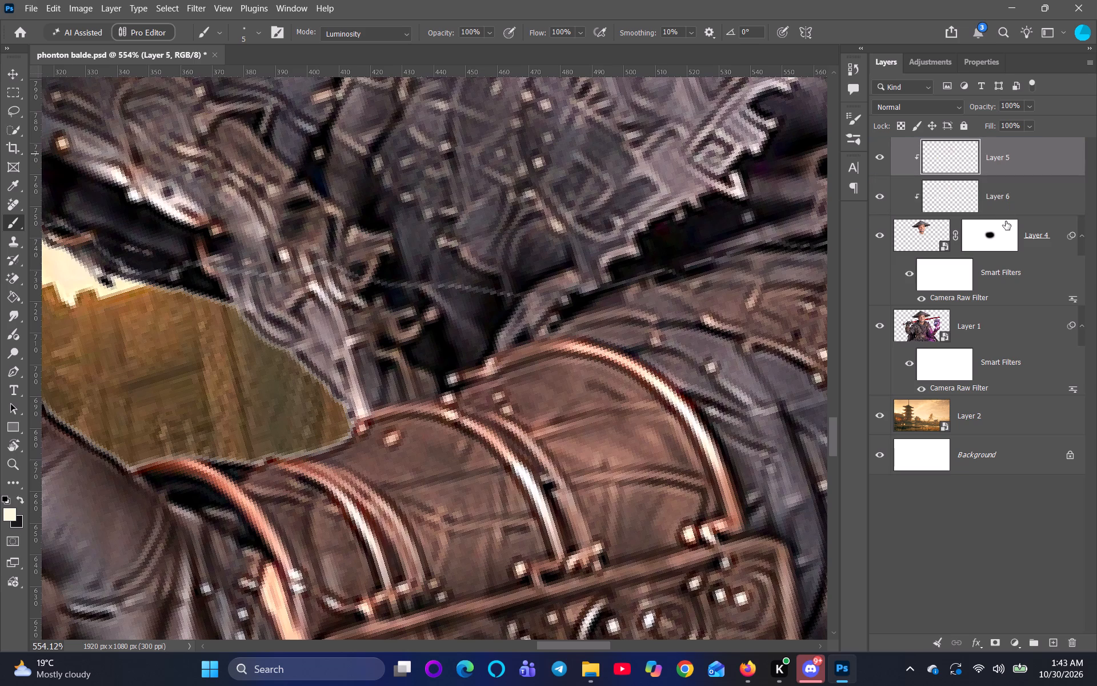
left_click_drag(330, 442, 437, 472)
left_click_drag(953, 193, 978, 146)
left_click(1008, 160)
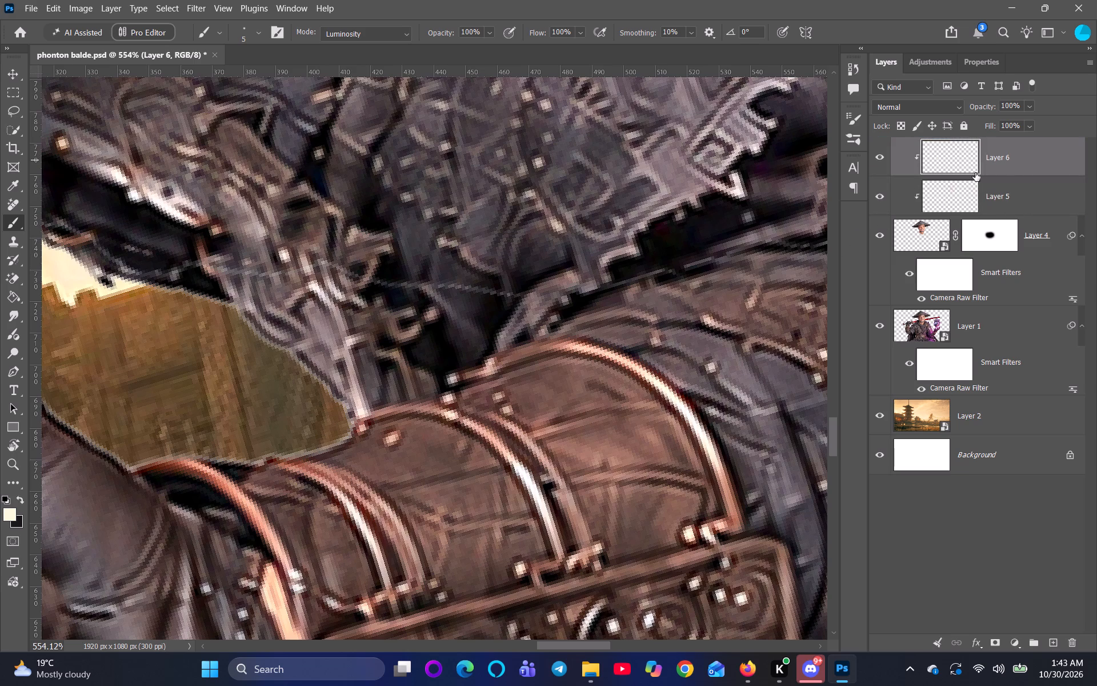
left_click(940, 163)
Swap the foreground to the dark colour and brush across the bracer's copper bands on Layer 6.
scroll(479, 414, "down", 4)
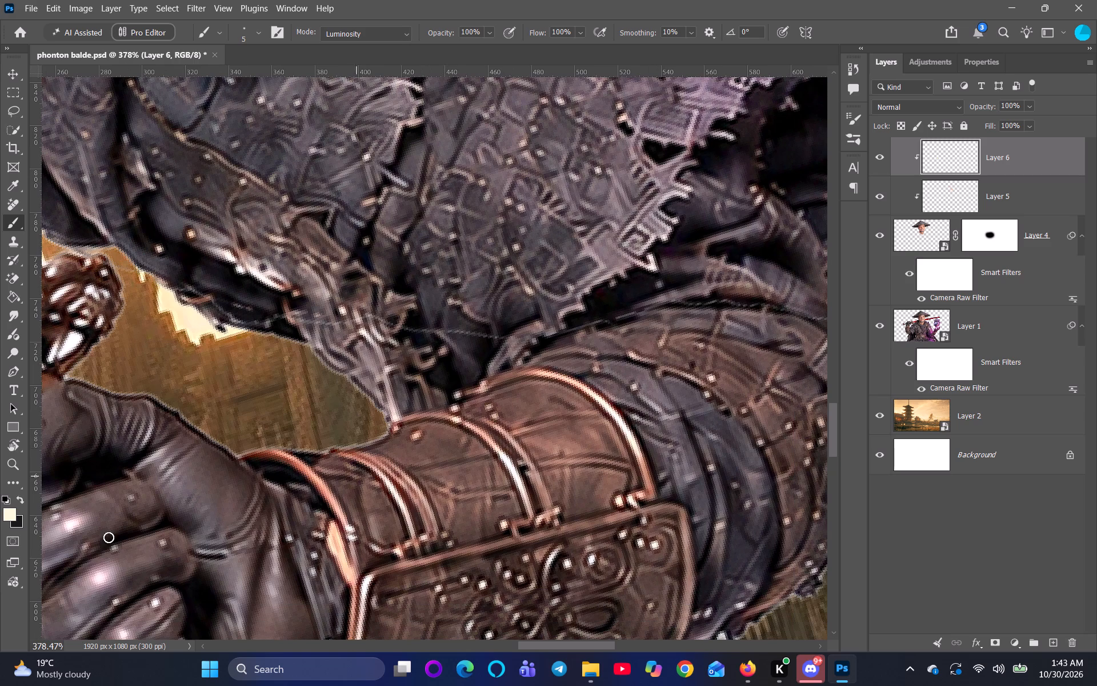
left_click(25, 497)
left_click_drag(283, 499, 490, 445)
Fit the whole composite in view and rotate the canvas view back to nearly upright.
scroll(506, 422, "down", 5)
scroll(592, 413, "down", 5)
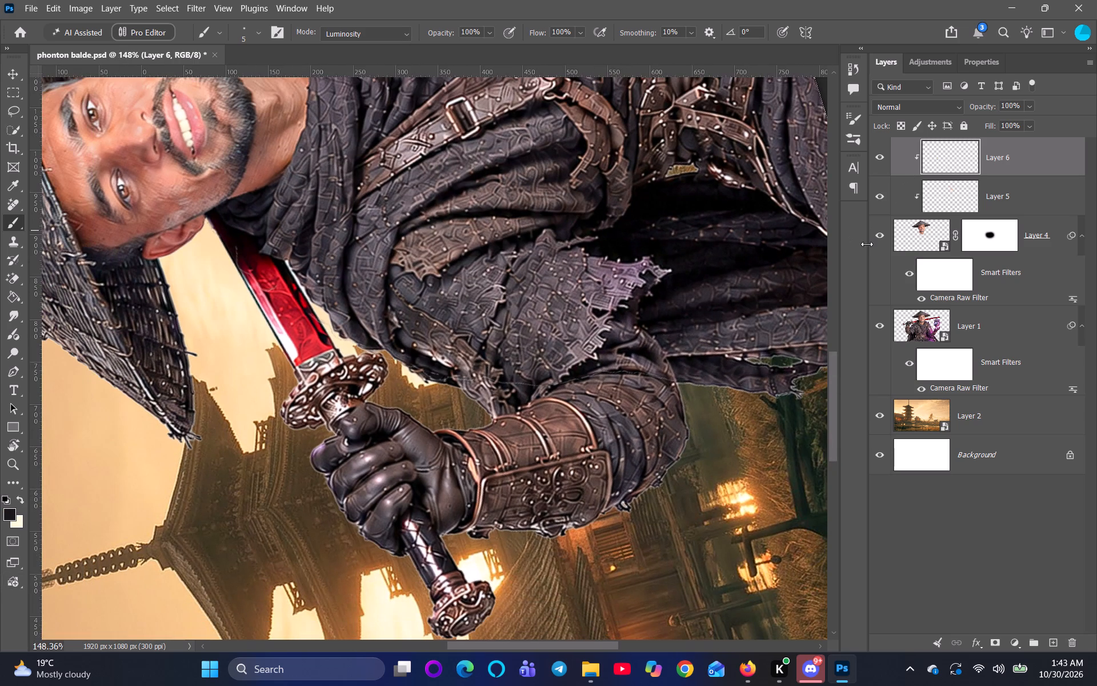
key("ctrl+0")
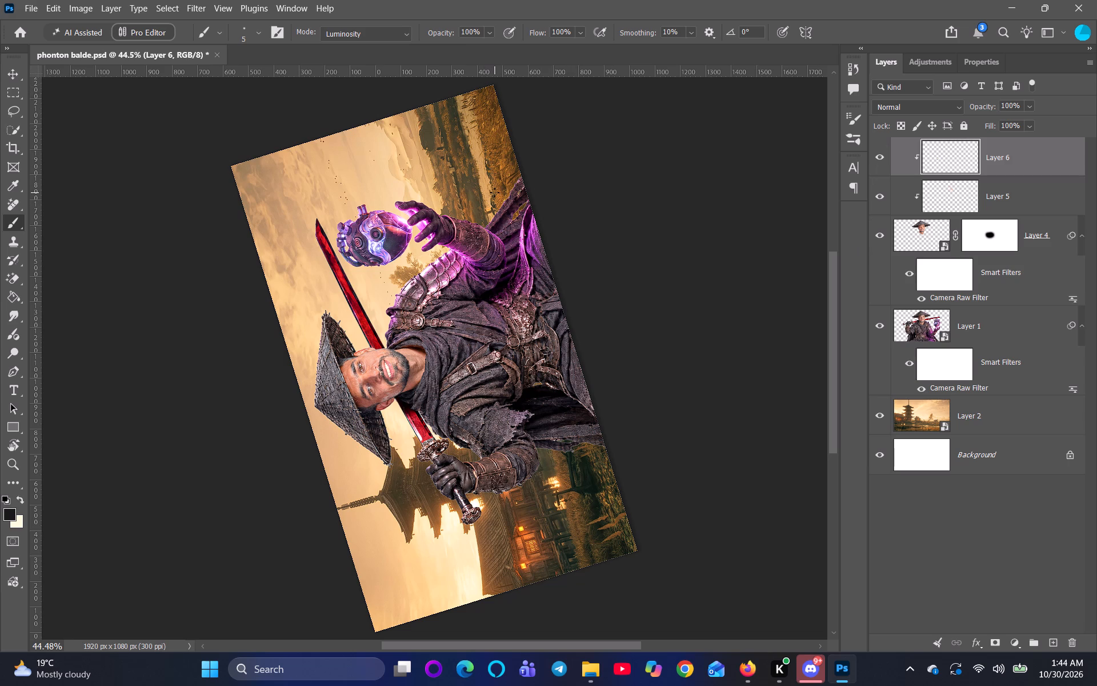
key("r")
key("r")
key("r")
key("r")
key("r")
key("r")
key("r")
key("r")
key("r")
key("r")
key("r")
key("r")
key("r")
key("r")
key("r")
key("r")
key("r")
key("r")
key("r")
key("r")
left_click_drag(413, 126, 588, 412)
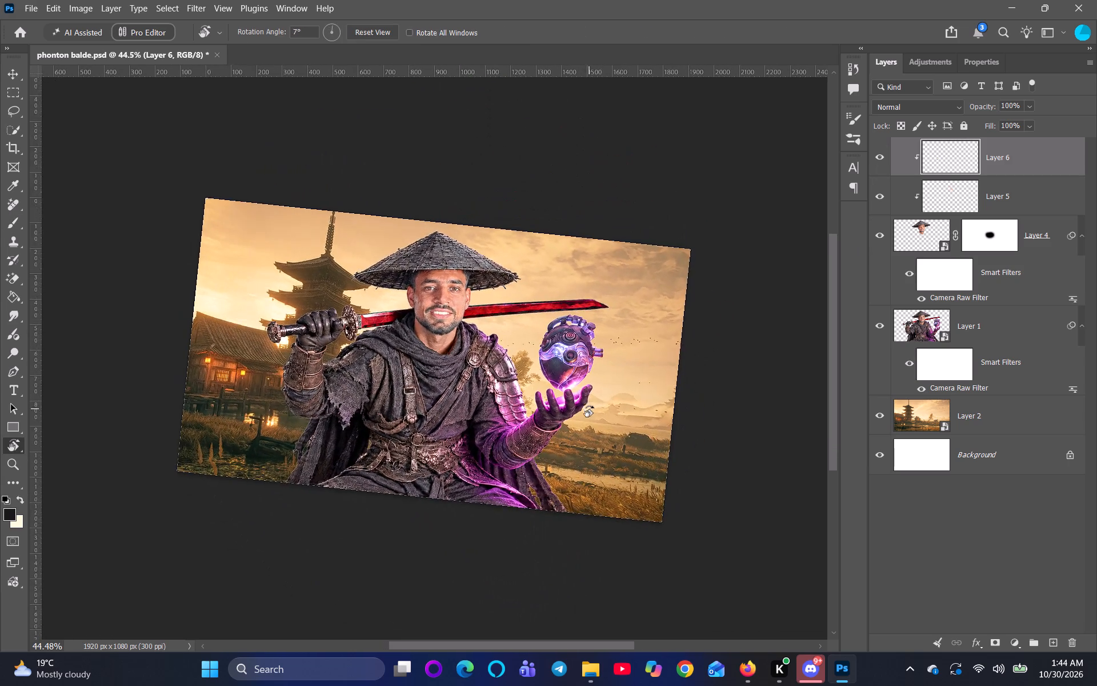
left_click_drag(588, 412, 595, 385)
Compare the composite with Layer 5 hidden and shown.
scroll(519, 374, "up", 9)
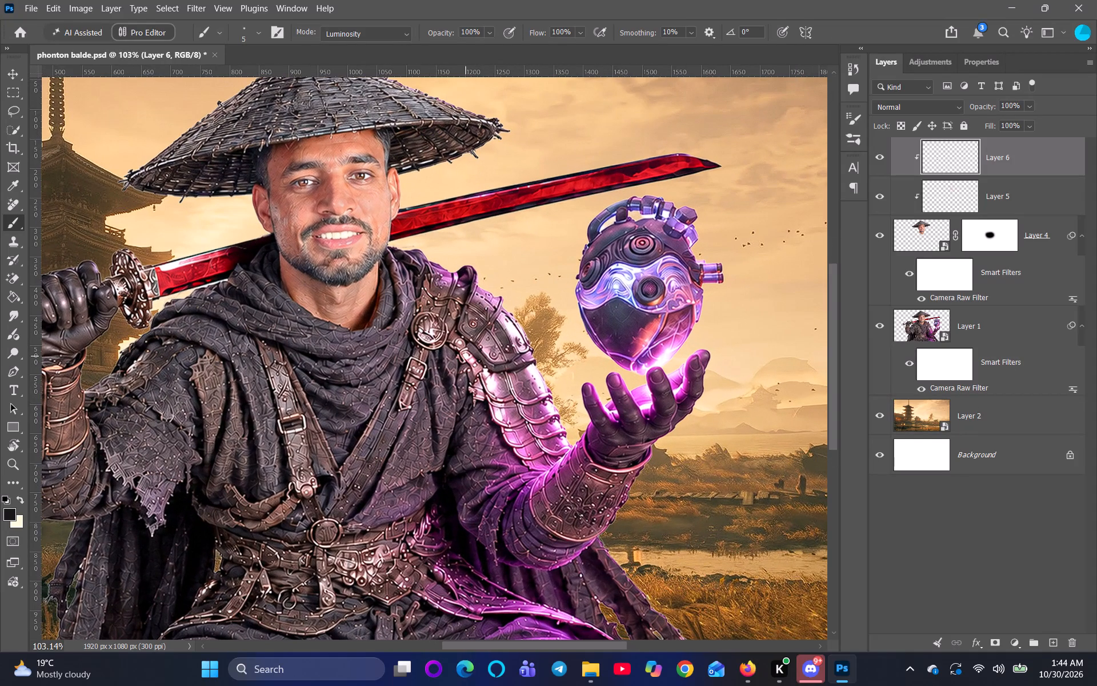
left_click(879, 198)
left_click(879, 198)
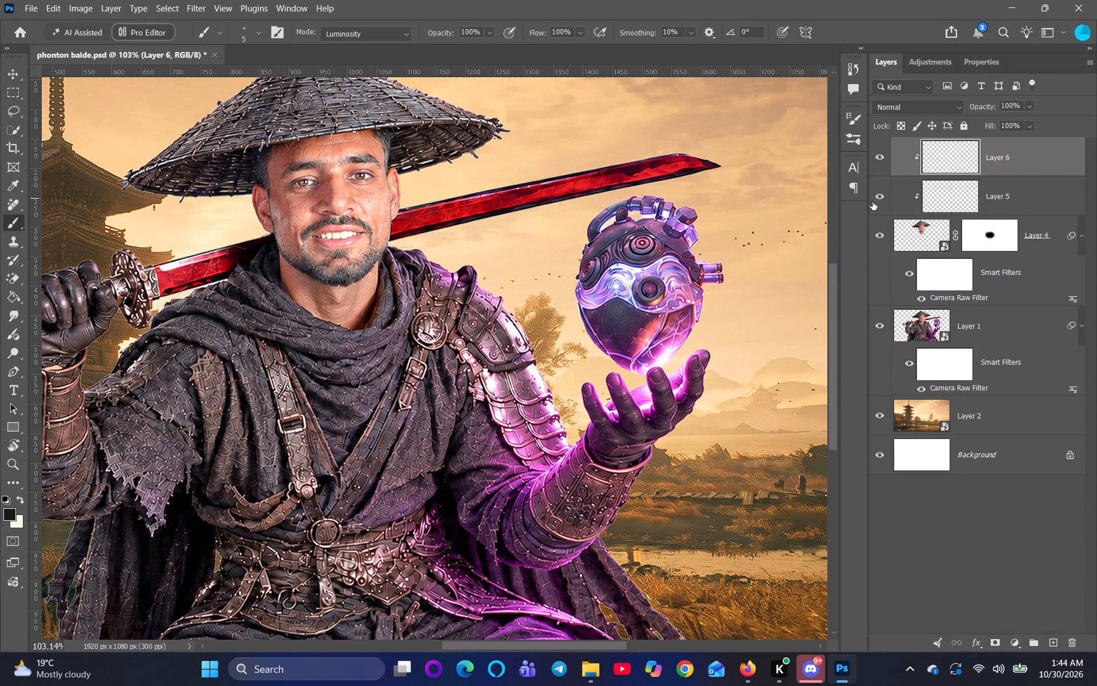
Examine up close the cloak's edge at the shoulder, below the sword guard.
scroll(852, 222, "down", 4)
scroll(327, 362, "up", 4)
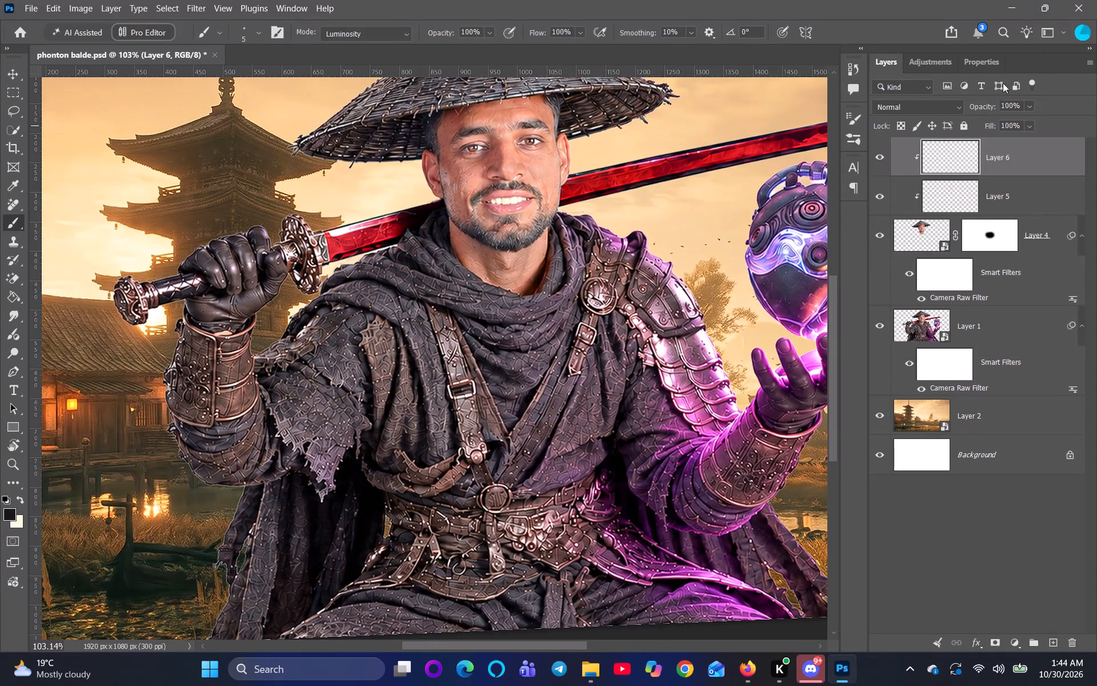
left_click(958, 150)
scroll(454, 261, "up", 6)
scroll(193, 322, "up", 2)
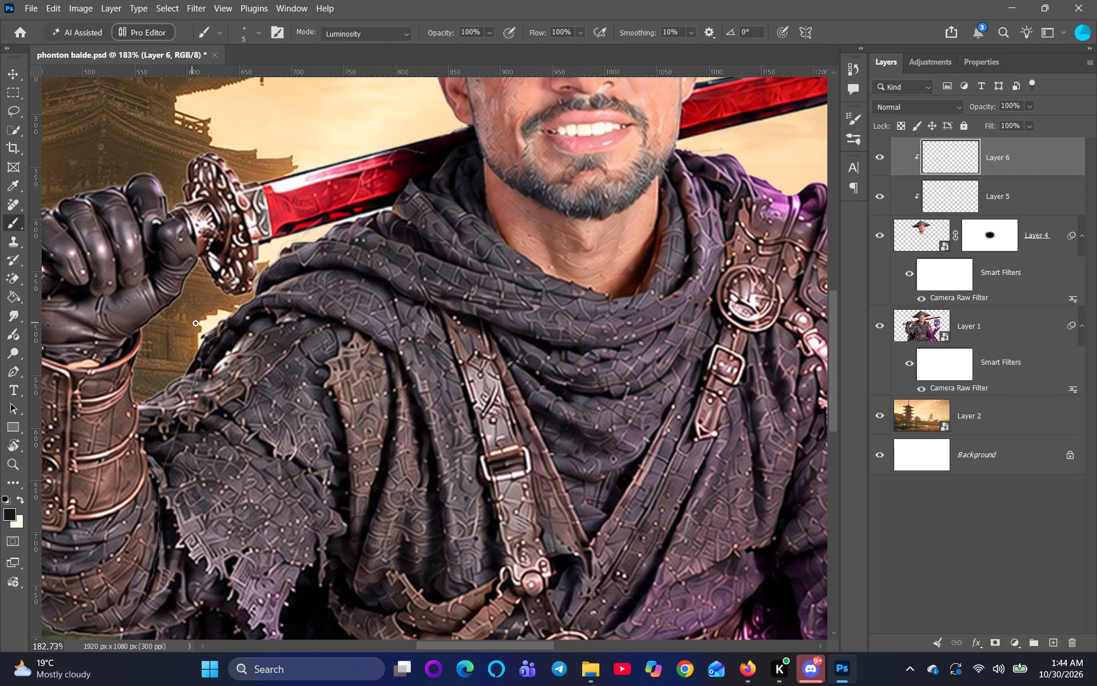
scroll(195, 323, "up", 3)
left_click_drag(294, 286, 267, 330)
scroll(266, 306, "up", 6)
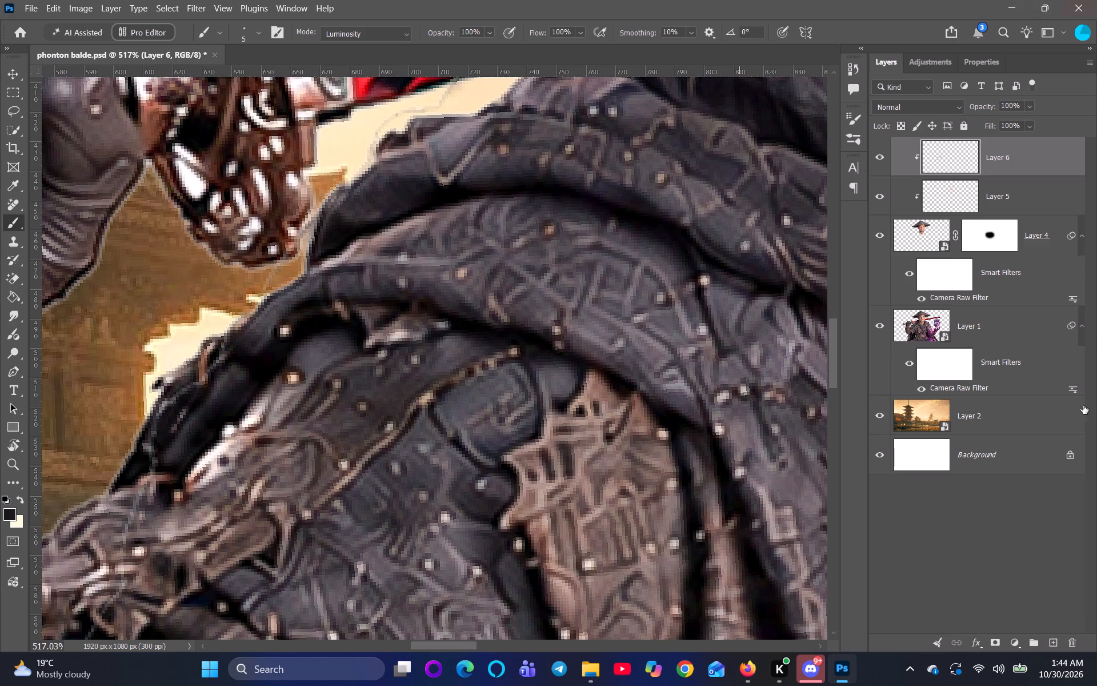
Rename the pagoda landscape layer, Layer 2, as bg.
double_click(1003, 419)
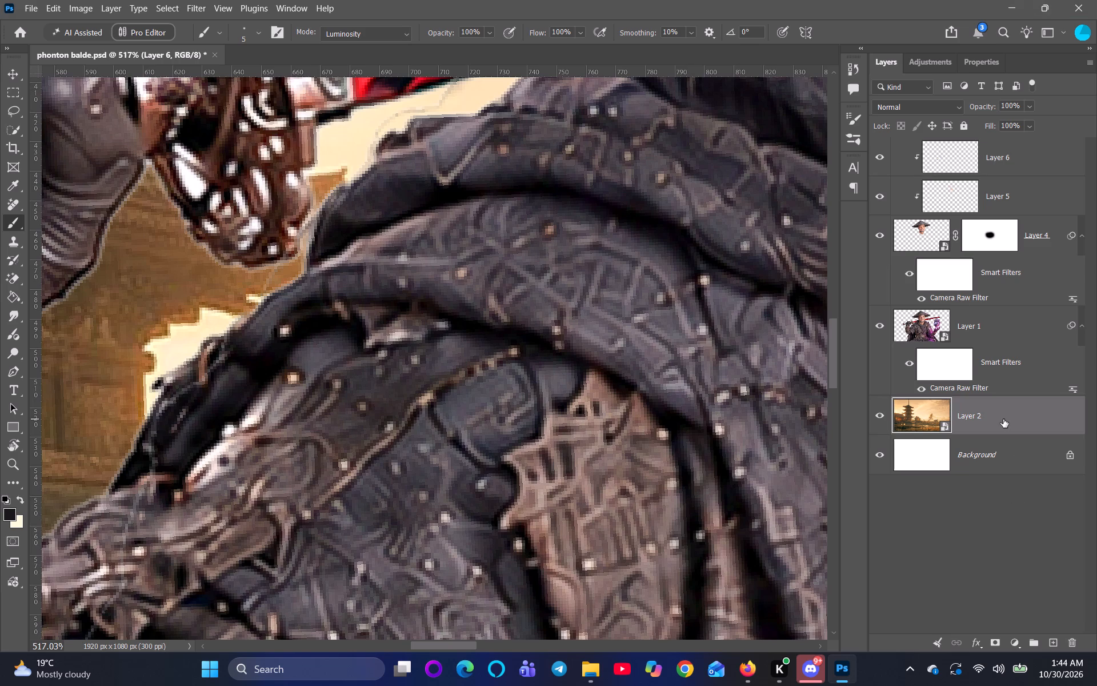
left_click(991, 412)
left_click(986, 412)
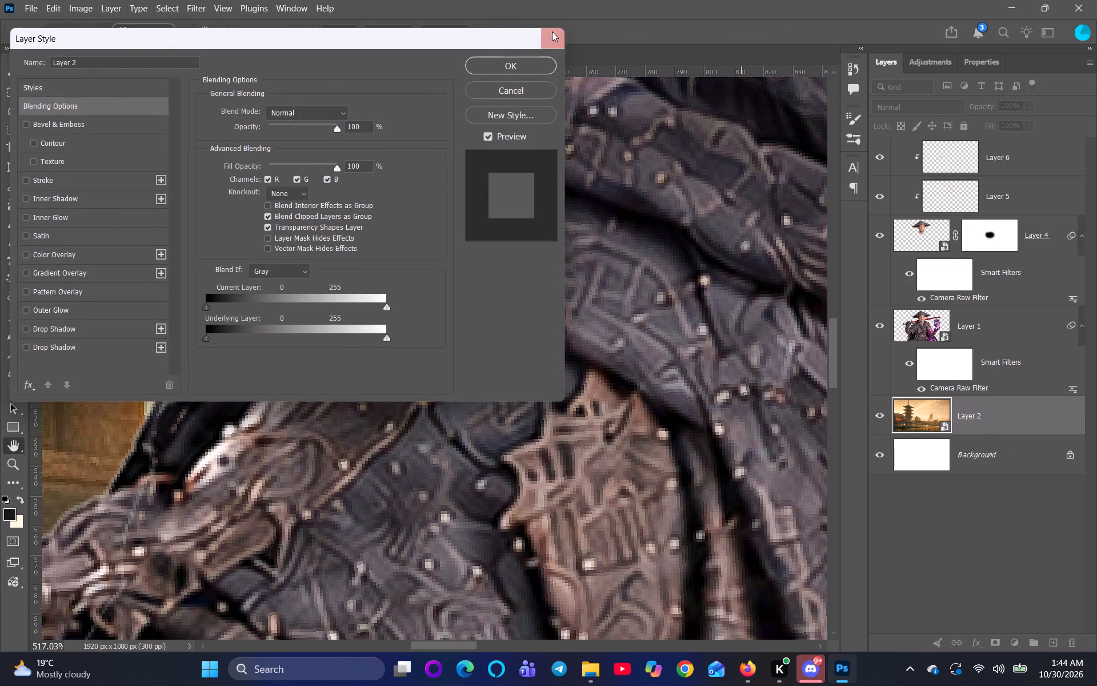
left_click(552, 31)
triple_click(964, 416)
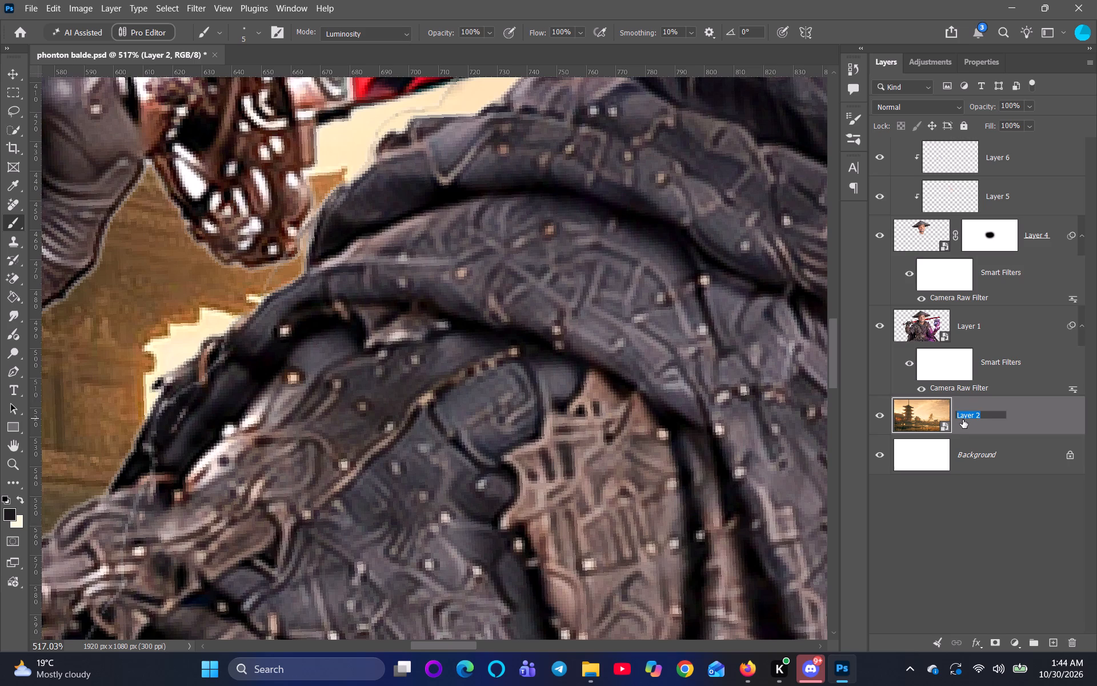
key("BackSpace")
key("BackSpace")
key("BackSpace")
type("bg")
key("Return")
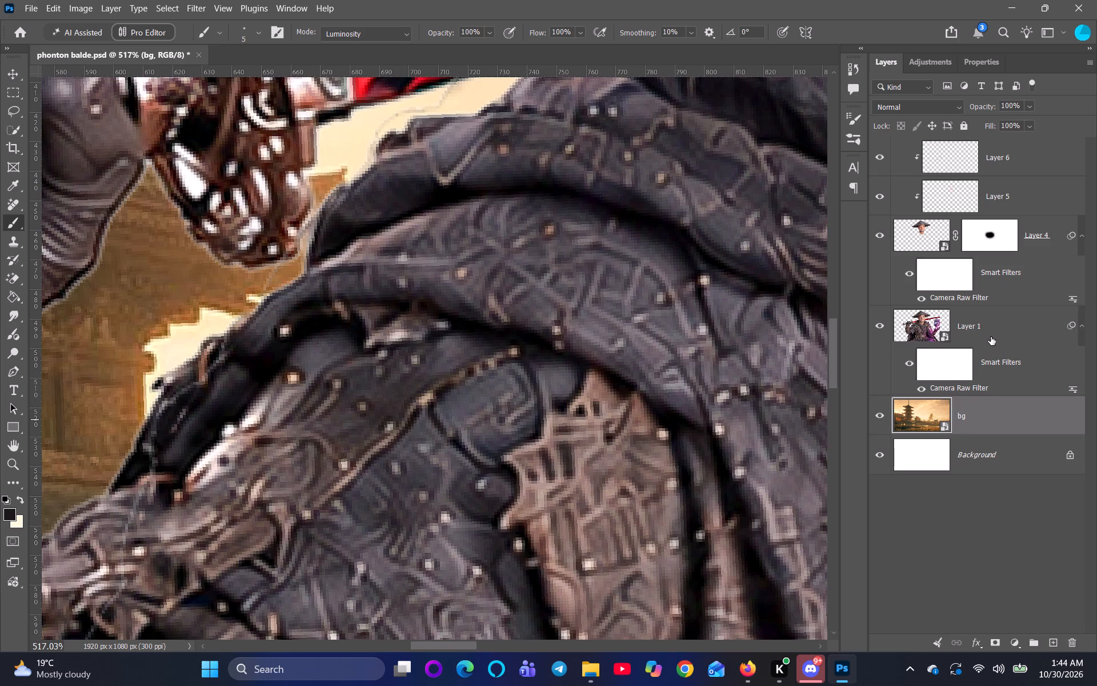
Rename the warrior figure's layer, Layer 1, as cr.
double_click(975, 322)
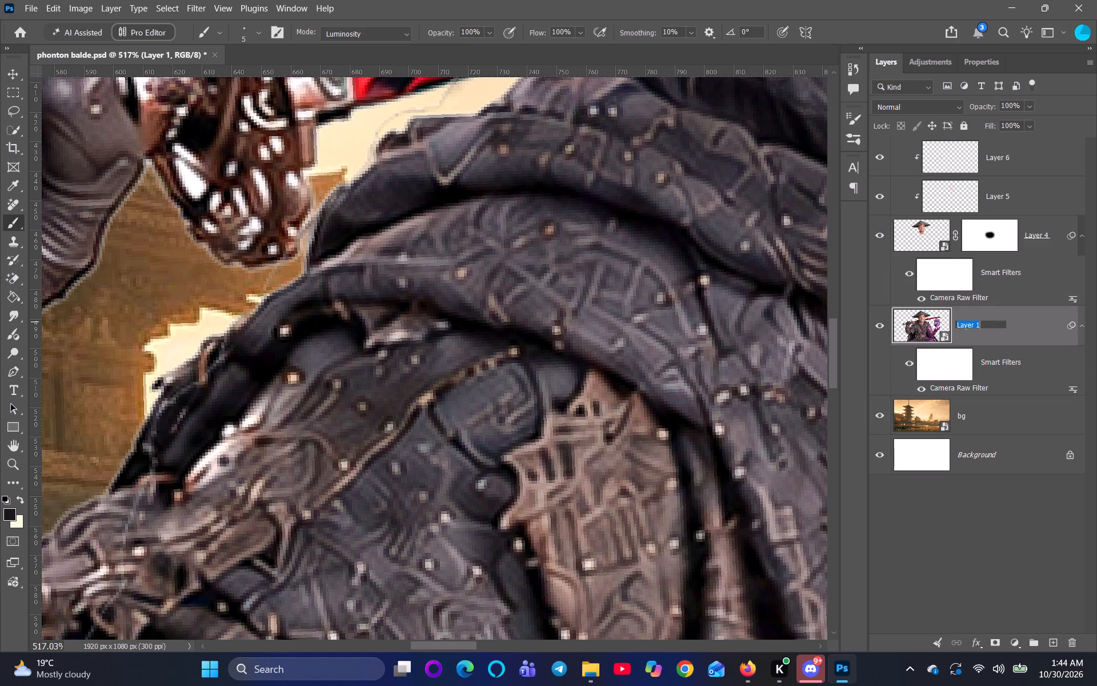
key("BackSpace")
key("c")
key("r")
key("Return")
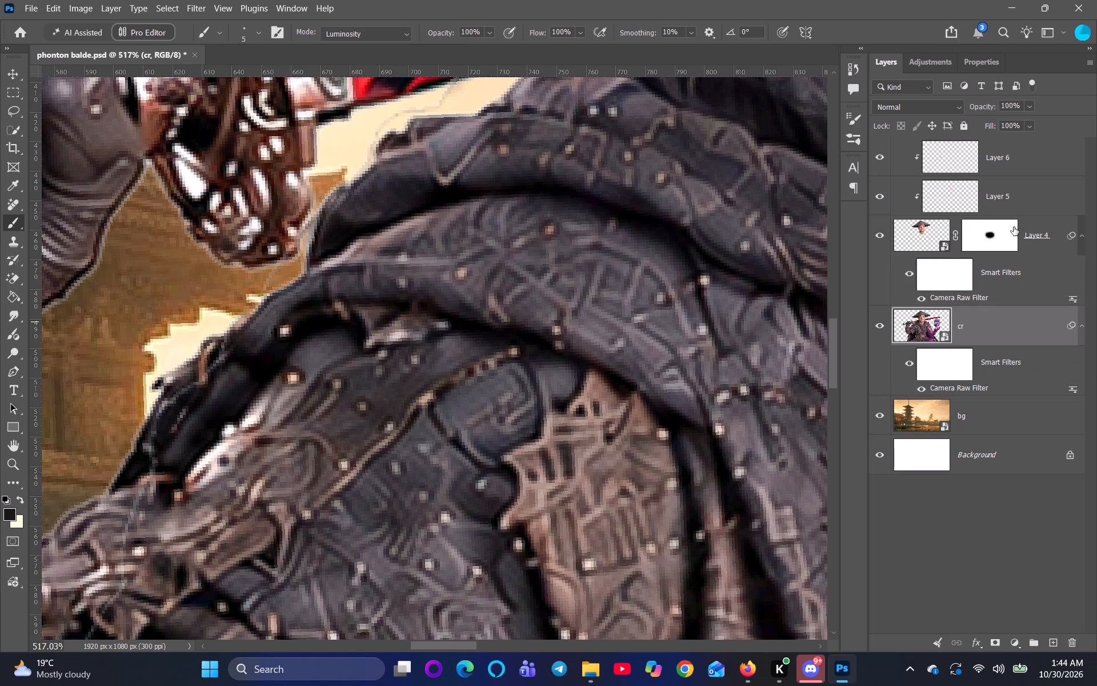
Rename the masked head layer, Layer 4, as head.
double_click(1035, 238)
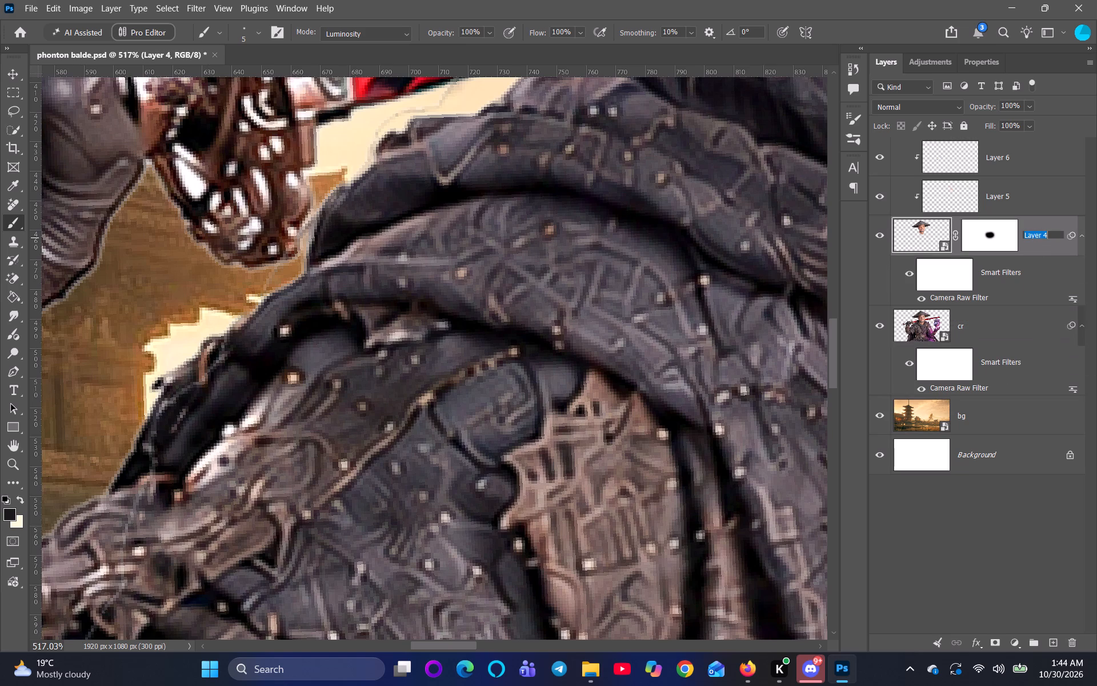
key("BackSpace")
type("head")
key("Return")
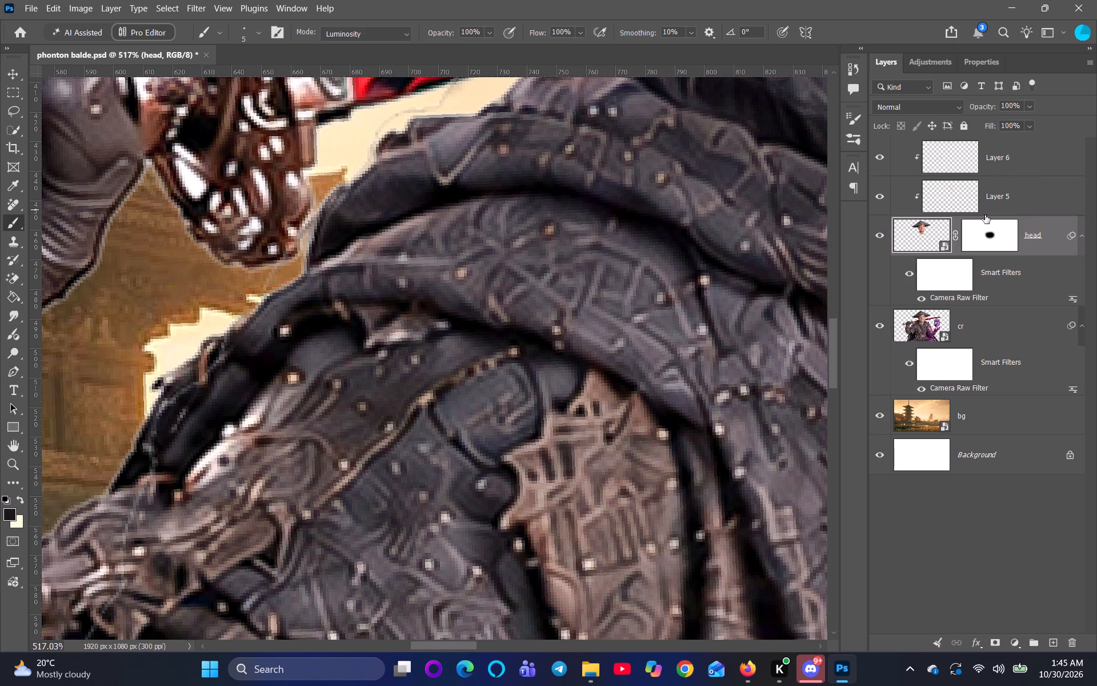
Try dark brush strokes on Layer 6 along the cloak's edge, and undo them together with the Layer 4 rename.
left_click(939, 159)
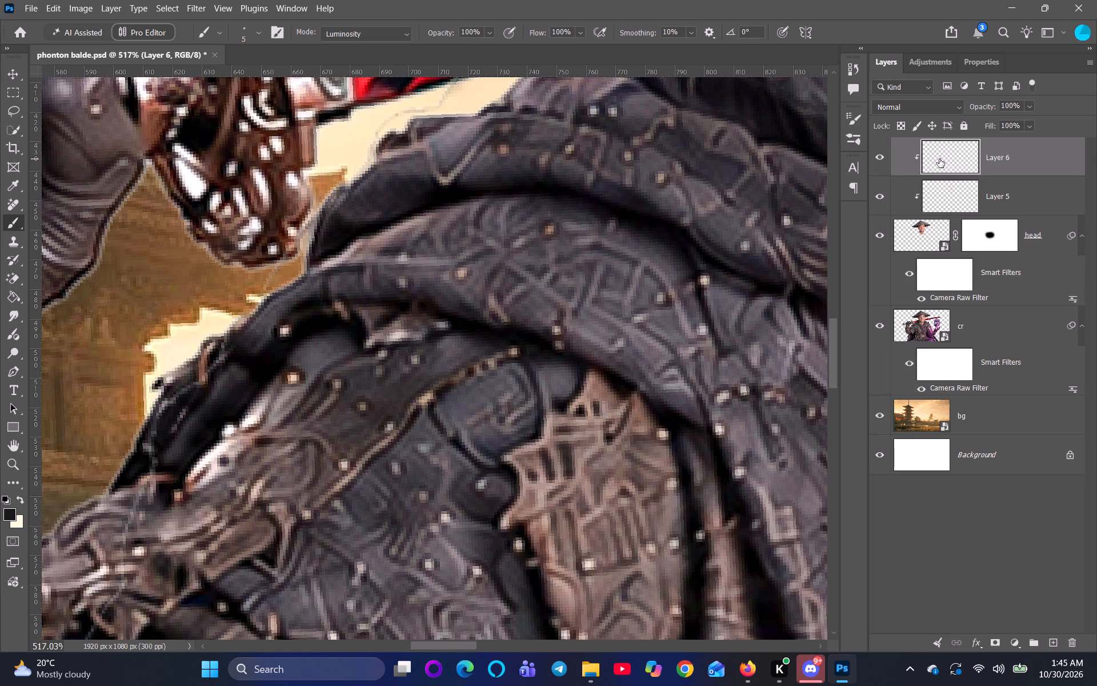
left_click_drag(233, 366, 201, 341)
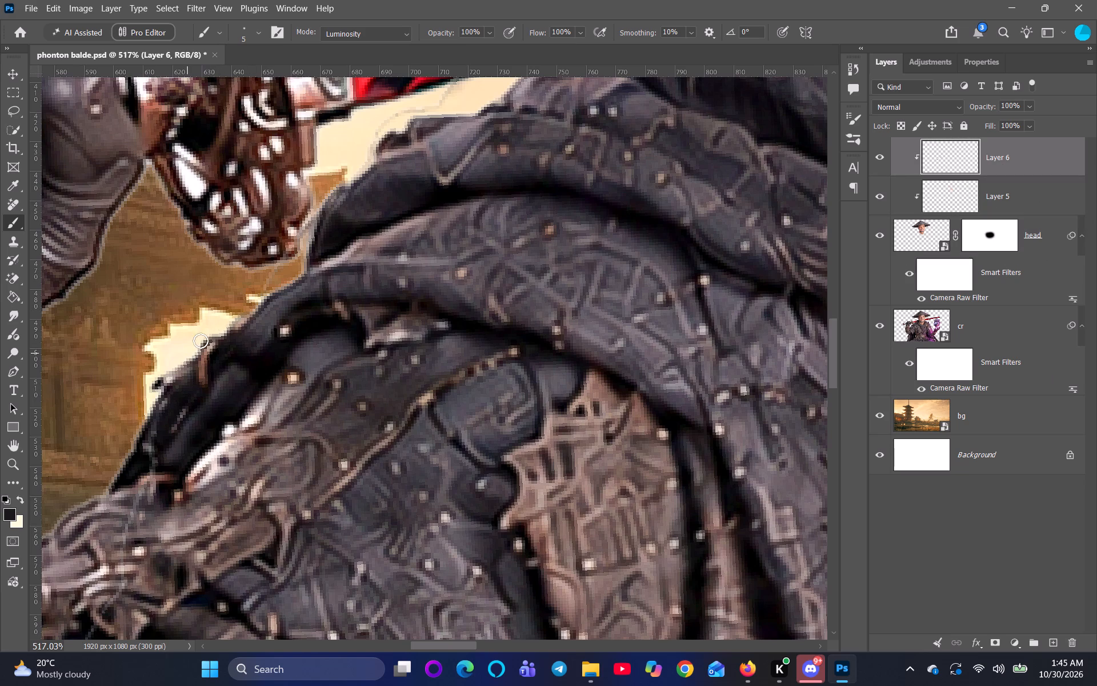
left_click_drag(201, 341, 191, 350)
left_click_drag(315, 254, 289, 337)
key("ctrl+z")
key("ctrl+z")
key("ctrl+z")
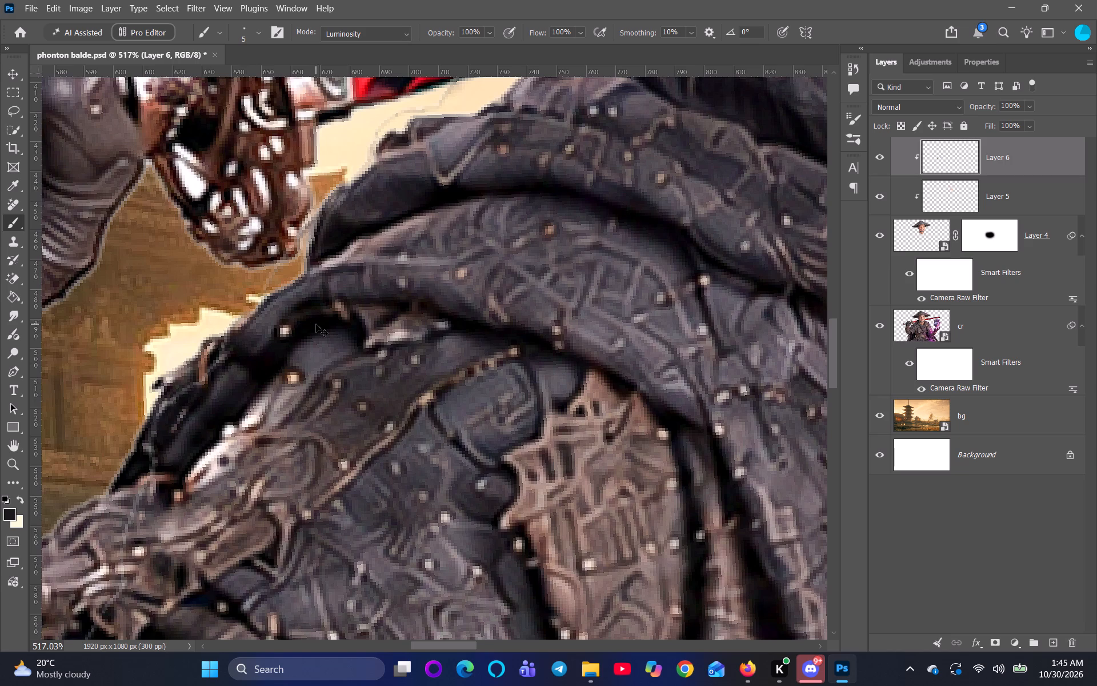
Swap the foreground colour to cream and try a stroke on Layer 6 along the bracer's edge beside the cloak.
left_click(15, 498)
key("space")
key("space")
key("space")
key("space")
key("space")
key("space")
key("space")
key("space")
key("space")
key("space")
key("space")
key("space")
key("space")
key("space")
key("space")
key("space")
key("space")
left_click_drag(257, 384, 559, 190)
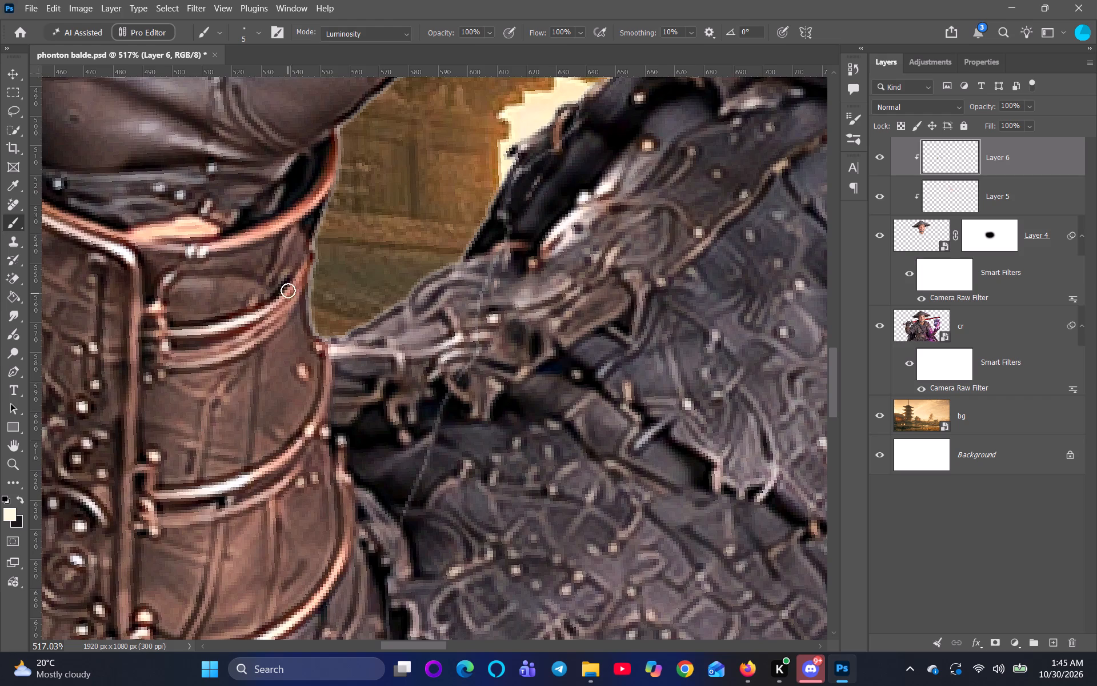
left_click_drag(310, 277, 306, 312)
Set the brush's blending mode to Normal.
left_click_drag(427, 28, 454, 33)
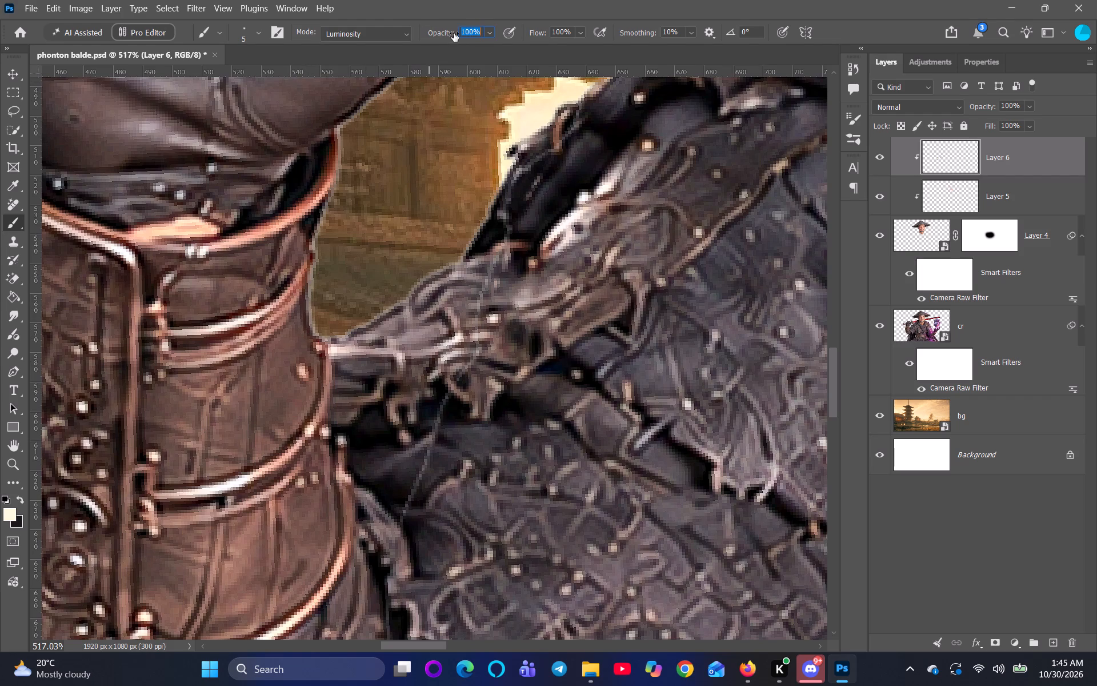
left_click_drag(454, 33, 467, 33)
left_click(415, 176)
left_click(397, 33)
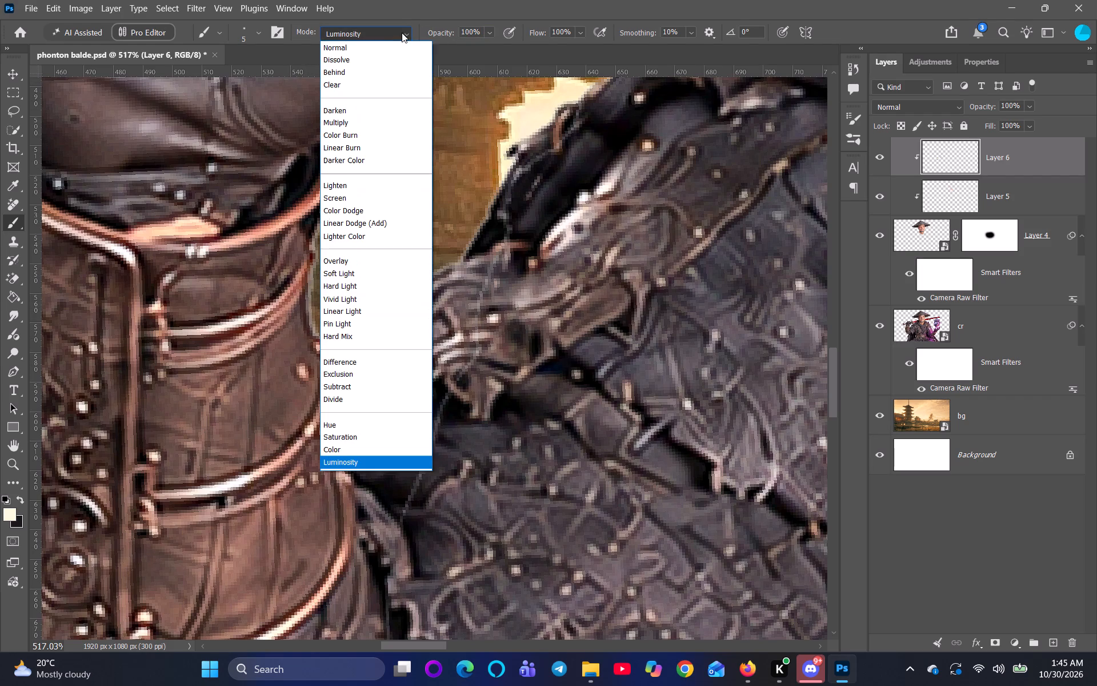
left_click(395, 43)
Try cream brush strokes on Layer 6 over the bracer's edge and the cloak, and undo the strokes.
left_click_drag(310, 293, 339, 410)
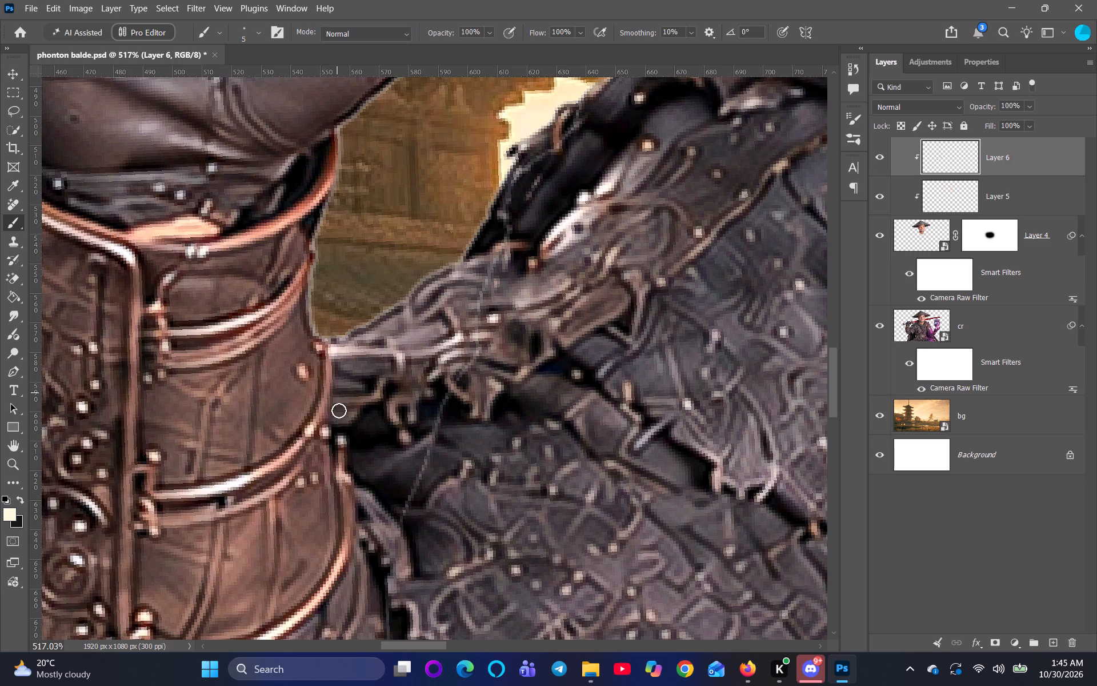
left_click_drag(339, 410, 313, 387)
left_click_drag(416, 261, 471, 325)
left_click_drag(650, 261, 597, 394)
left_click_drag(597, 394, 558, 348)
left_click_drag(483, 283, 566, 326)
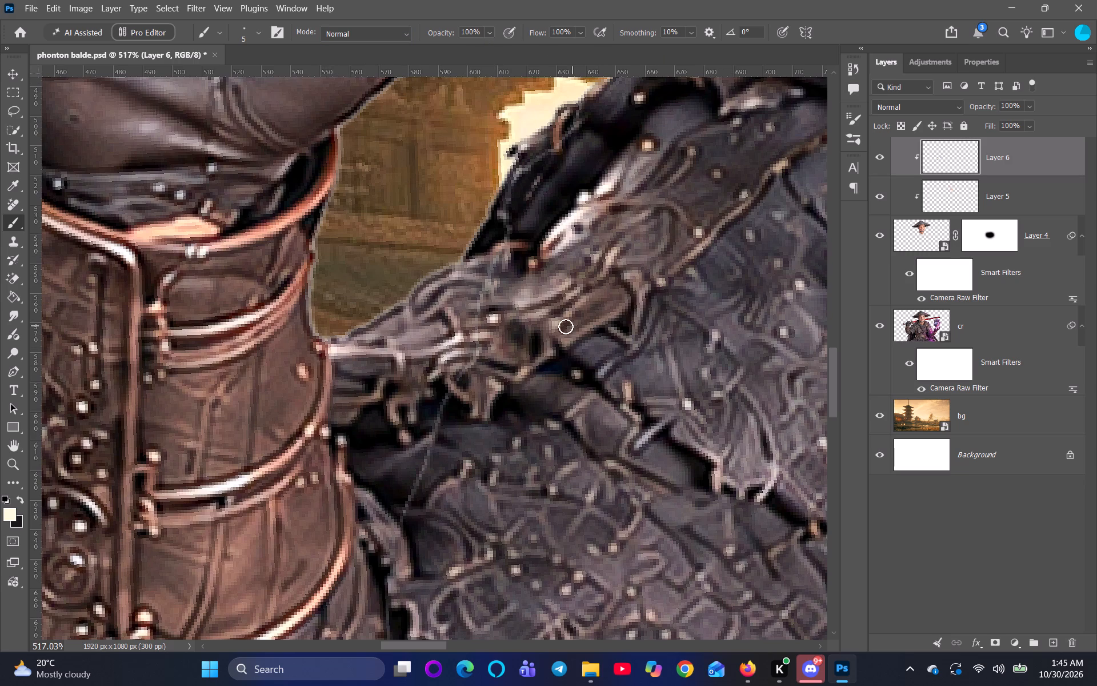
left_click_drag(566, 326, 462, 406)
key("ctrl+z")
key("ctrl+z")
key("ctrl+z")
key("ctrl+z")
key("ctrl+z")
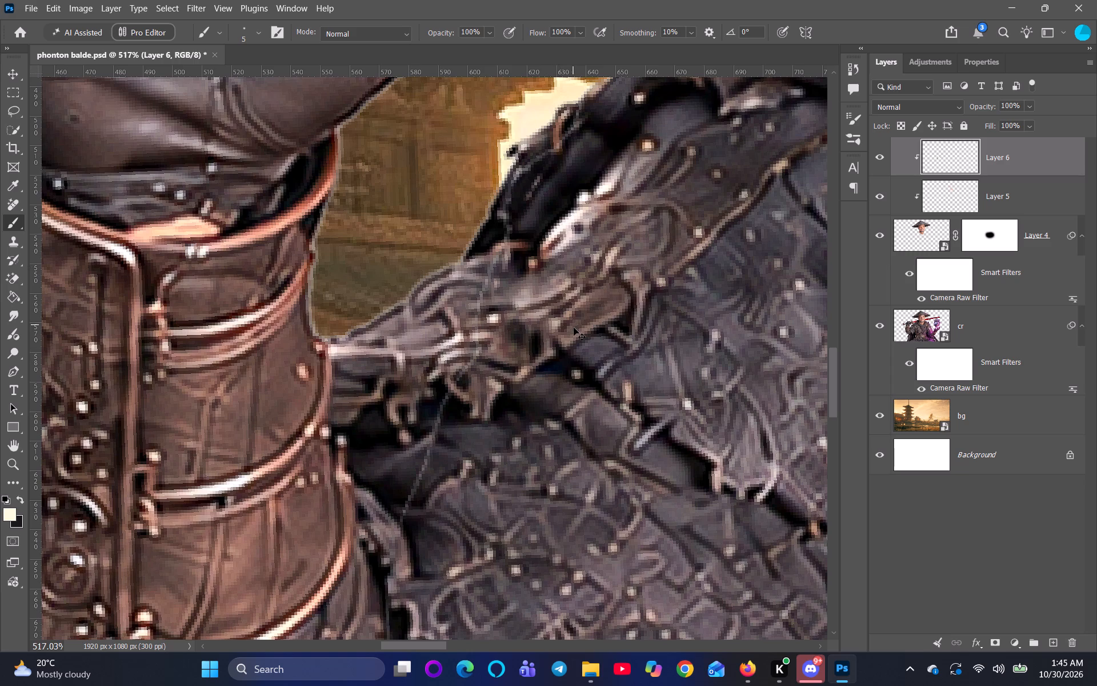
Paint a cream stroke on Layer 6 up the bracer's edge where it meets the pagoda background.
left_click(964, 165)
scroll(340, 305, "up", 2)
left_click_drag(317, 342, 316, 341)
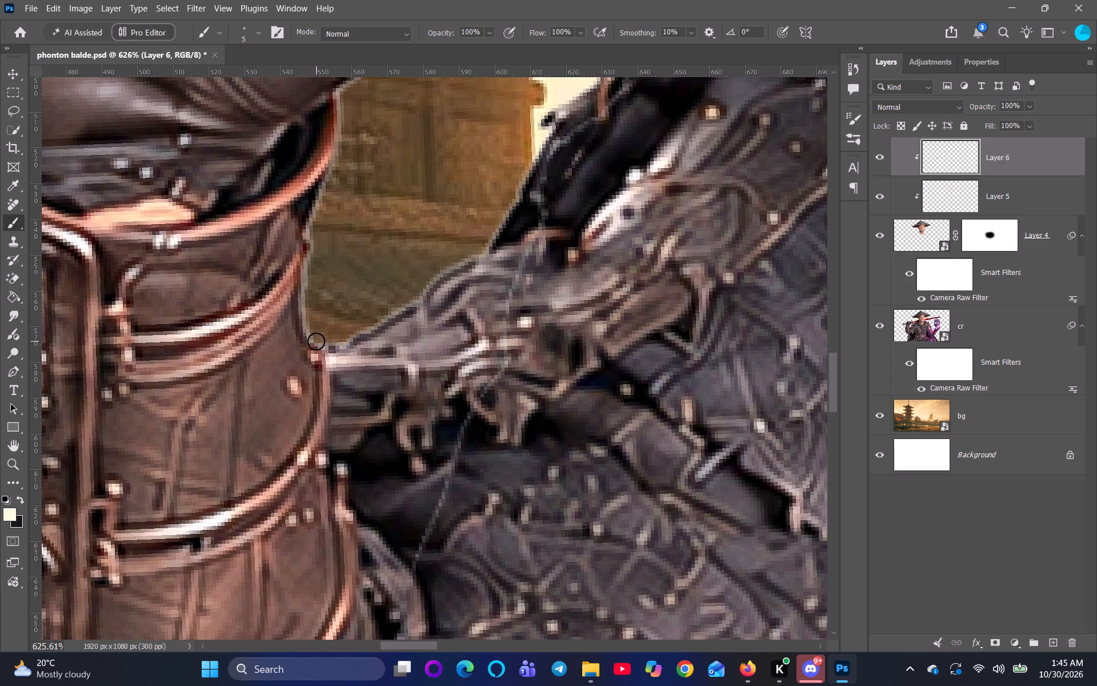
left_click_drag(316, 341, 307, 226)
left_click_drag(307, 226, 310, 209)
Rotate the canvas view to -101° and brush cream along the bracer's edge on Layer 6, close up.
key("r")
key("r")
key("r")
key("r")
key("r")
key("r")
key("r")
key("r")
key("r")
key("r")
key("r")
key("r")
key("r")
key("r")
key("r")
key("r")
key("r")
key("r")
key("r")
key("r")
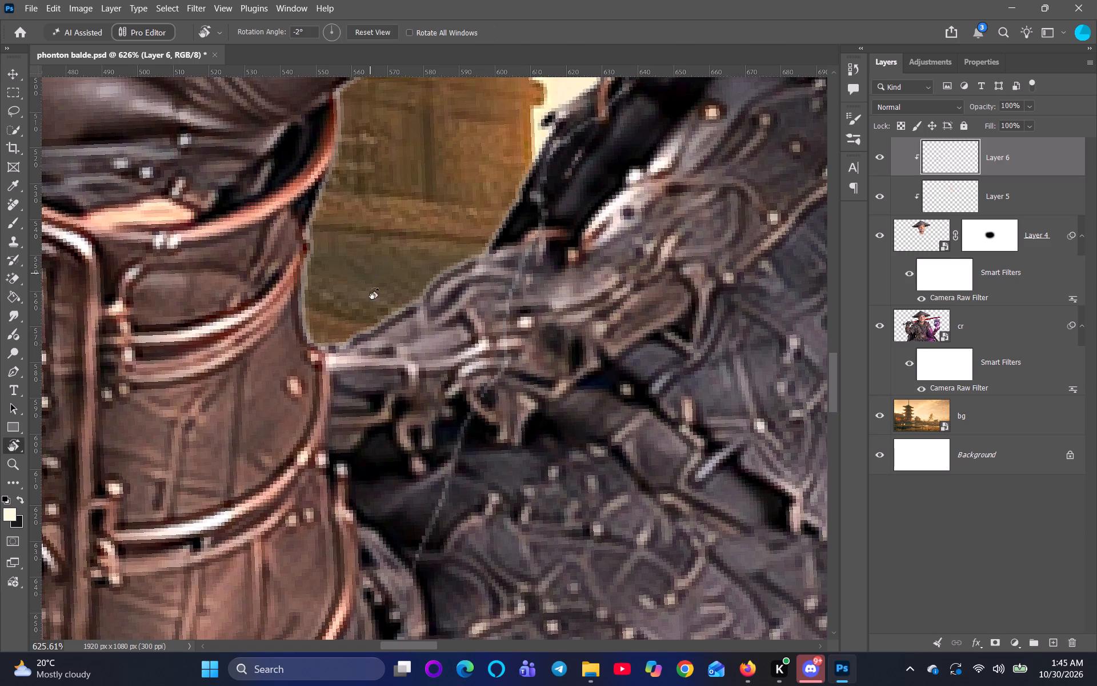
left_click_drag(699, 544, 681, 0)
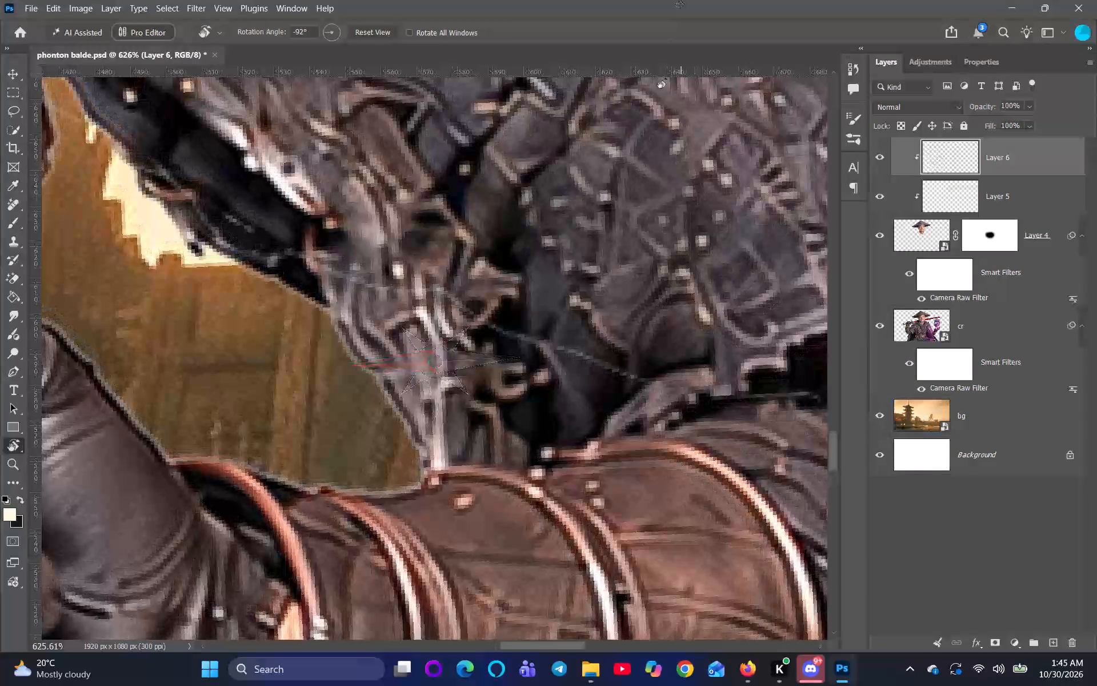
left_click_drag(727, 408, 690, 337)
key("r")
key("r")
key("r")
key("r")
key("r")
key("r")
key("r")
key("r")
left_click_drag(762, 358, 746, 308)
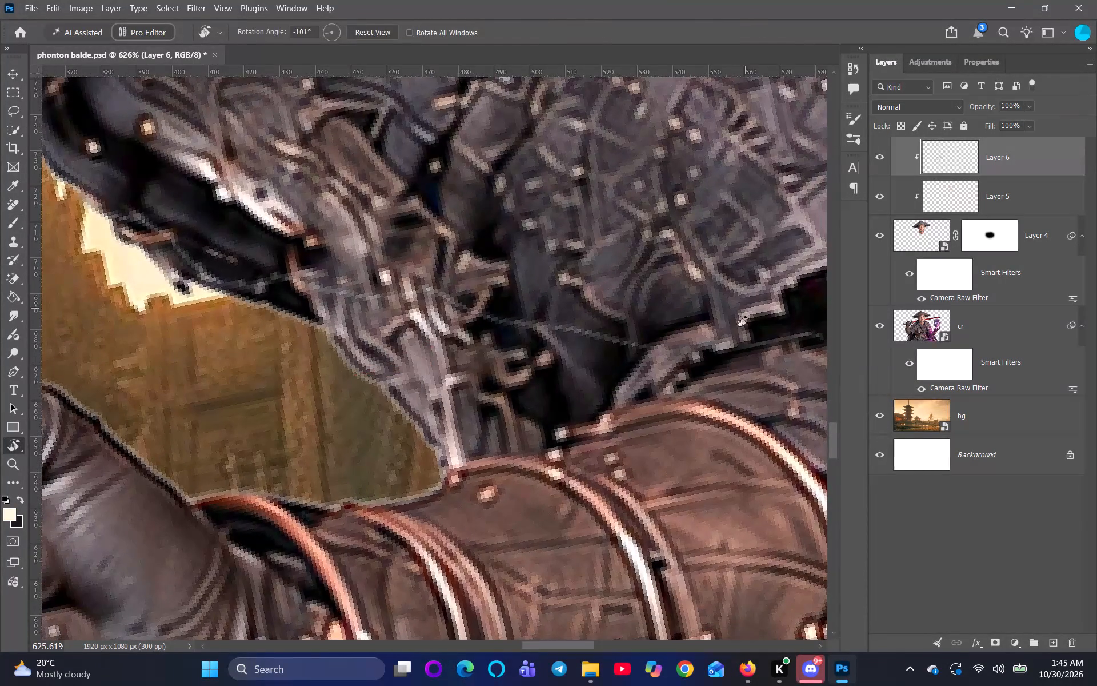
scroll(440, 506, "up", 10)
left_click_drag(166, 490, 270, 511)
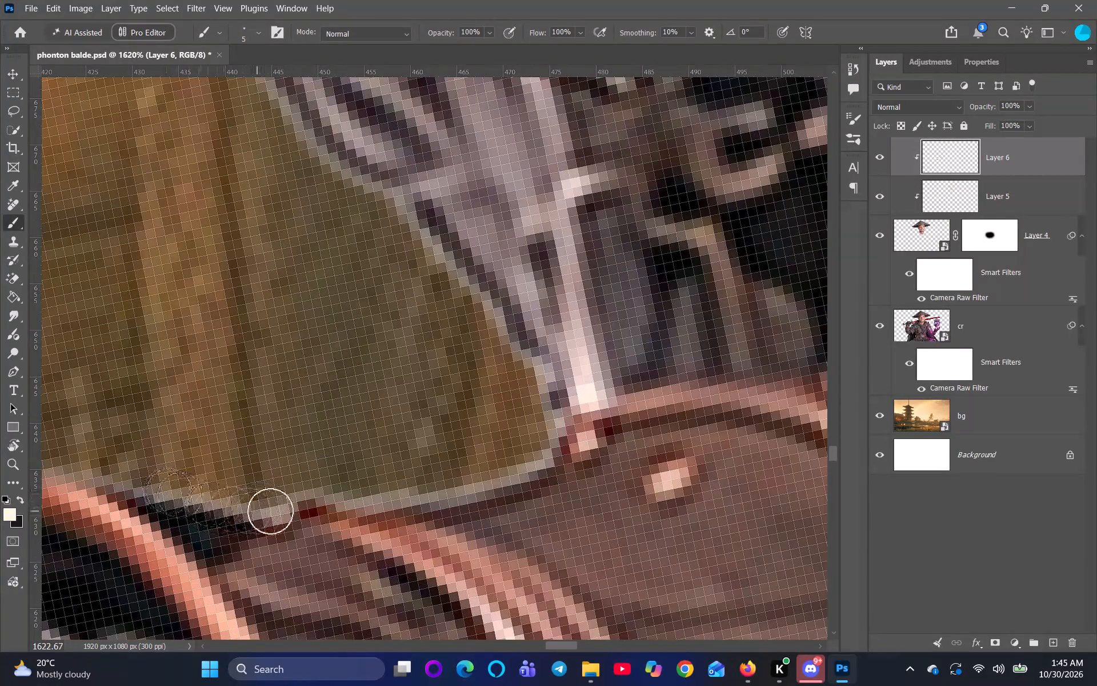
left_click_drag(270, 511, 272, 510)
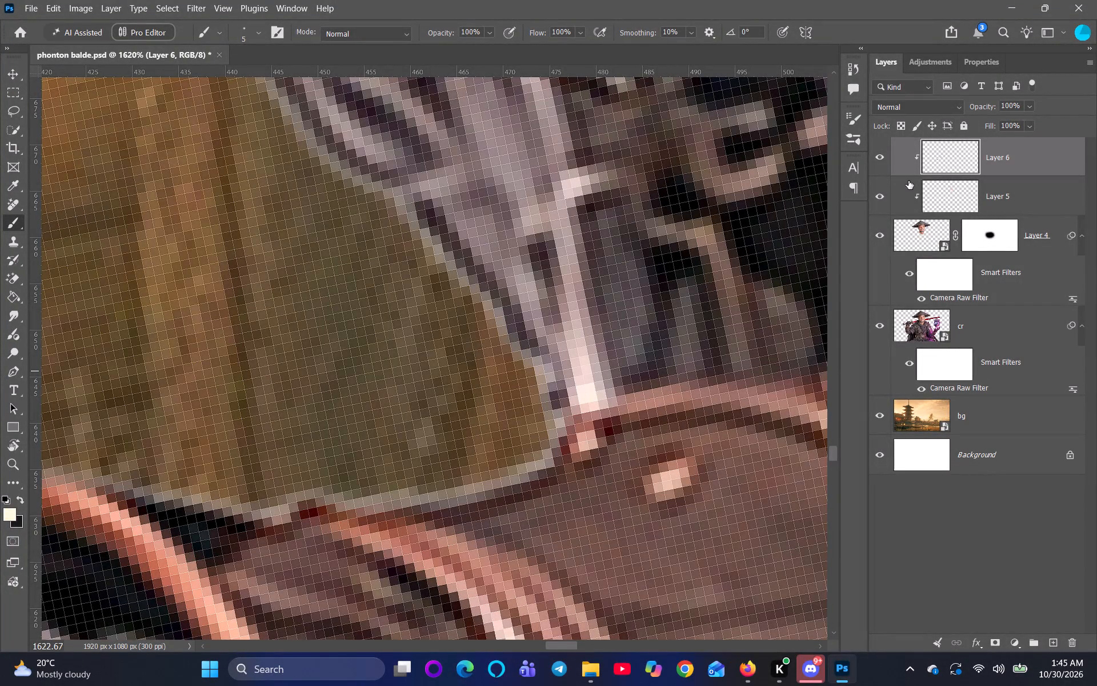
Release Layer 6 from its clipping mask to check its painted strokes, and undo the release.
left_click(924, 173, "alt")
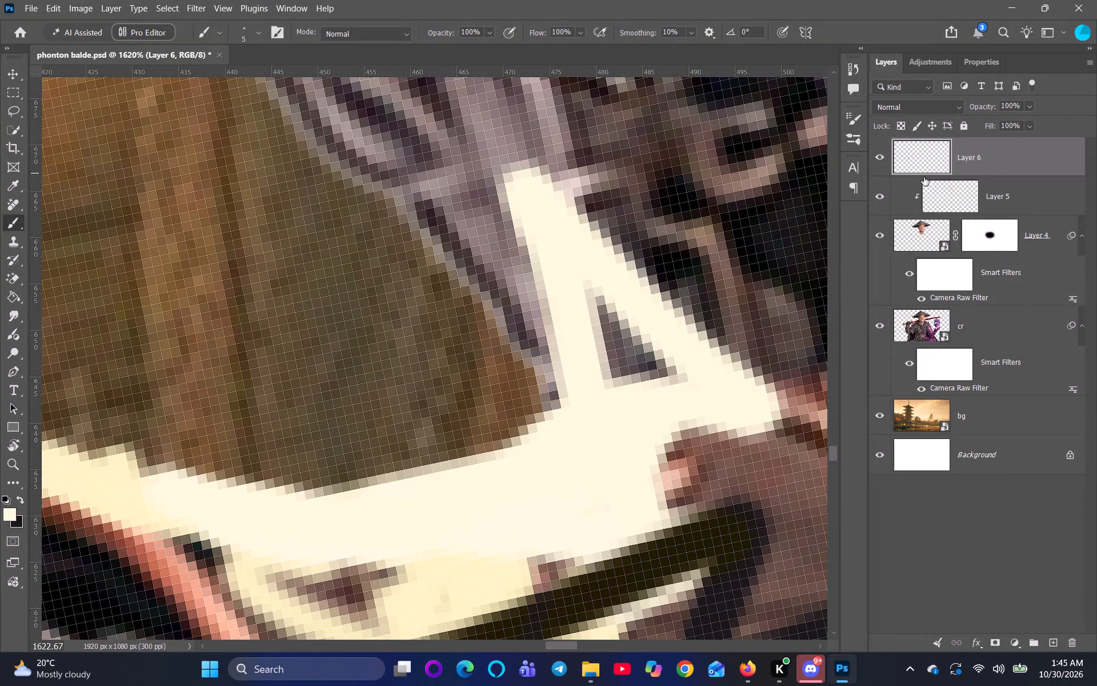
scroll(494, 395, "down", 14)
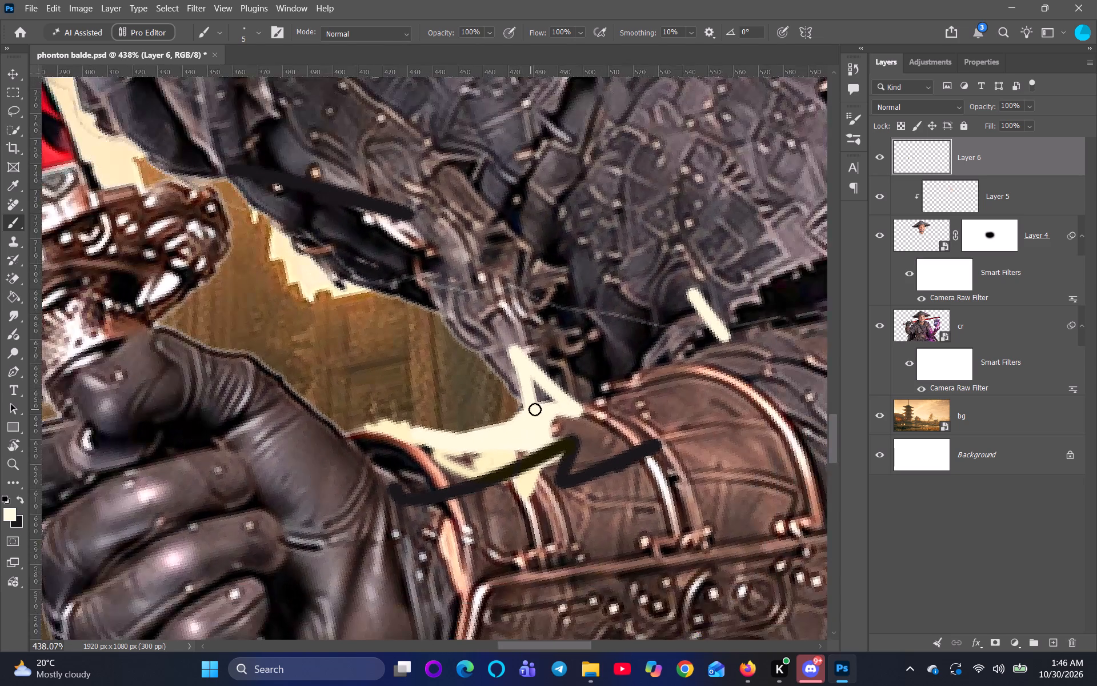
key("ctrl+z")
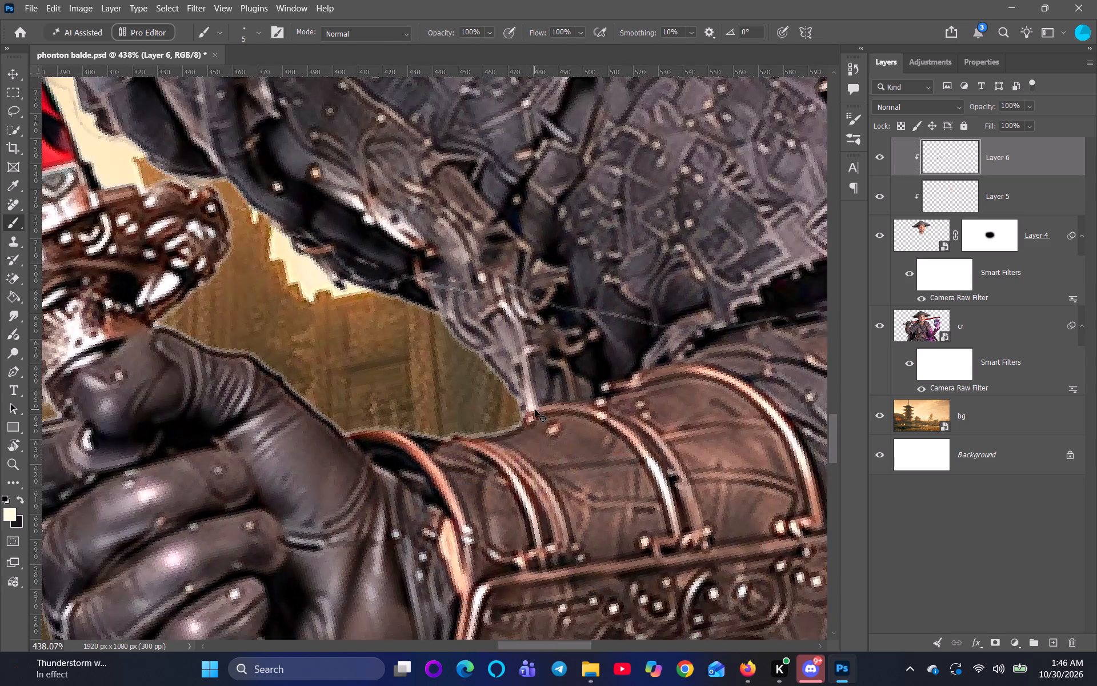
Delete Layer 6 and replace it with a new blank, unclipped layer above Layer 5.
scroll(535, 409, "down", 5, "ctrl")
scroll(507, 413, "down", 3)
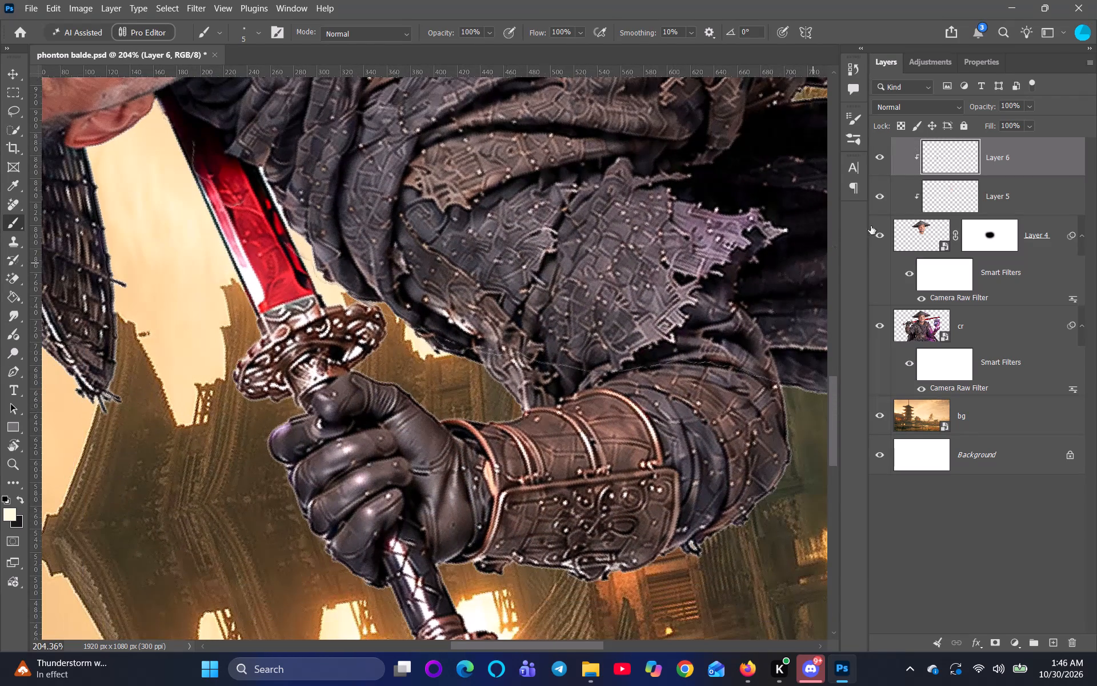
left_click_drag(964, 151, 1076, 647)
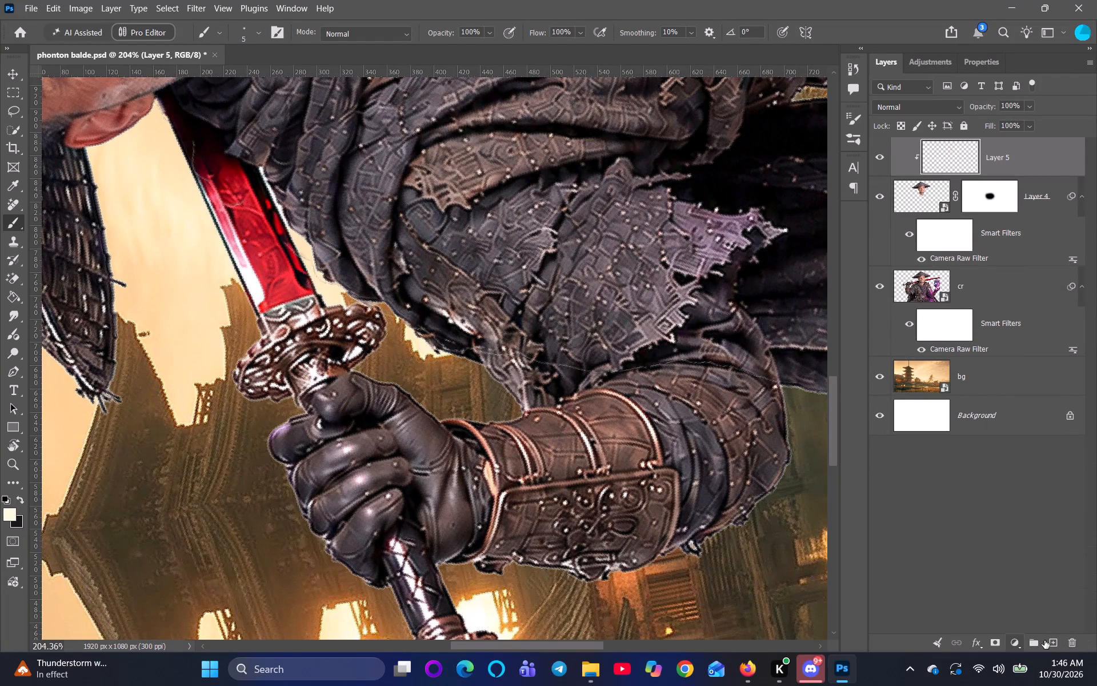
left_click(1054, 640)
scroll(715, 529, "up", 6)
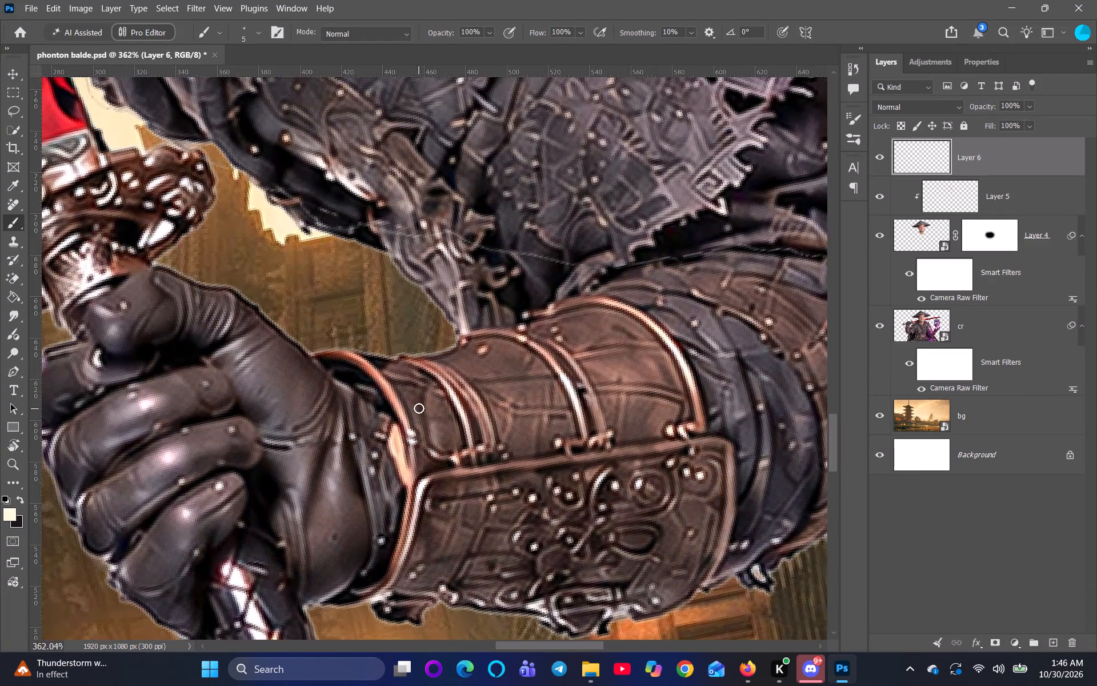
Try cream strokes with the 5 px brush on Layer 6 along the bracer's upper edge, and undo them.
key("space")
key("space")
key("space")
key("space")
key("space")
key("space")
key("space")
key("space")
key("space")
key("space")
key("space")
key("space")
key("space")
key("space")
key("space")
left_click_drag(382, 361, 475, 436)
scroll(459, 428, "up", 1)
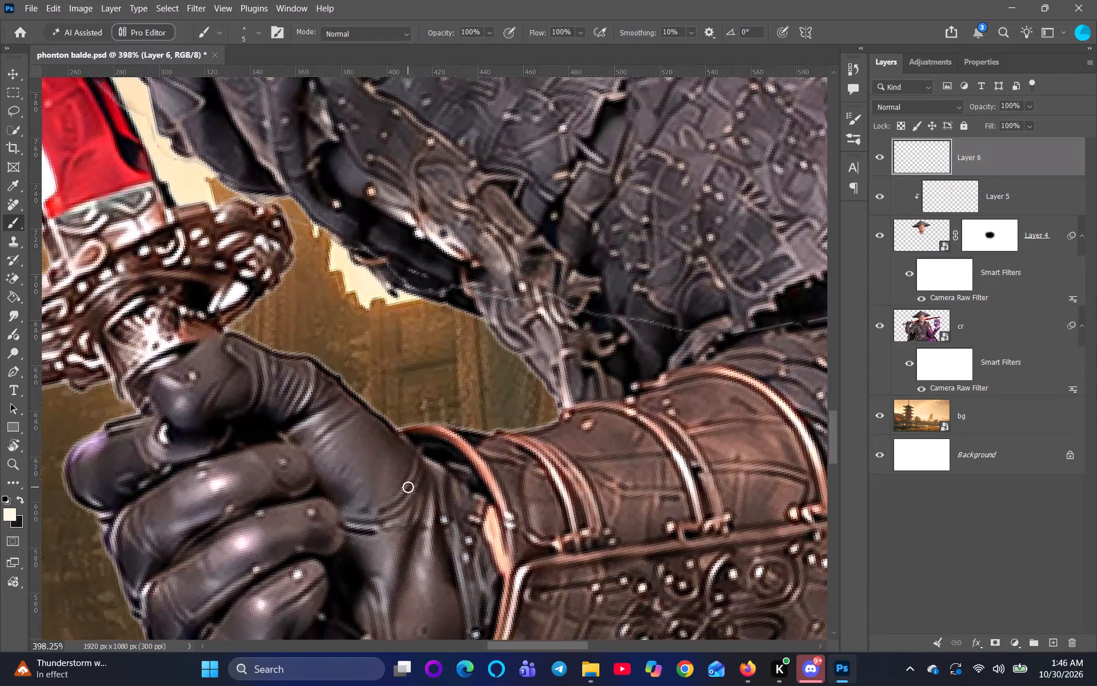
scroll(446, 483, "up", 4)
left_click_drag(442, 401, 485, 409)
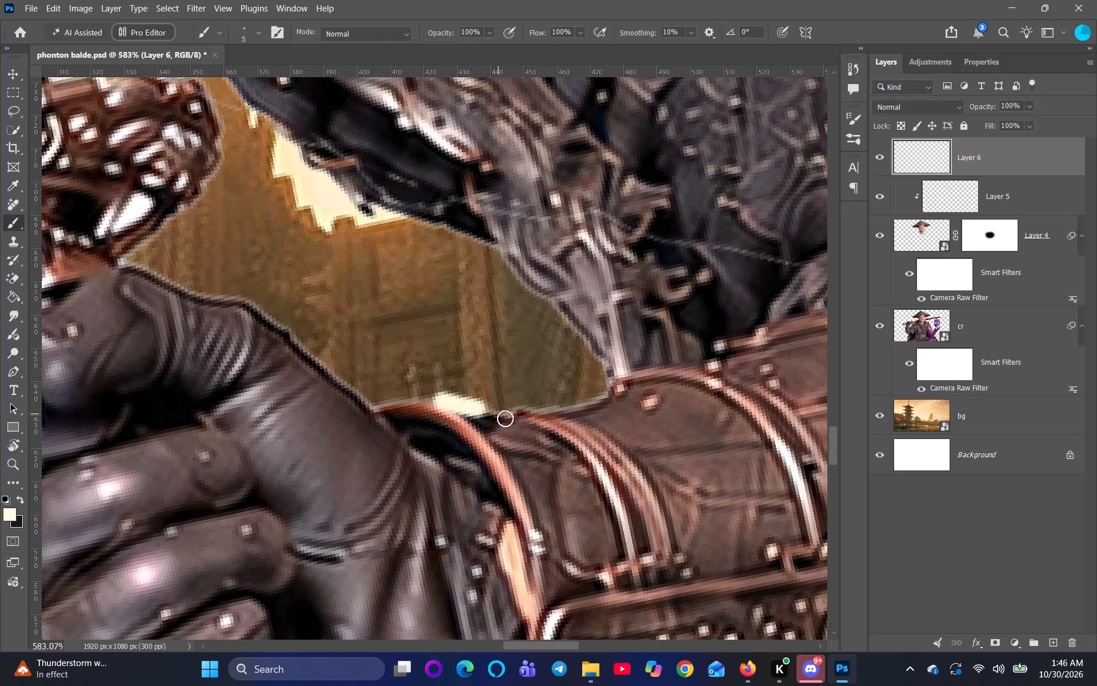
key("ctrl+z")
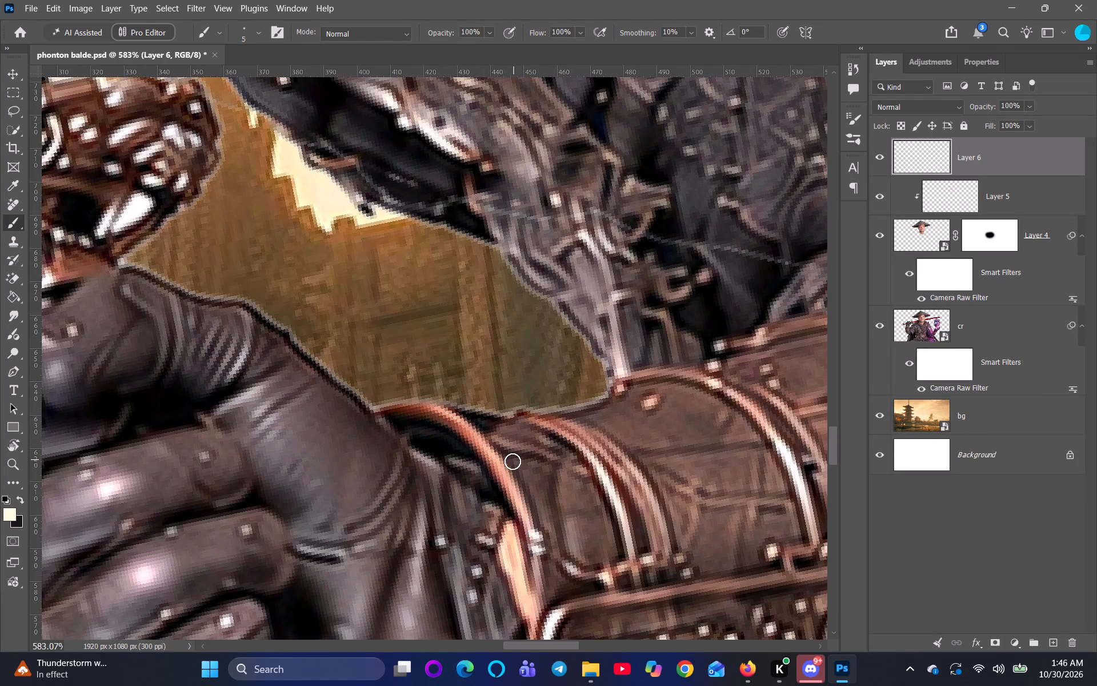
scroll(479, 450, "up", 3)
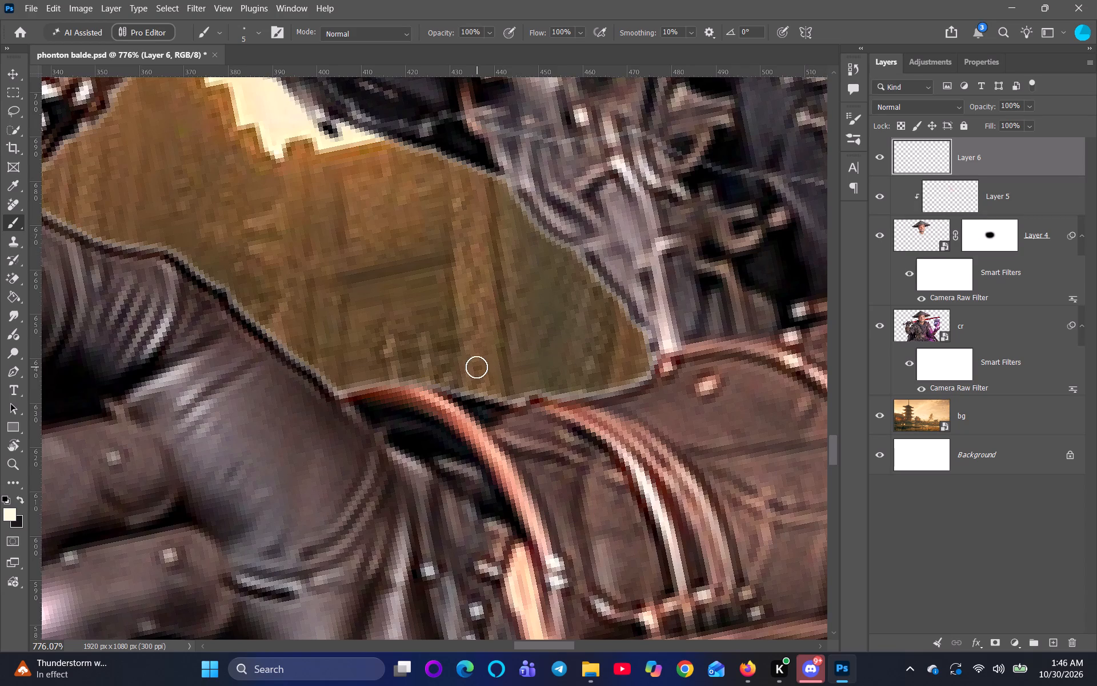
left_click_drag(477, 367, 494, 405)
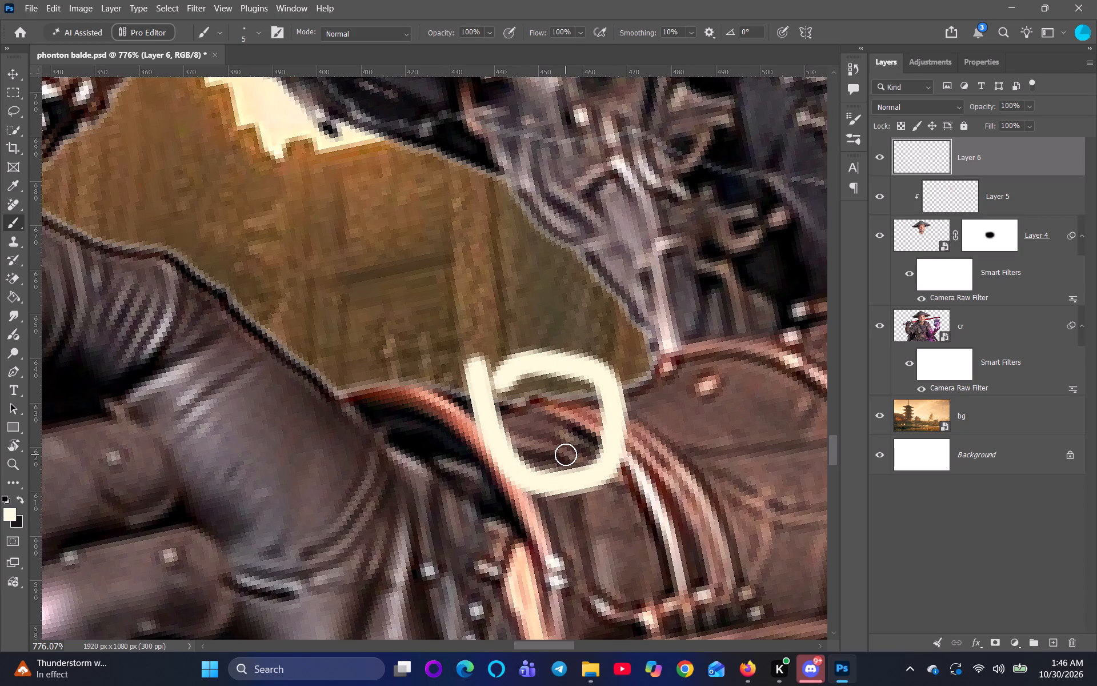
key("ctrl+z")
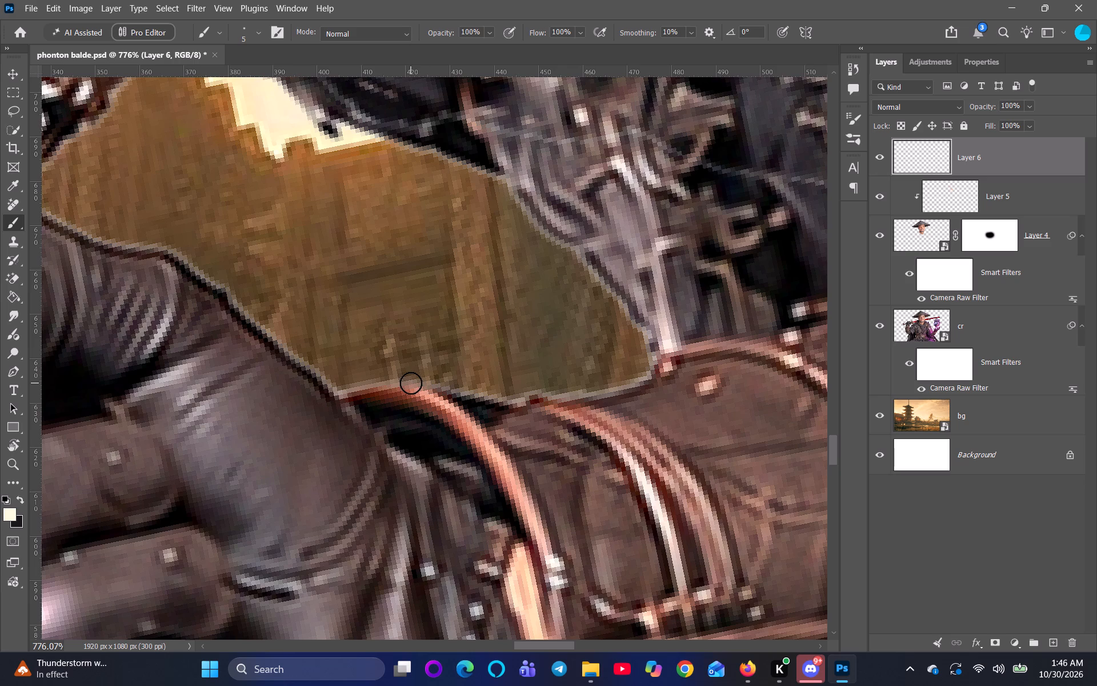
Set the brush hardness to 0%.
right_click(411, 383)
left_click_drag(499, 444, 453, 443)
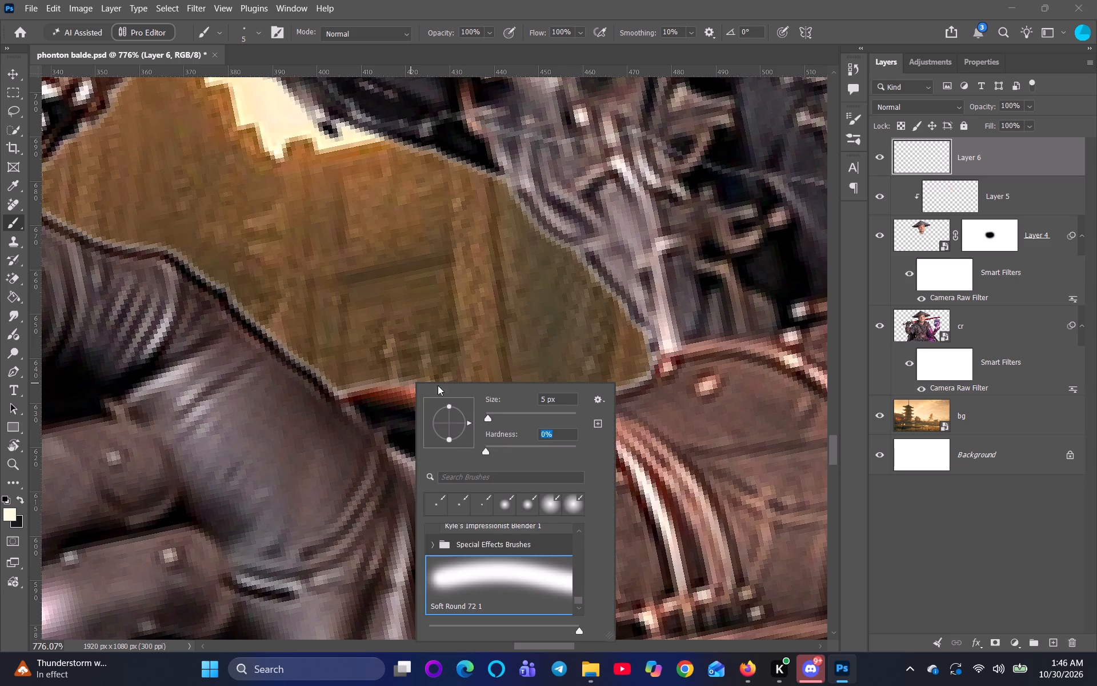
left_click(436, 356)
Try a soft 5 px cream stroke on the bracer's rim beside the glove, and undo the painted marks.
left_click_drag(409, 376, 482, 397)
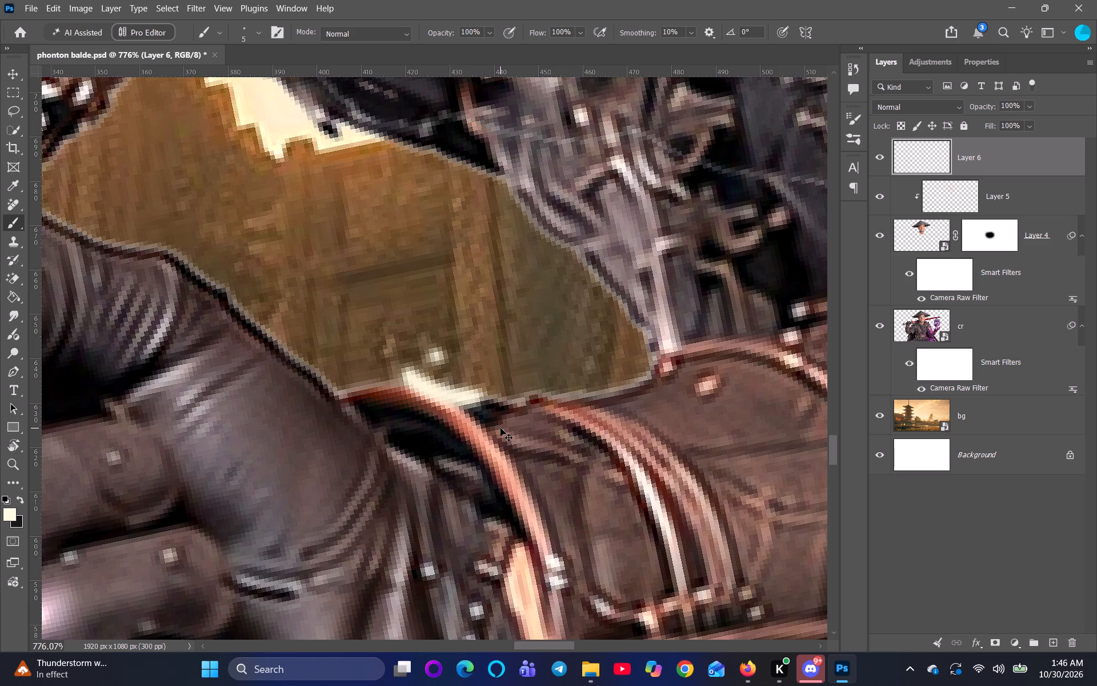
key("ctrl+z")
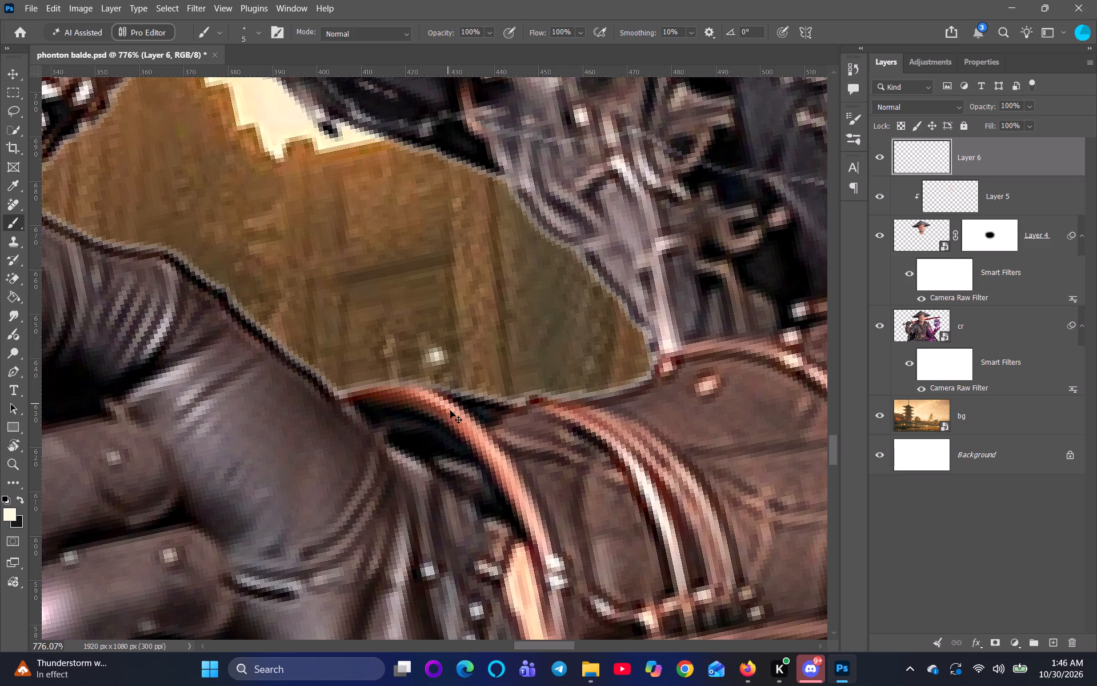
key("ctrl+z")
Reduce the brush to 3 px and paint cream edge light on Layer 6 along the bracer's rim against the background.
scroll(378, 381, "up", 7)
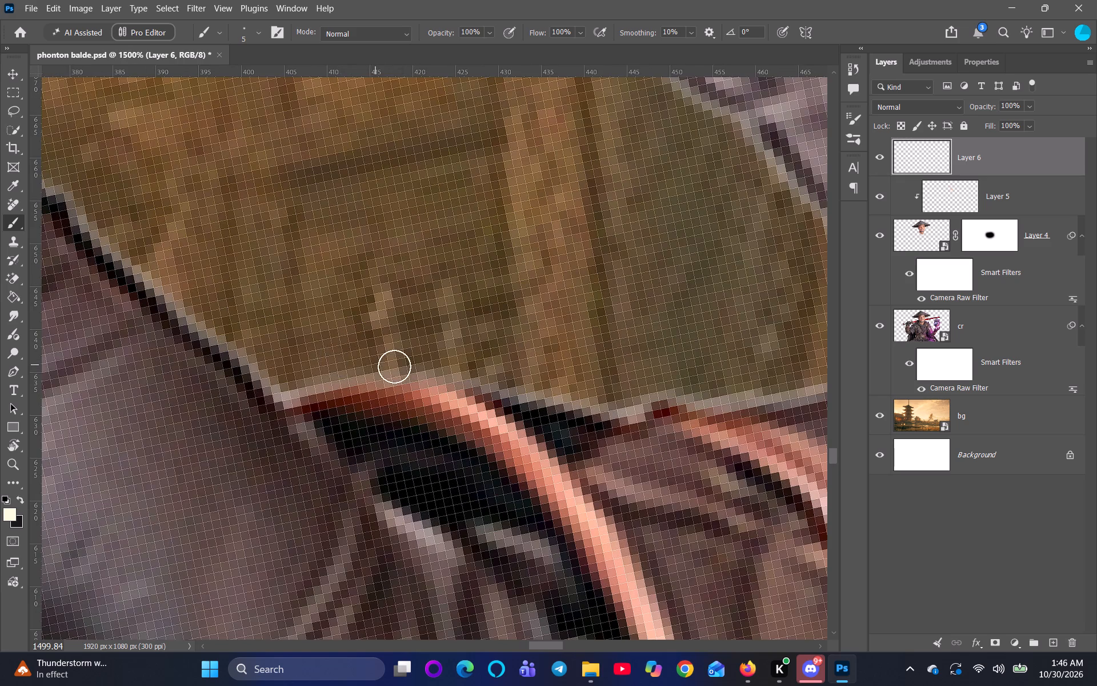
key("bracketleft")
key("bracketleft")
left_click_drag(370, 373, 435, 377)
left_click_drag(436, 380, 539, 396)
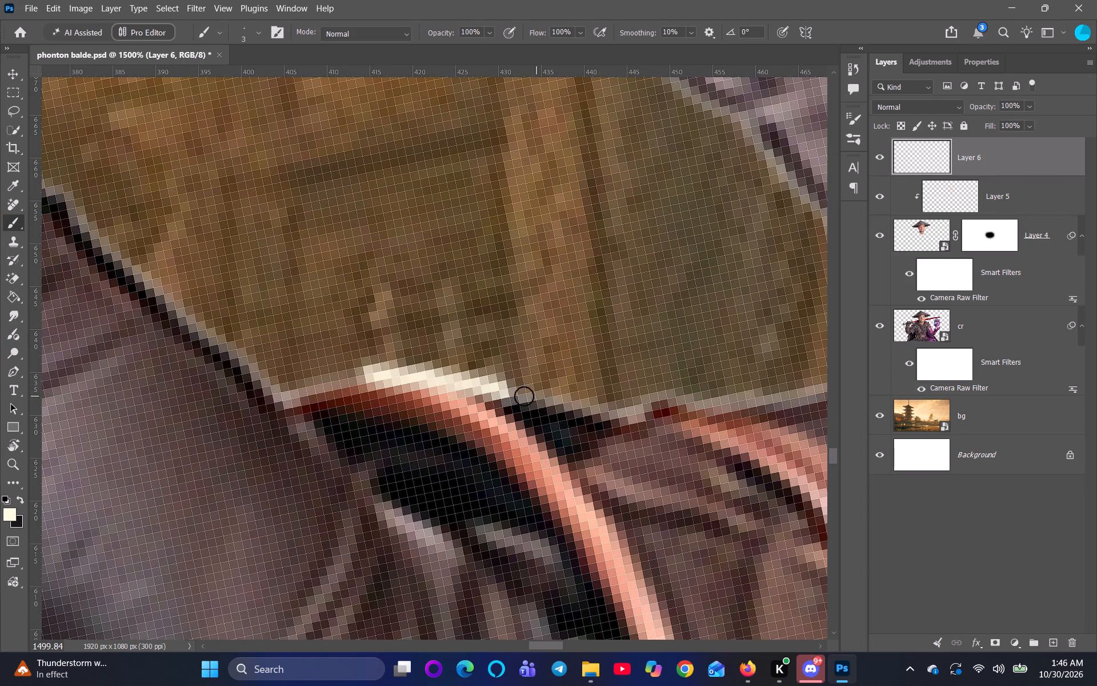
left_click_drag(514, 392, 616, 397)
left_click_drag(599, 398, 672, 401)
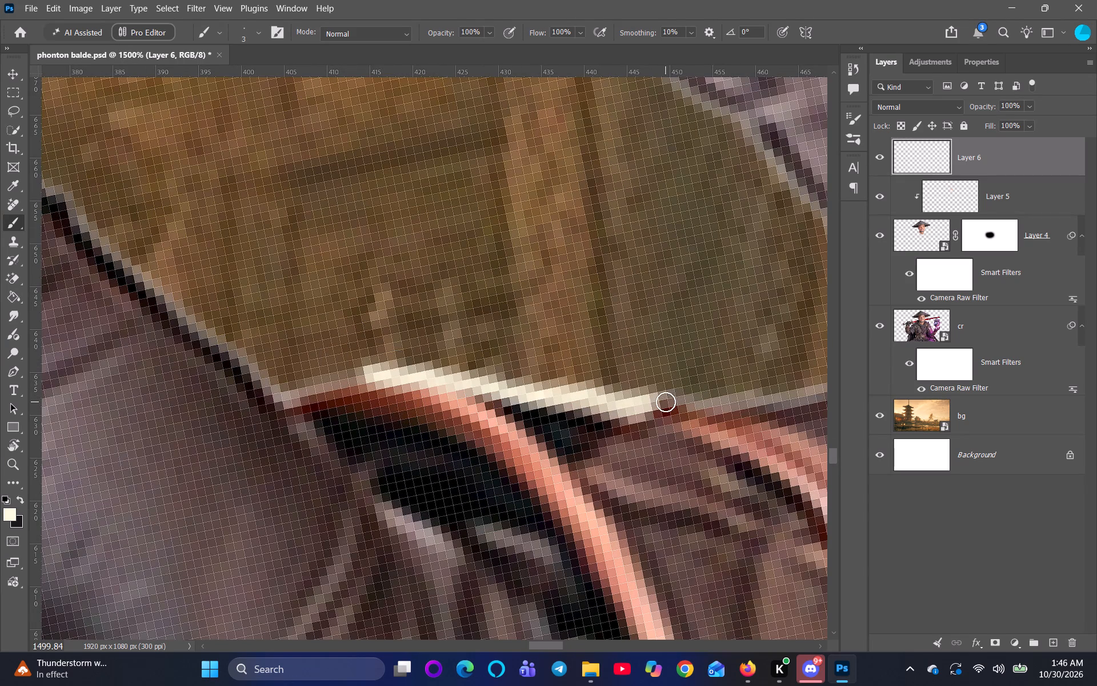
left_click_drag(660, 402, 743, 395)
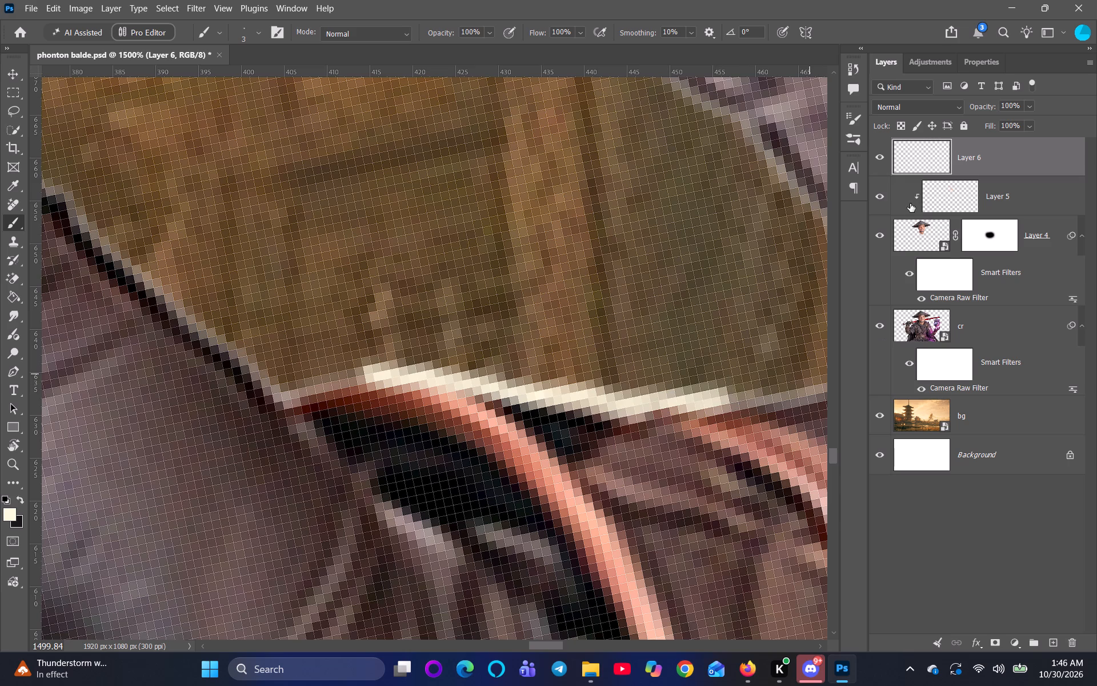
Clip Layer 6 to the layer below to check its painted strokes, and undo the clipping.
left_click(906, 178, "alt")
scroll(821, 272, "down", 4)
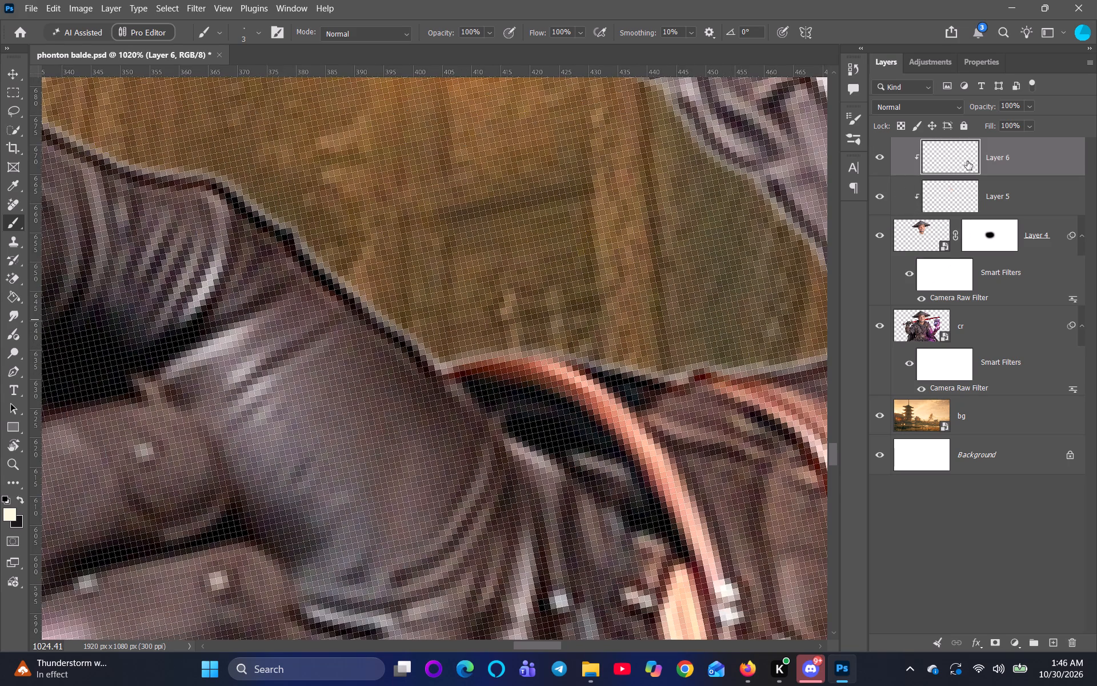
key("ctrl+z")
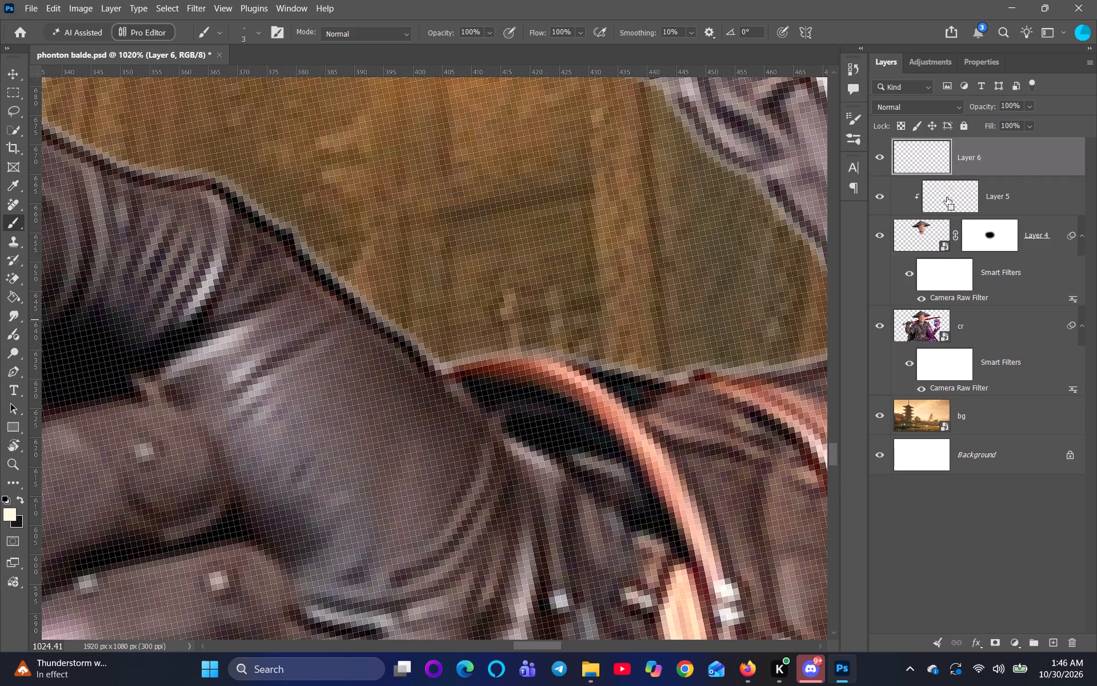
Extend the cream edge light along the bracer's upper edge to the corner where it meets the hanging cloth.
key("space")
key("space")
key("space")
key("space")
key("space")
key("space")
key("space")
key("space")
key("space")
key("space")
key("space")
key("space")
key("space")
key("space")
key("space")
key("space")
key("space")
key("space")
key("space")
key("space")
left_click_drag(776, 286, 715, 350)
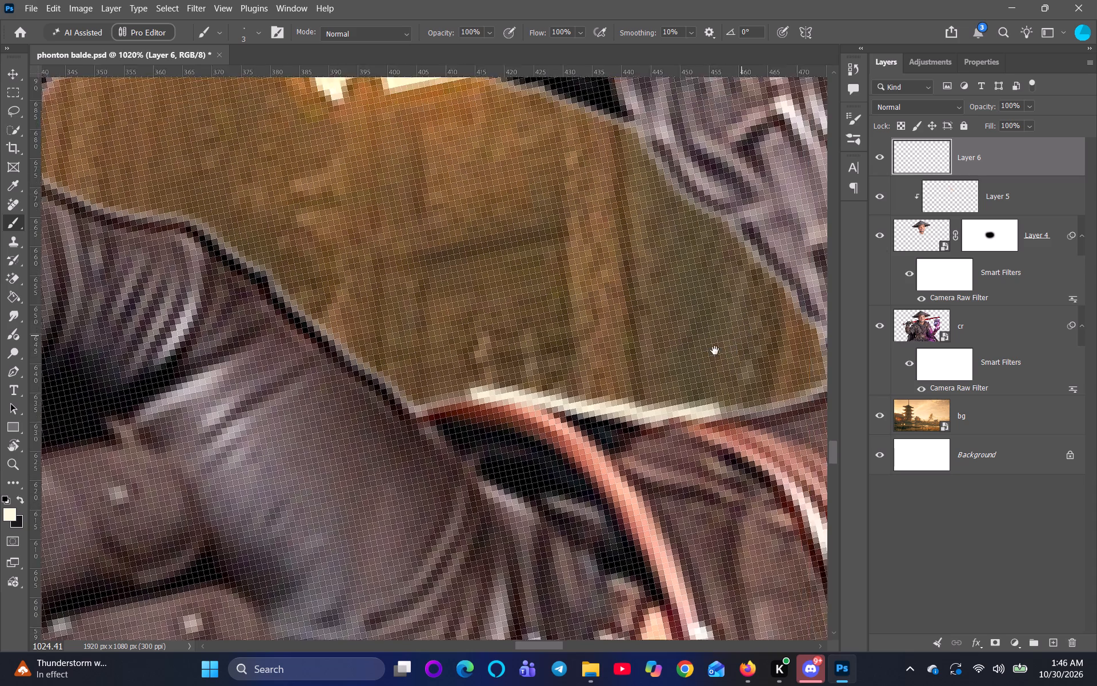
left_click_drag(715, 350, 613, 356)
key("space")
key("space")
key("space")
key("space")
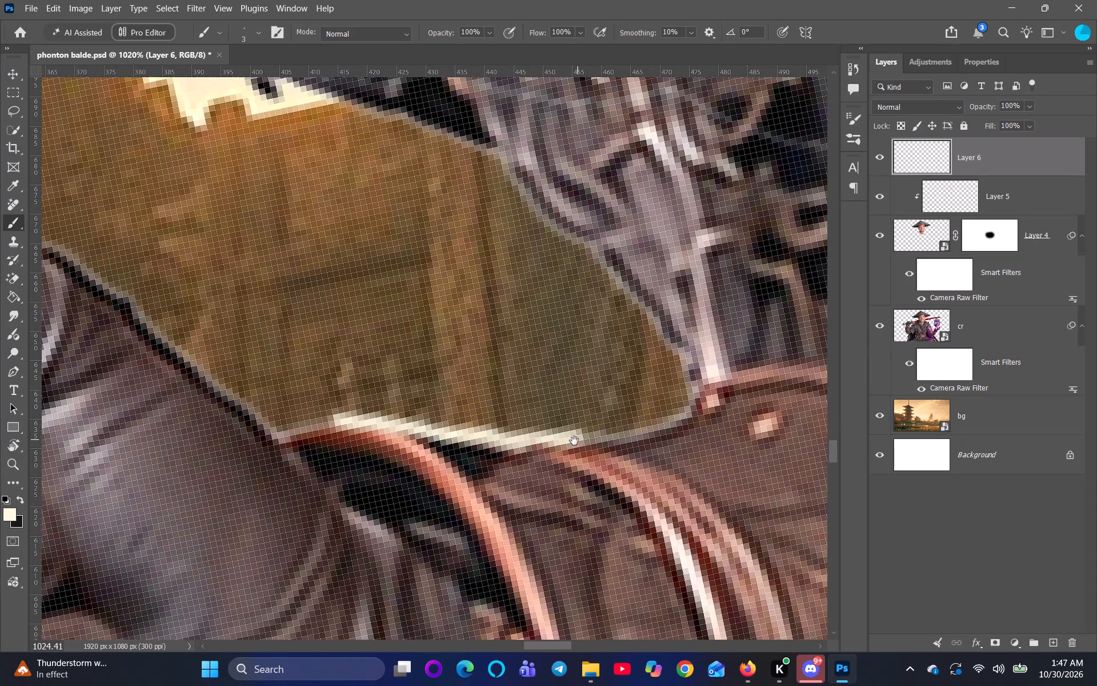
left_click_drag(583, 438, 636, 430)
left_click_drag(622, 429, 685, 416)
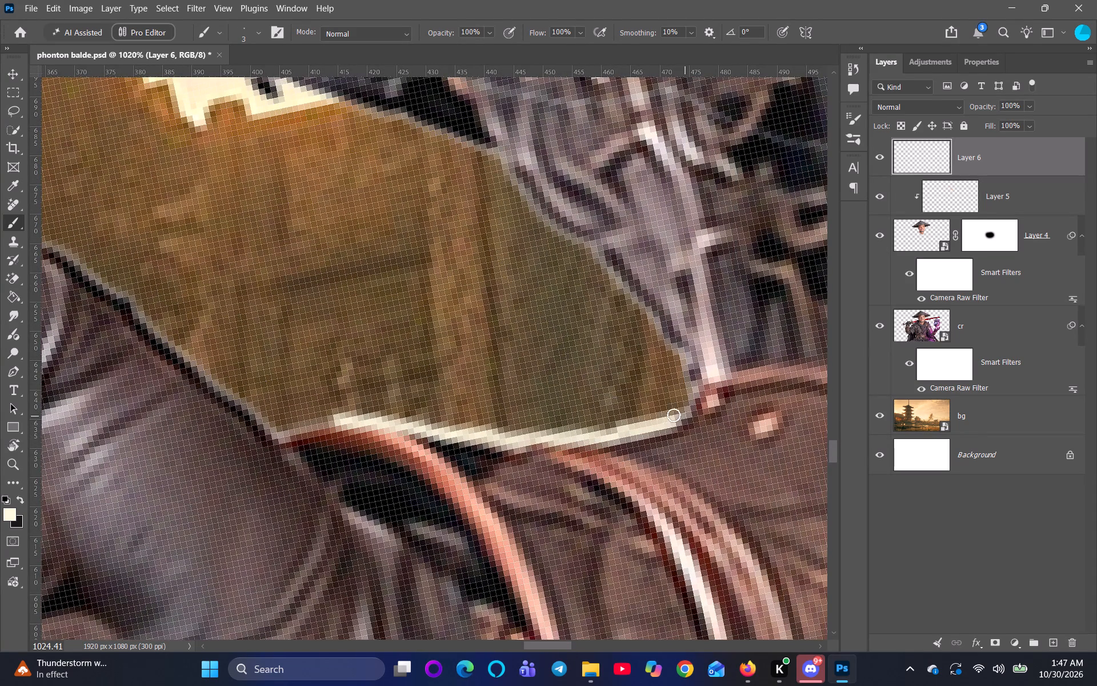
left_click_drag(662, 420, 684, 410)
Paint cream edge light around the bracer's corner and up the lower edge of the hanging cloth on Layer 6.
scroll(688, 406, "up", 10)
left_click_drag(664, 426, 691, 362)
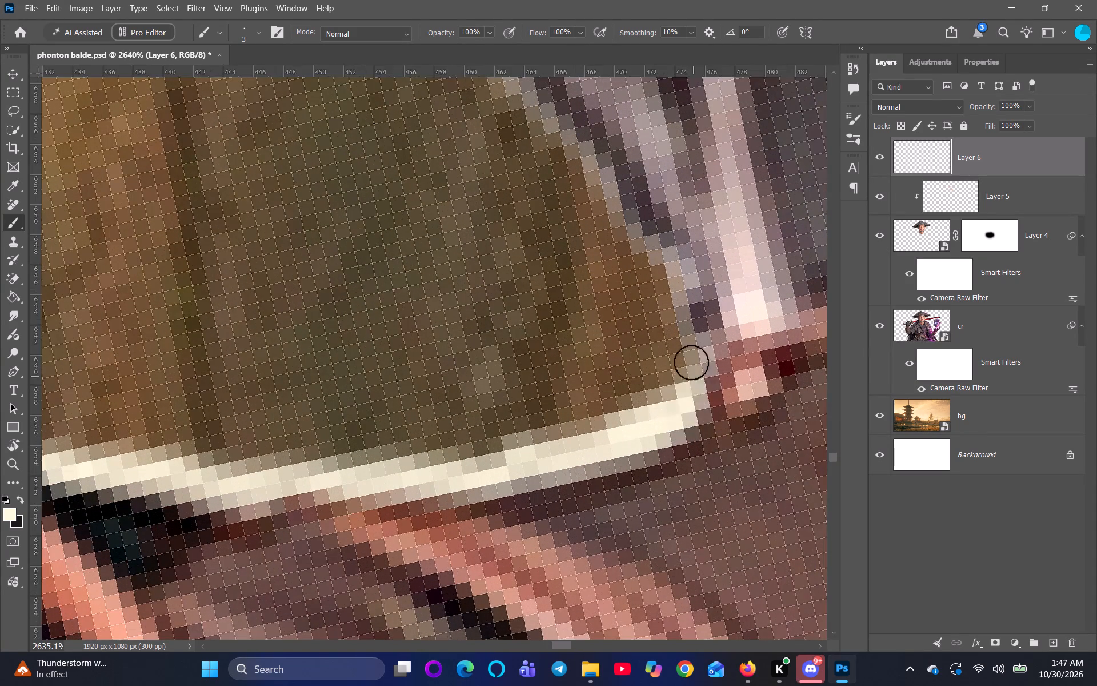
left_click_drag(691, 362, 679, 317)
left_click_drag(698, 330, 589, 194)
left_click_drag(628, 220, 547, 116)
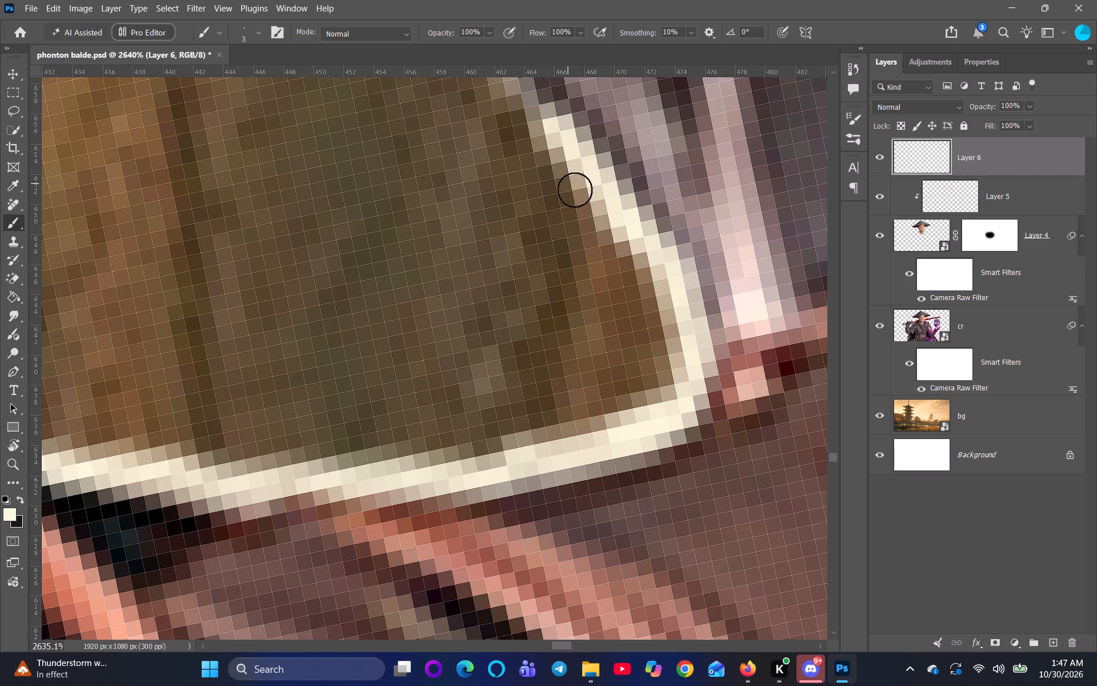
key("space")
key("space")
key("space")
key("space")
key("space")
key("space")
left_click_drag(568, 198, 625, 487)
left_click_drag(585, 470, 570, 446)
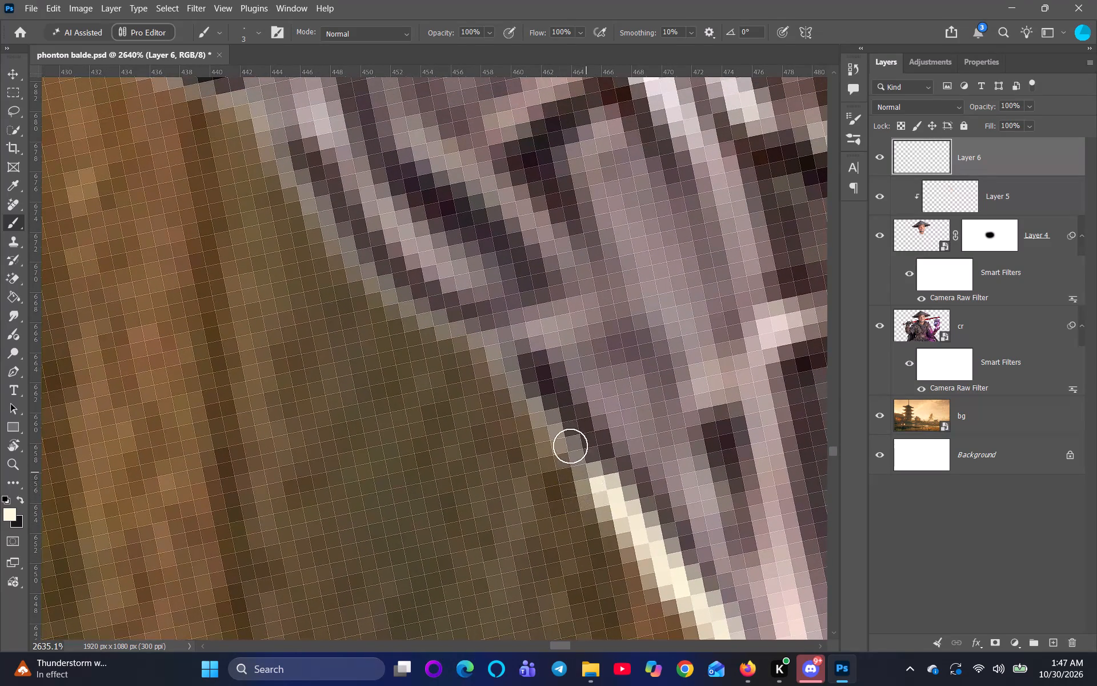
left_click_drag(570, 446, 432, 338)
left_click_drag(471, 360, 307, 250)
scroll(339, 258, "down", 11)
key("space")
key("space")
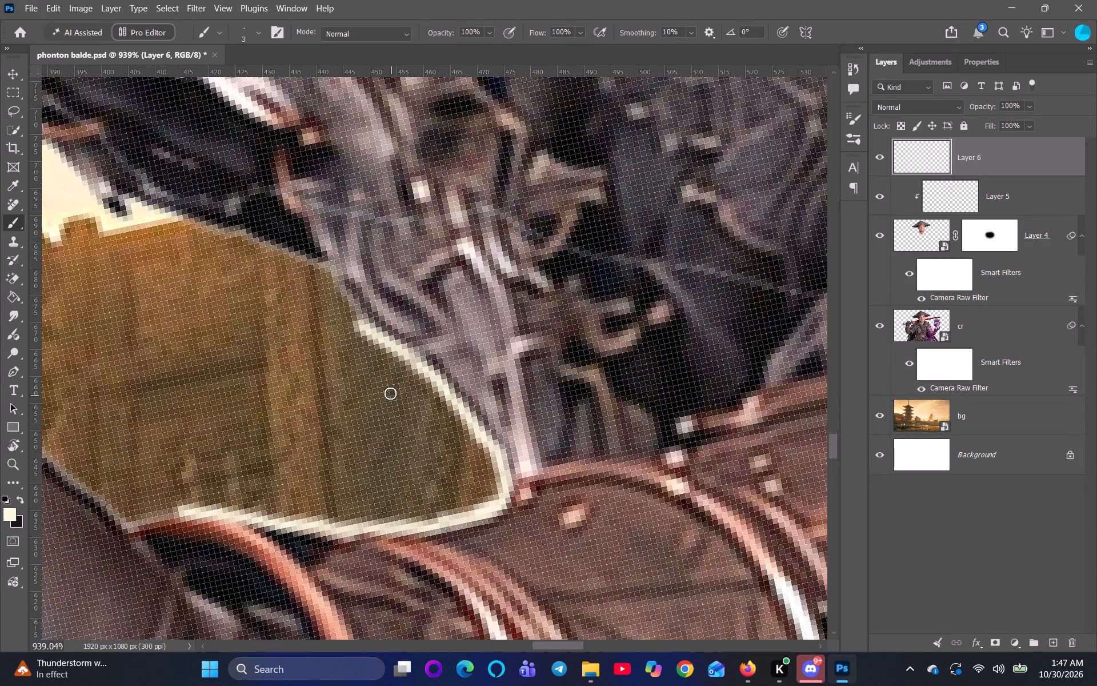
left_click_drag(401, 296, 414, 321)
Extend the cream edge light on Layer 6 up the grey hanging cloth's lower edge to where the dark fabric begins.
key("space")
key("space")
key("space")
key("space")
key("space")
key("space")
key("space")
key("space")
key("space")
key("space")
key("space")
key("space")
key("space")
key("space")
key("space")
key("space")
key("space")
key("space")
key("space")
key("space")
scroll(398, 257, "down", 4)
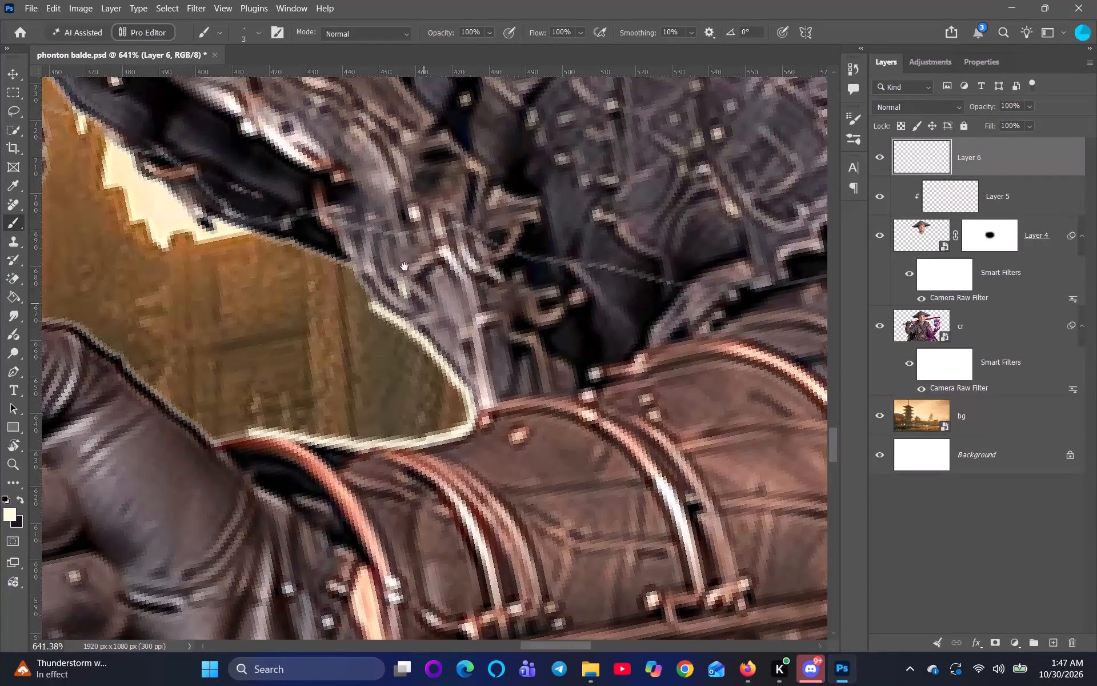
left_click_drag(392, 229, 474, 366)
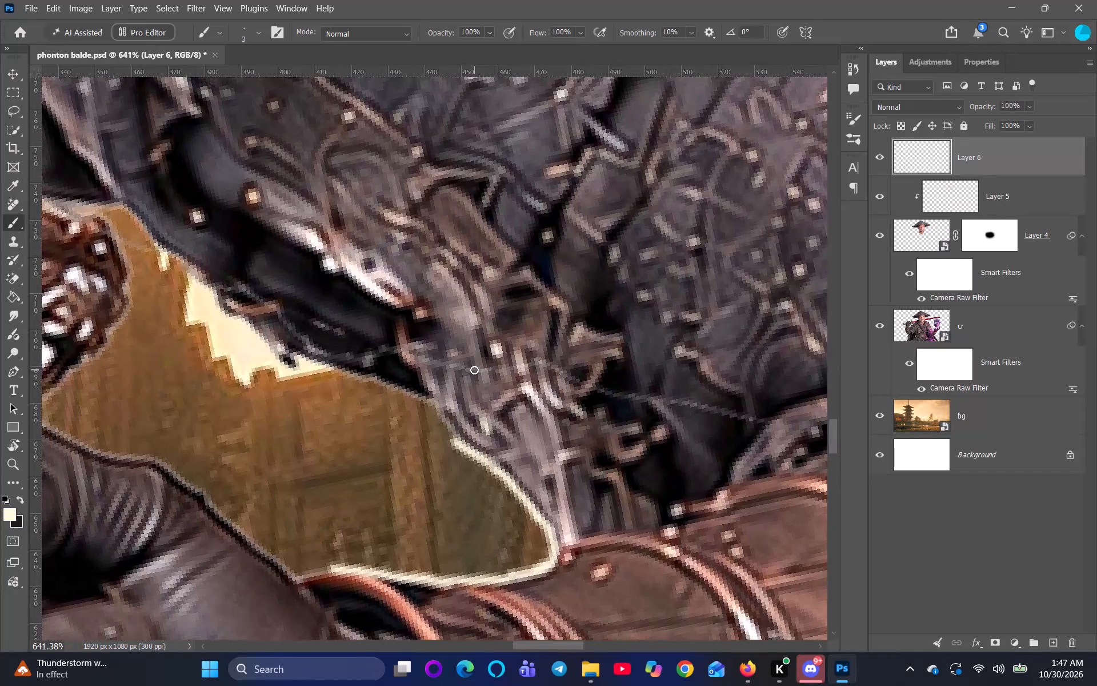
key("space")
key("space")
key("space")
key("space")
key("space")
key("space")
key("space")
key("space")
key("space")
key("space")
key("space")
key("space")
key("space")
key("space")
key("space")
key("space")
key("space")
key("space")
key("space")
key("space")
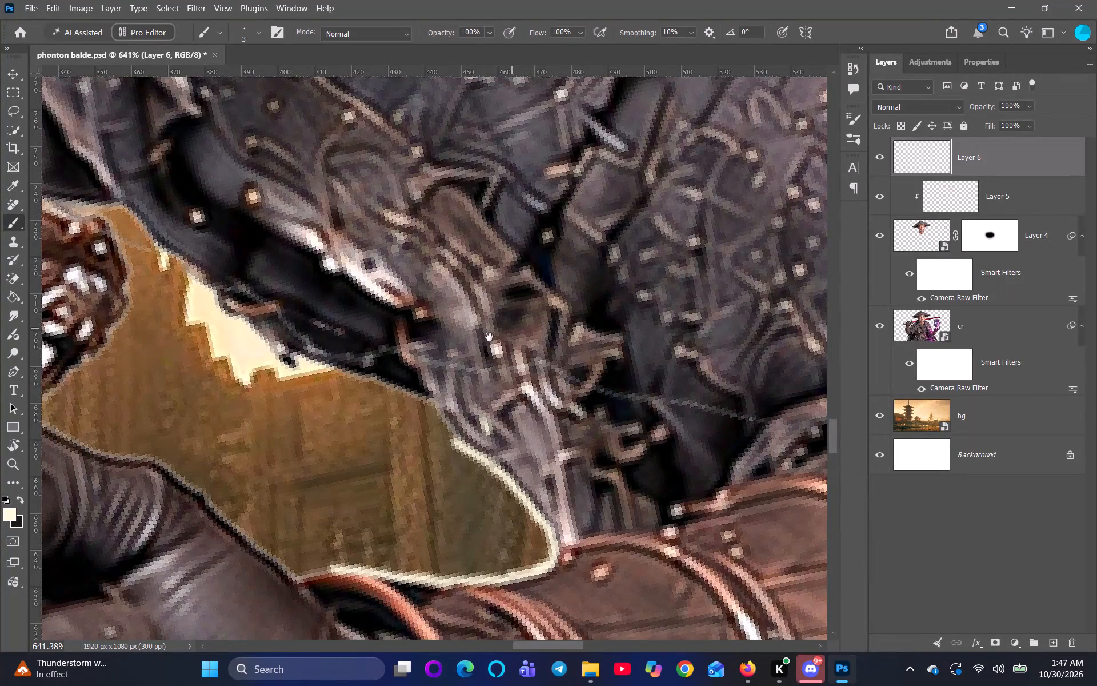
scroll(471, 347, "down", 4)
left_click_drag(491, 334, 552, 418)
scroll(541, 453, "up", 7)
scroll(509, 548, "up", 5)
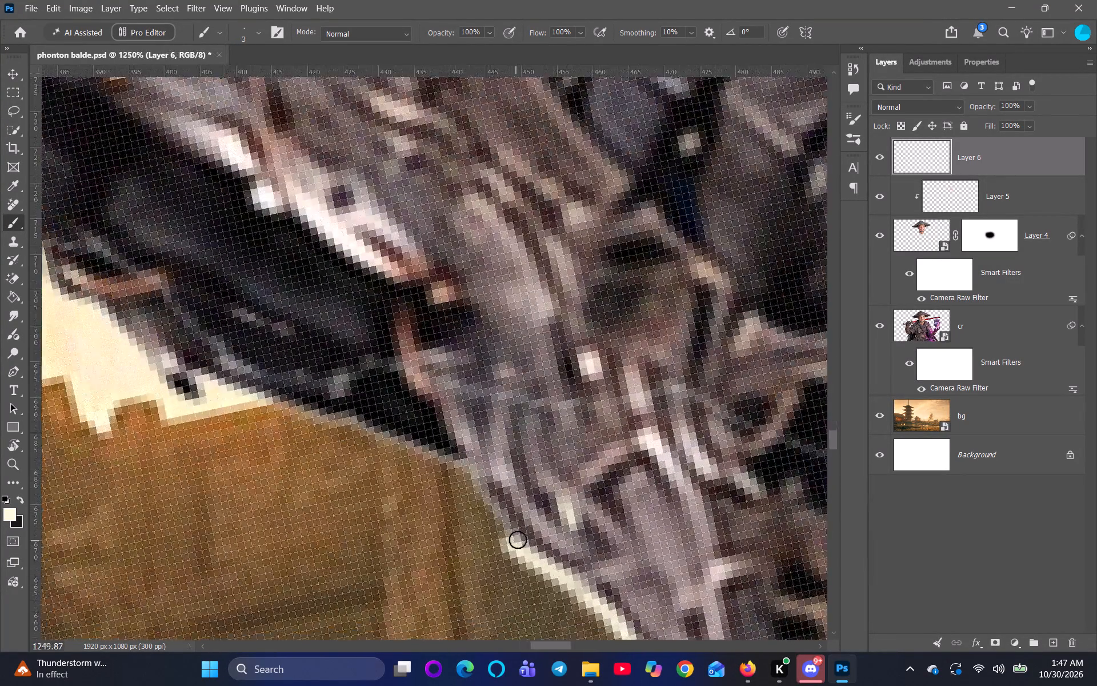
scroll(518, 540, "up", 1)
left_click_drag(504, 553, 457, 466)
left_click_drag(554, 457, 620, 496)
key("space")
key("space")
key("space")
key("space")
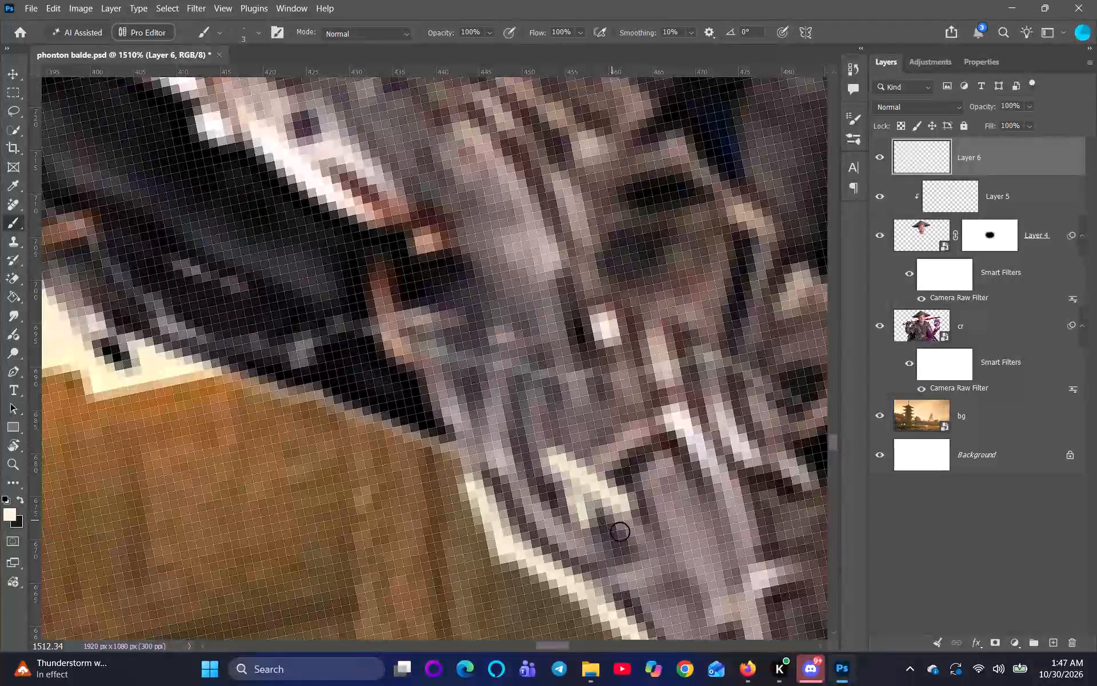
key("ctrl+z")
Paint cream edge light along the dark fabric's lower edge from the grey cloth to the bright sky gap.
key("space")
key("space")
key("space")
key("space")
key("space")
key("space")
key("space")
key("space")
key("space")
key("space")
key("space")
key("space")
key("space")
key("space")
key("space")
key("space")
key("space")
key("space")
key("space")
key("space")
left_click_drag(546, 440, 663, 394)
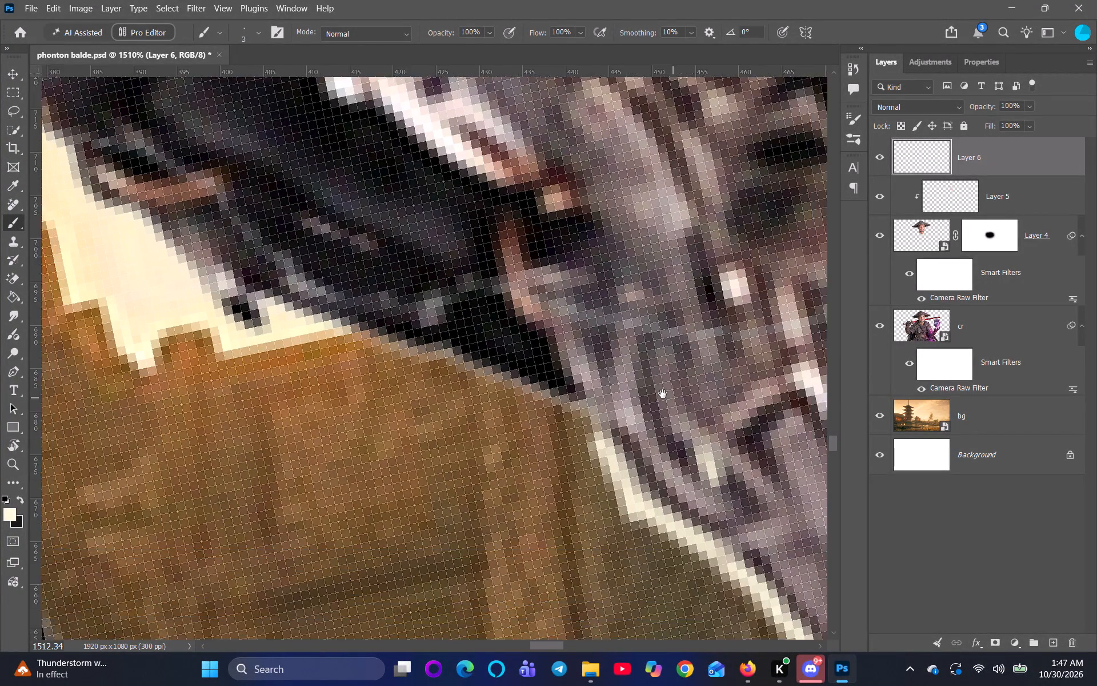
left_click_drag(663, 394, 656, 395)
scroll(606, 431, "up", 3)
left_click_drag(547, 426, 449, 345)
left_click_drag(452, 364, 392, 352)
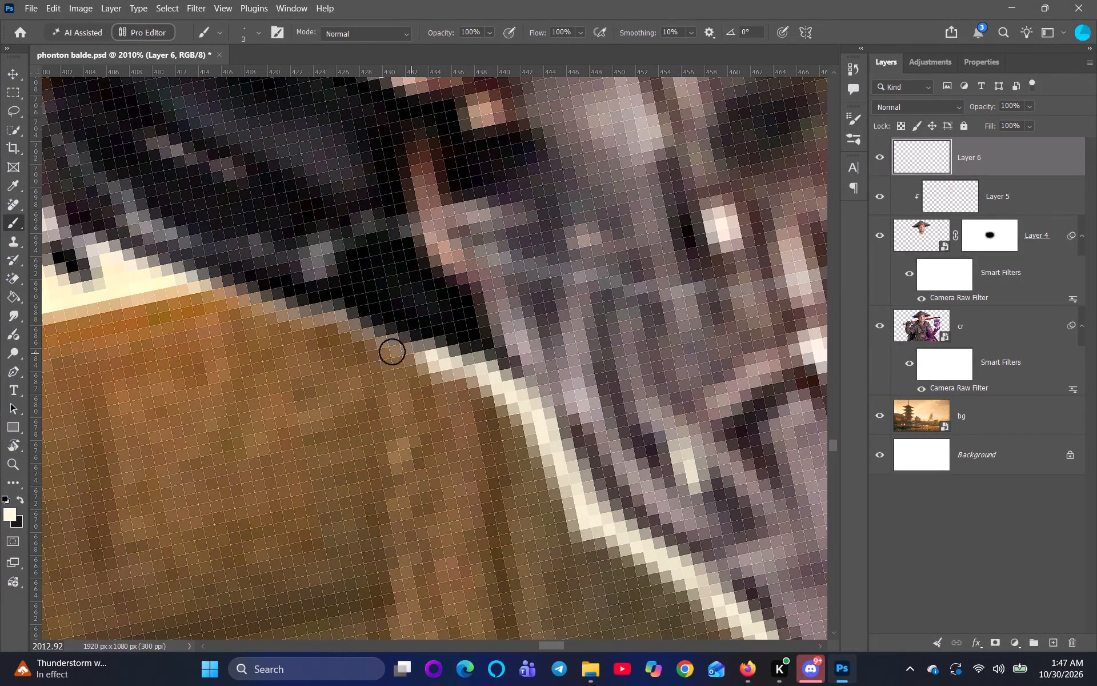
left_click_drag(392, 352, 374, 348)
left_click_drag(390, 353, 322, 342)
left_click_drag(347, 329, 247, 313)
left_click_drag(258, 298, 183, 270)
Paint cream edge light around the small dark tip at the sky gap and up the adjoining fabric edge.
key("space")
key("space")
key("space")
key("space")
key("space")
key("space")
key("space")
key("space")
key("space")
key("space")
key("space")
key("space")
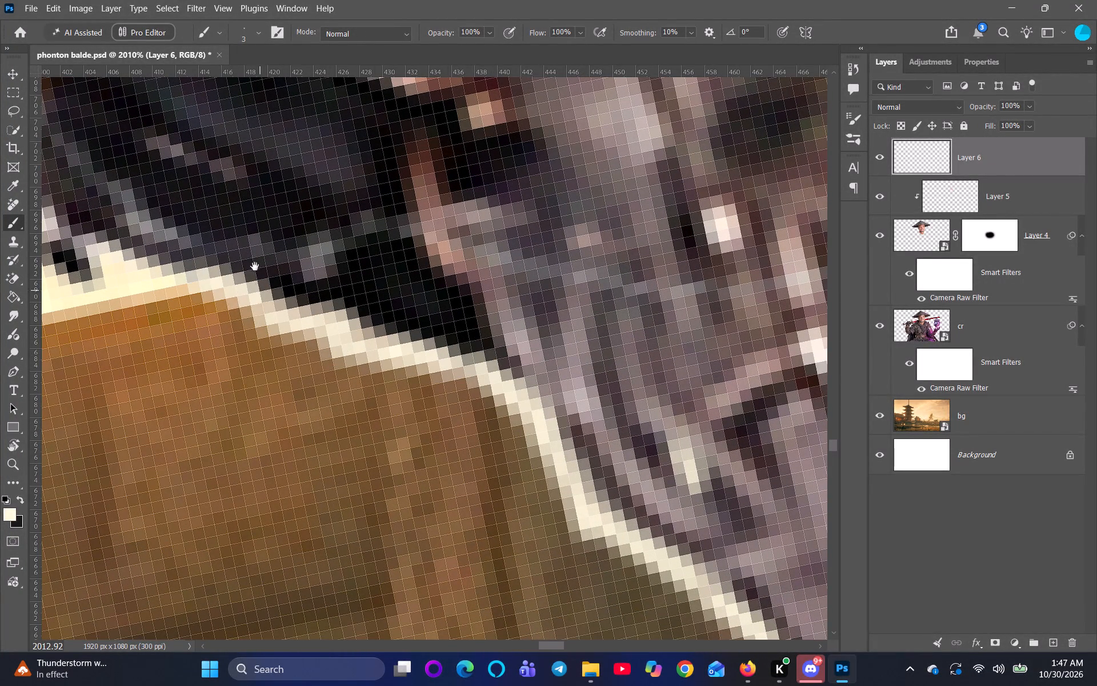
left_click_drag(255, 266, 487, 410)
left_click_drag(449, 438, 347, 398)
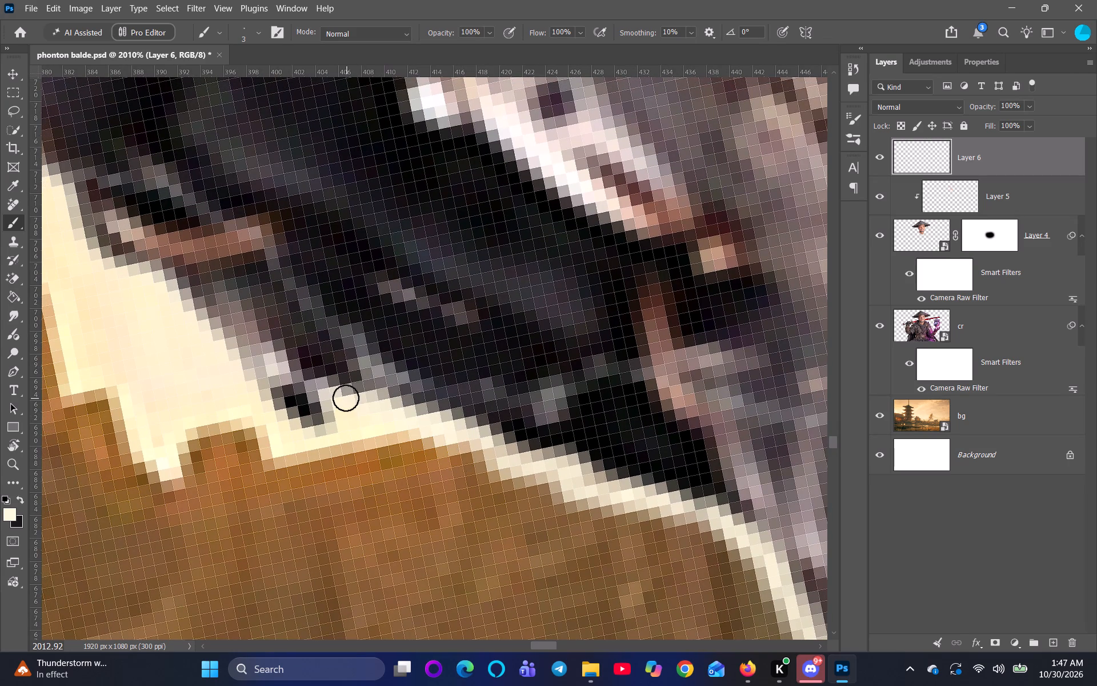
left_click(332, 393)
left_click_drag(325, 395, 329, 429)
left_click_drag(330, 435, 311, 436)
key("space")
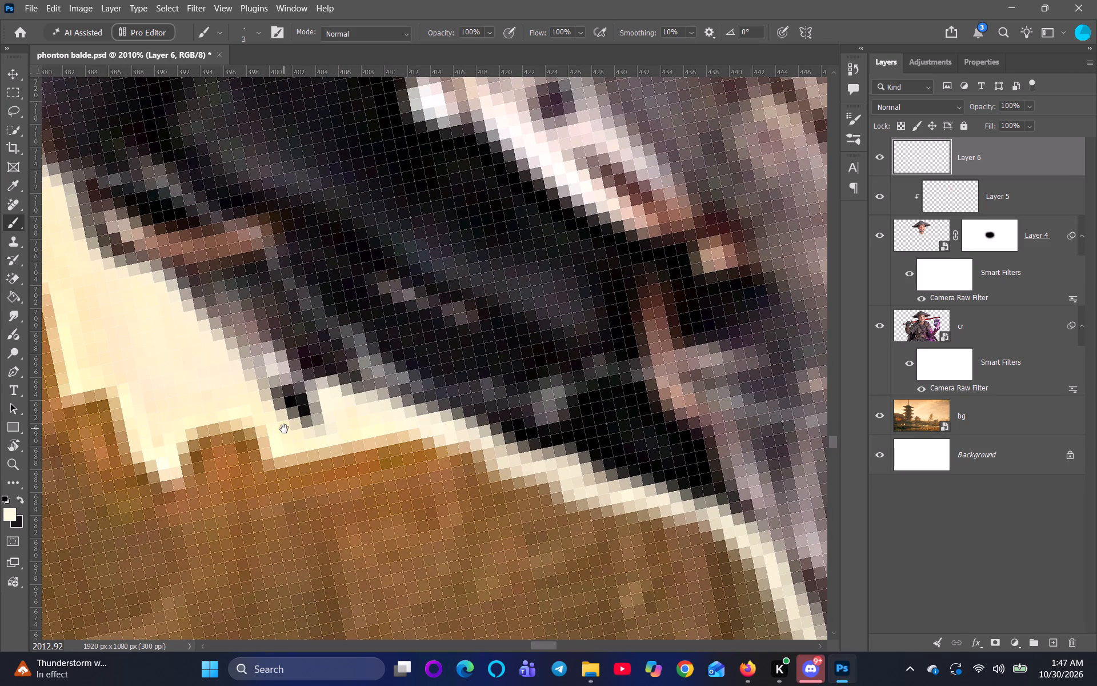
left_click_drag(289, 434, 234, 377)
left_click_drag(238, 380, 203, 325)
left_click_drag(226, 354, 185, 309)
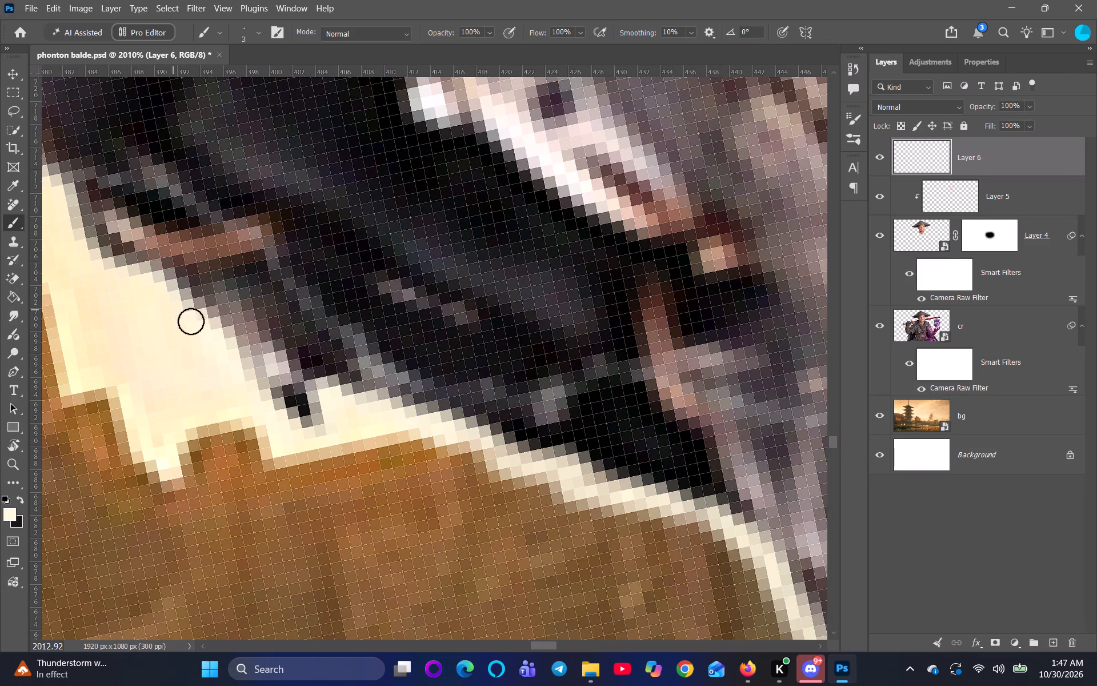
left_click_drag(180, 305, 131, 278)
left_click_drag(142, 272, 85, 234)
Continue the cream edge light along the dark fabric's edge past the sky gap to the small bright patch beyond it.
key("space")
key("space")
key("space")
key("space")
key("space")
key("space")
key("space")
key("space")
key("space")
key("space")
key("space")
key("space")
key("space")
left_click_drag(237, 241, 530, 478)
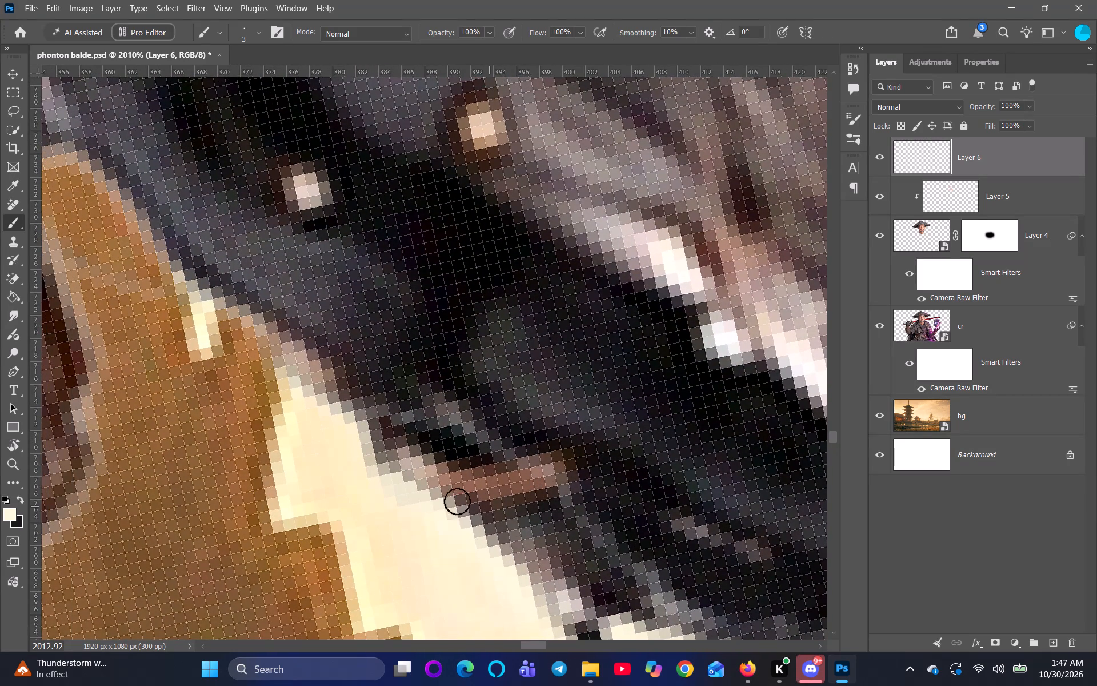
left_click_drag(449, 514, 350, 443)
left_click_drag(383, 450, 298, 405)
left_click_drag(324, 416, 254, 365)
left_click_drag(300, 380, 171, 293)
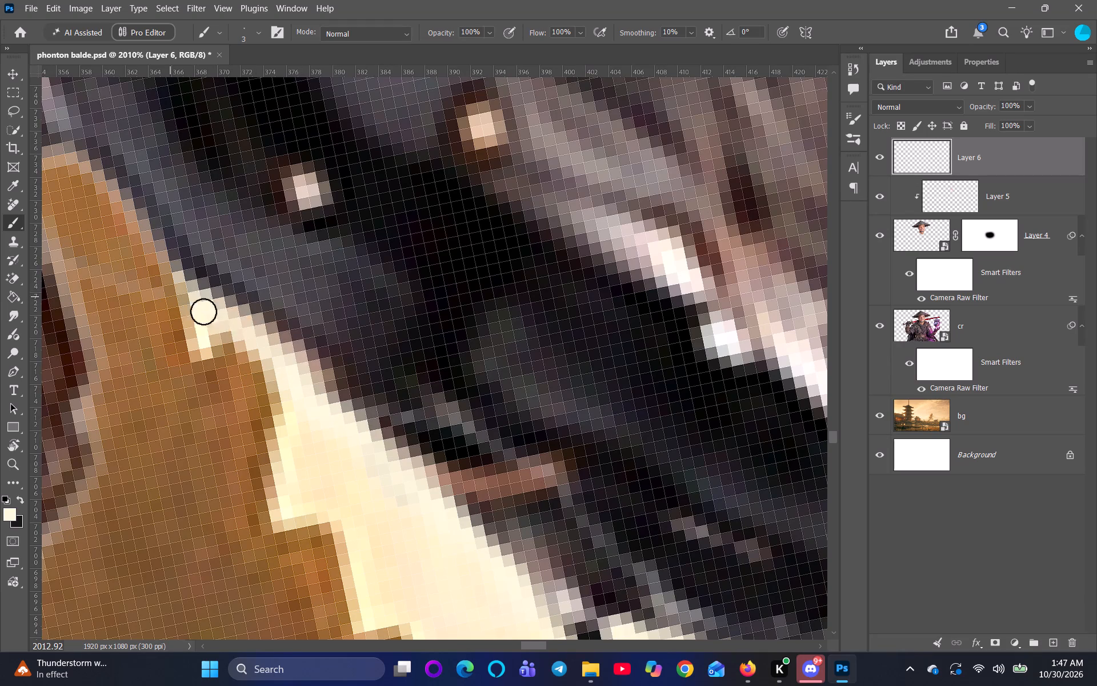
left_click_drag(231, 311, 146, 262)
Continue the cream edge light on Layer 6 along the dark fabric's edge from the bright patch to the ornate sword guard.
key("space")
key("space")
key("space")
key("space")
key("space")
key("space")
key("space")
key("space")
key("space")
key("space")
key("space")
key("space")
key("space")
key("space")
key("space")
key("space")
key("space")
key("space")
key("space")
key("space")
scroll(285, 265, "down", 3)
left_click_drag(269, 220, 499, 379)
left_click_drag(425, 412, 362, 366)
left_click_drag(367, 350, 269, 324)
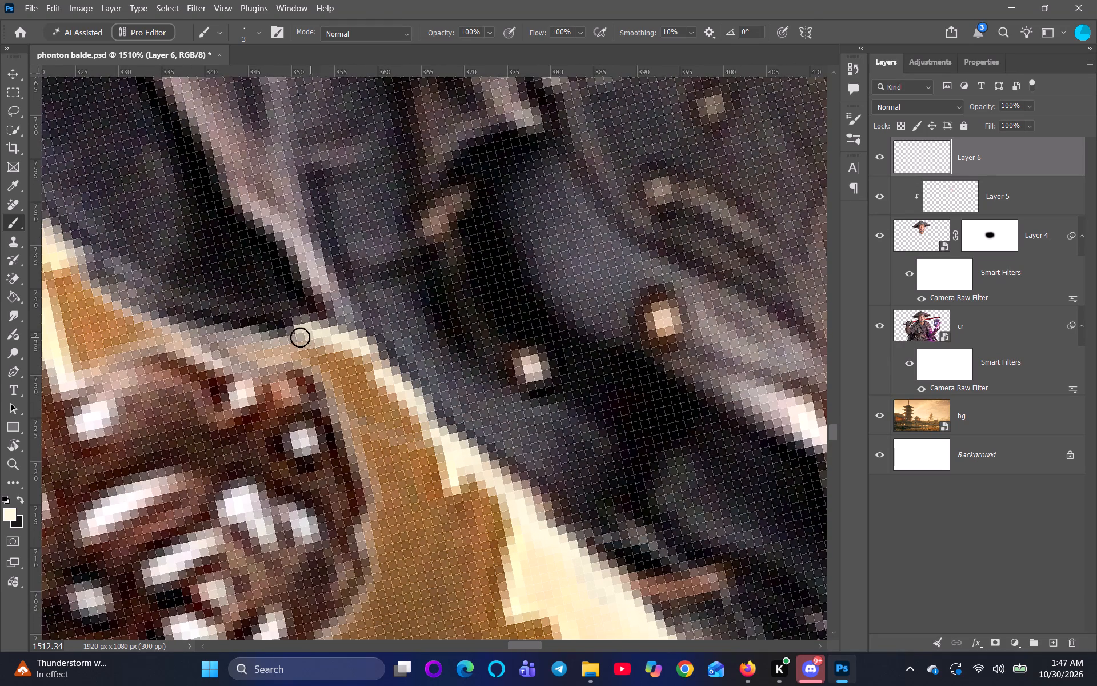
Paint cream edge light between the dark fabric and the rim of the sword guard, past the small orange wedge.
left_click_drag(283, 337, 249, 336)
left_click_drag(262, 341, 211, 354)
left_click_drag(230, 352, 225, 353)
left_click_drag(237, 351, 267, 379)
key("space")
left_click_drag(227, 382, 216, 376)
left_click_drag(192, 355, 151, 330)
left_click_drag(155, 332, 102, 297)
Paint cream edge light along the dark fabric's edge from the orange wedge to the notched fold at the pale sky gap.
key("space")
key("space")
key("space")
key("space")
key("space")
key("space")
key("space")
key("space")
key("space")
key("space")
key("space")
key("space")
key("space")
key("space")
key("space")
key("space")
key("space")
key("space")
key("space")
key("space")
left_click_drag(177, 294, 562, 447)
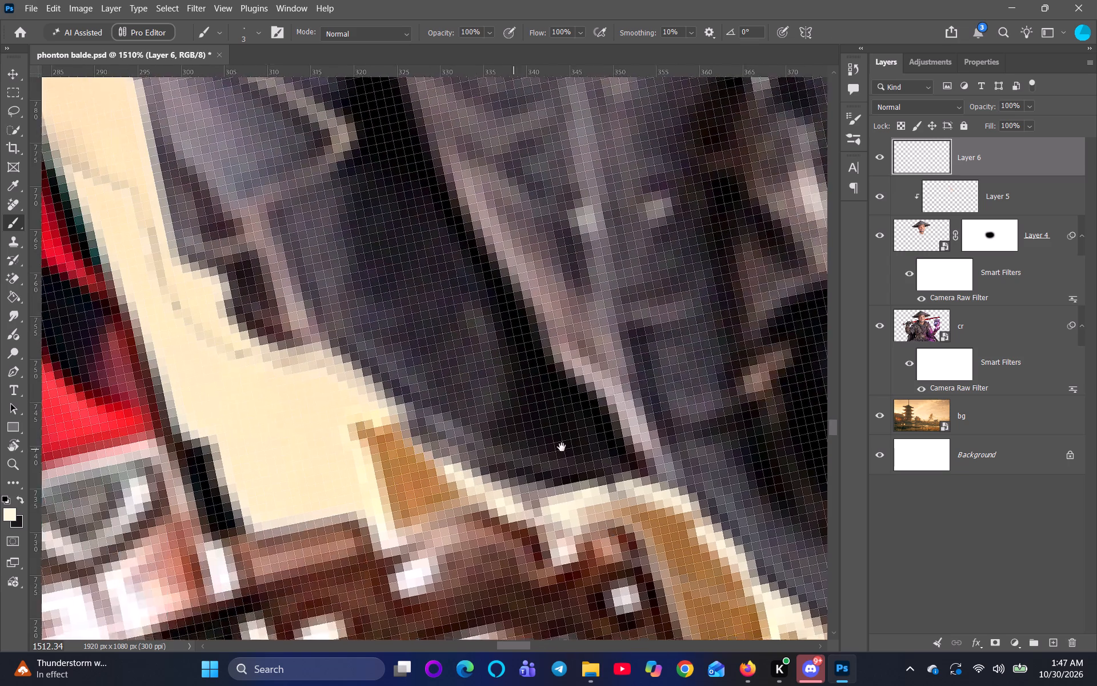
left_click_drag(562, 447, 571, 449)
scroll(550, 404, "down", 3)
left_click_drag(513, 446, 446, 431)
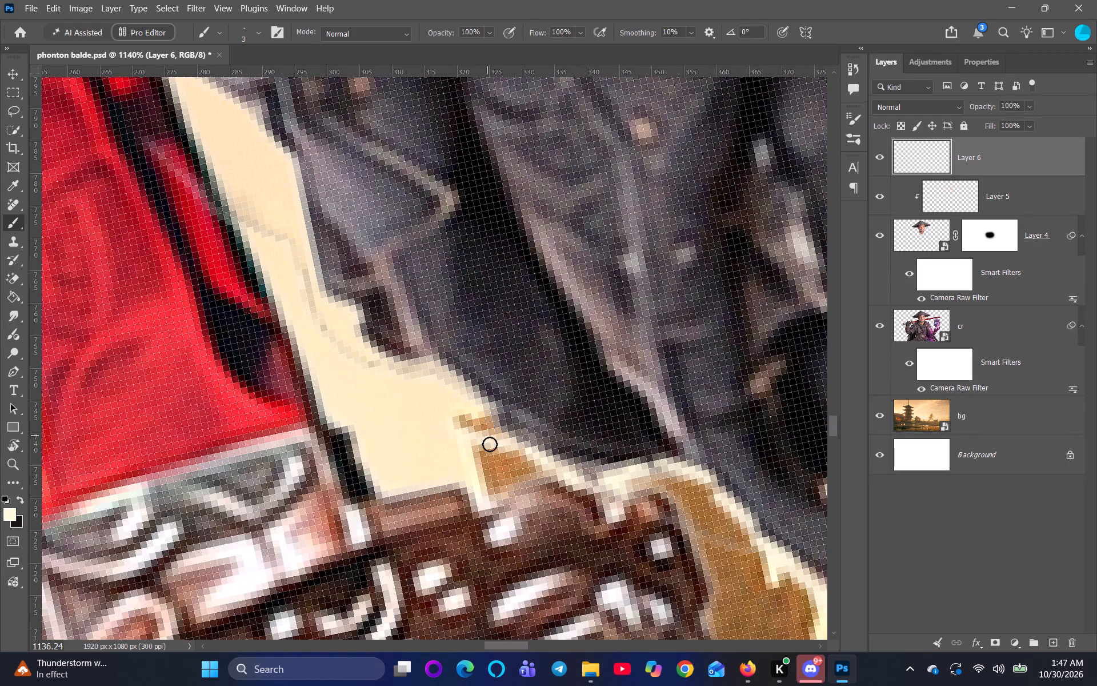
key("ctrl+z")
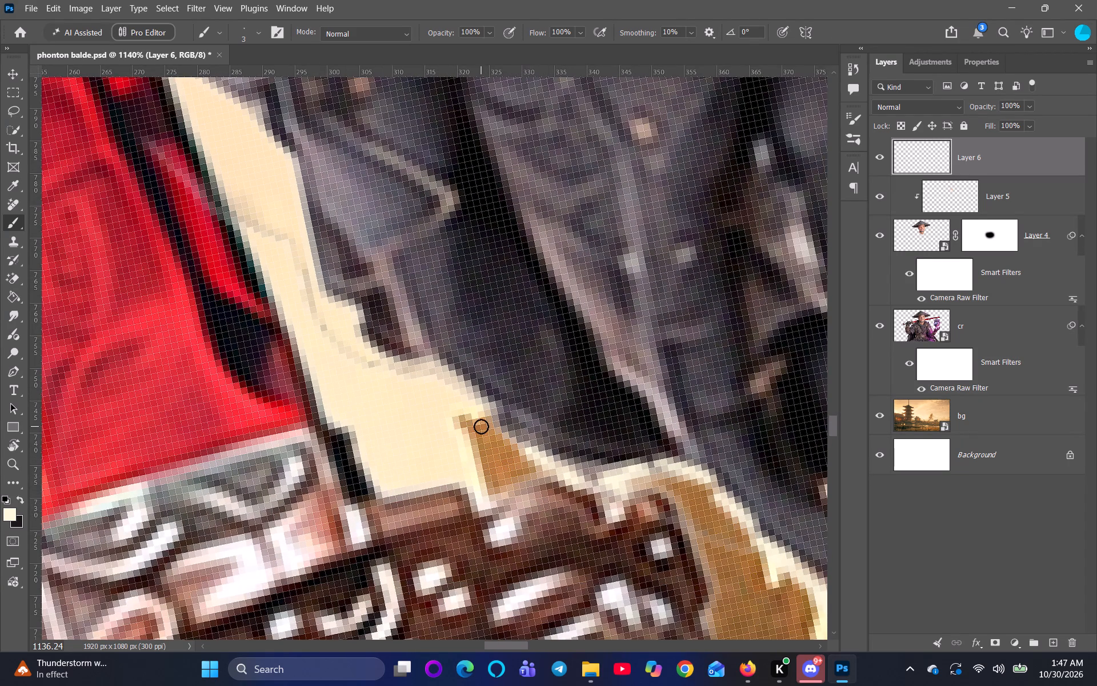
key("space")
key("space")
key("space")
key("space")
key("space")
key("space")
key("space")
key("space")
key("space")
key("space")
key("space")
left_click_drag(513, 438, 485, 417)
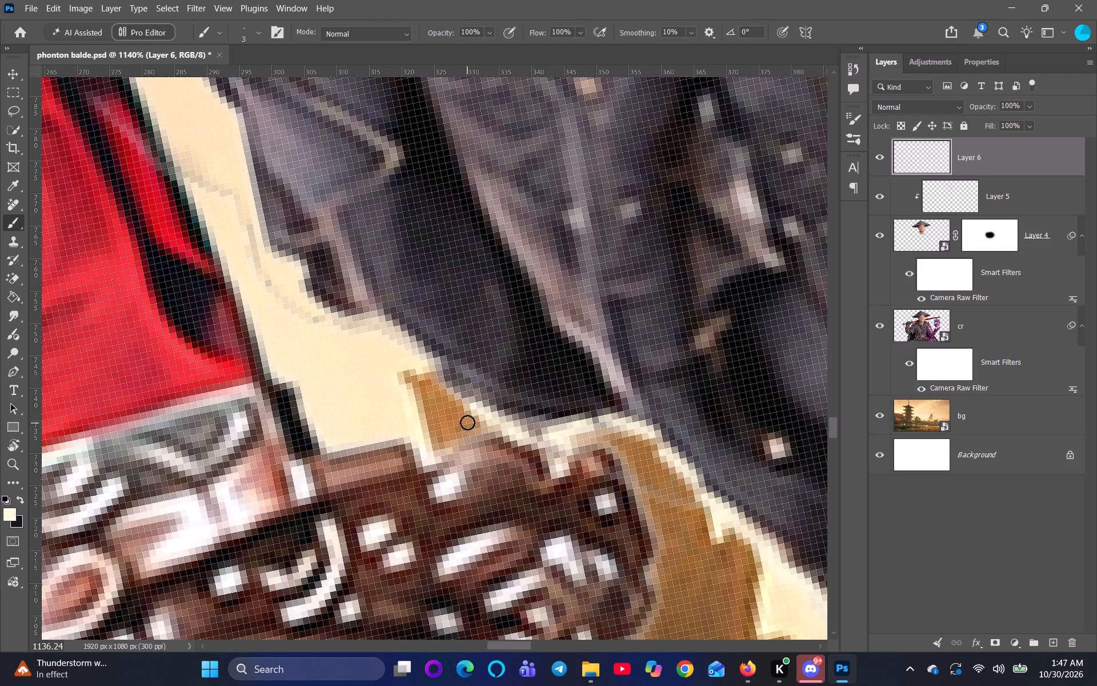
left_click_drag(453, 395, 426, 381)
left_click_drag(454, 385, 388, 336)
left_click_drag(397, 337, 395, 336)
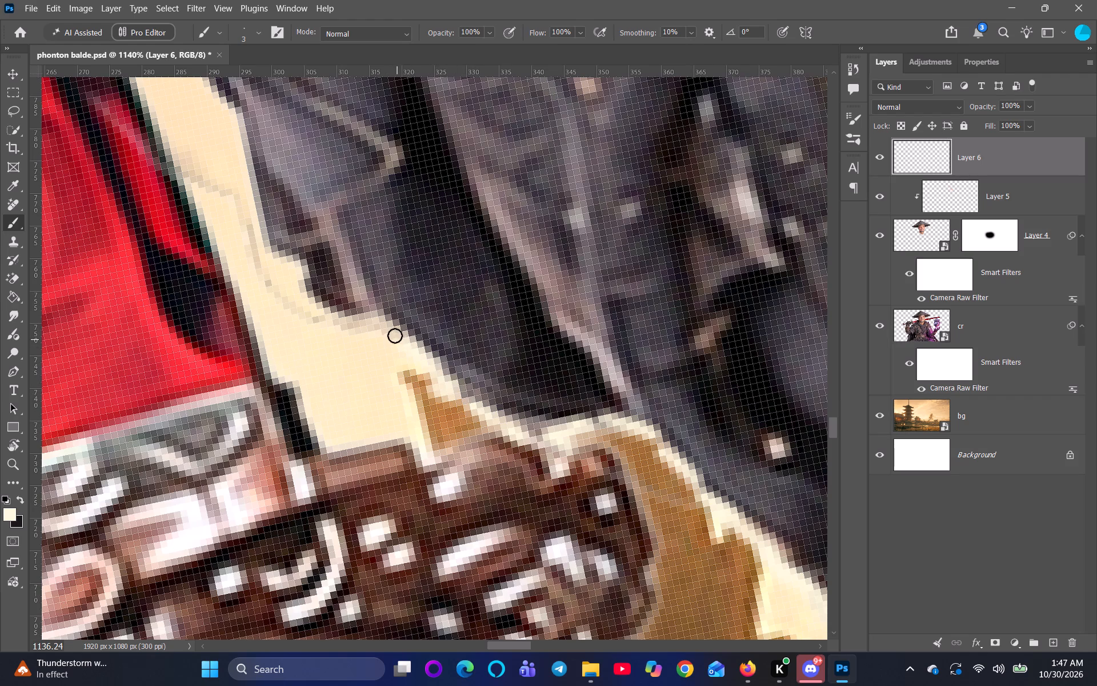
left_click_drag(395, 336, 319, 325)
Paint cream edge light around the notched fabric fold facing the pale sky gap beside the red blade.
key("space")
key("space")
key("space")
key("space")
key("space")
key("space")
key("space")
key("space")
key("space")
key("space")
key("space")
left_click_drag(374, 282, 592, 434)
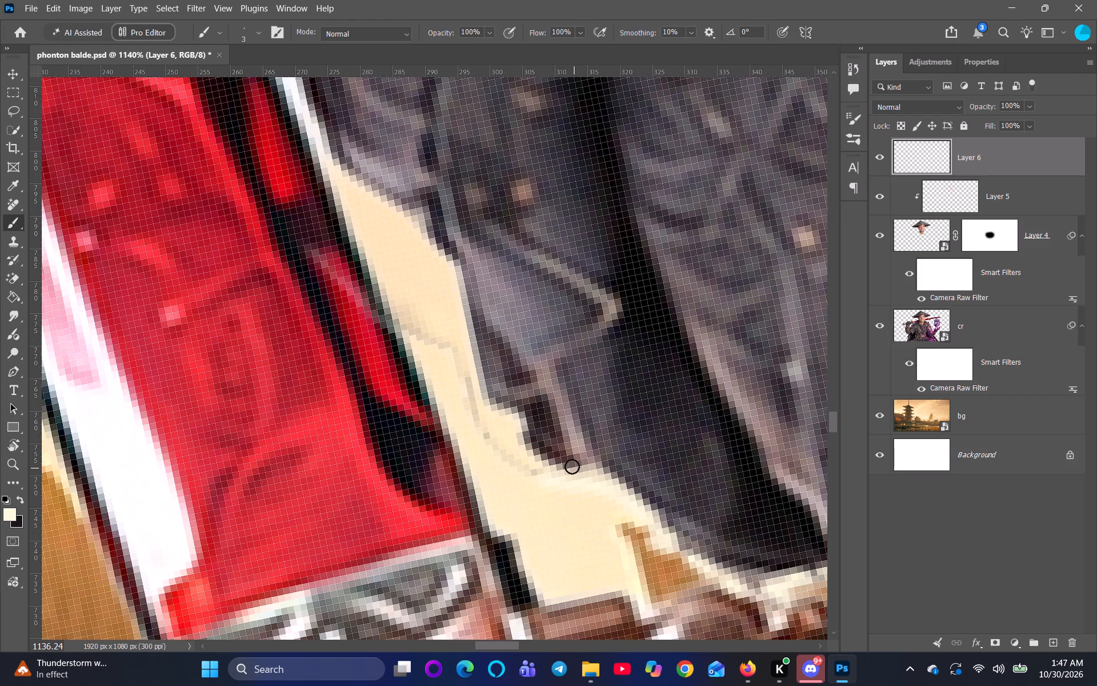
left_click_drag(541, 477, 467, 352)
Continue the cream edge light along the fabric to where the sky gap closes against the red blade.
key("space")
key("space")
key("space")
key("space")
key("space")
key("space")
left_click_drag(511, 370, 588, 446)
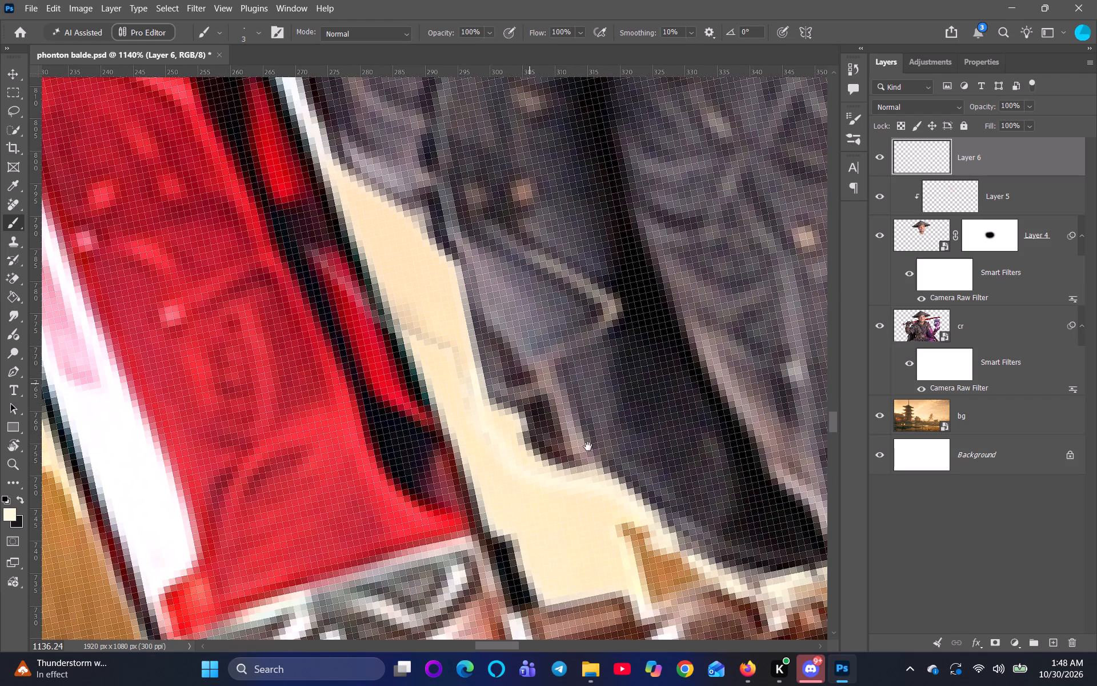
left_click_drag(588, 446, 650, 541)
left_click_drag(604, 526, 595, 466)
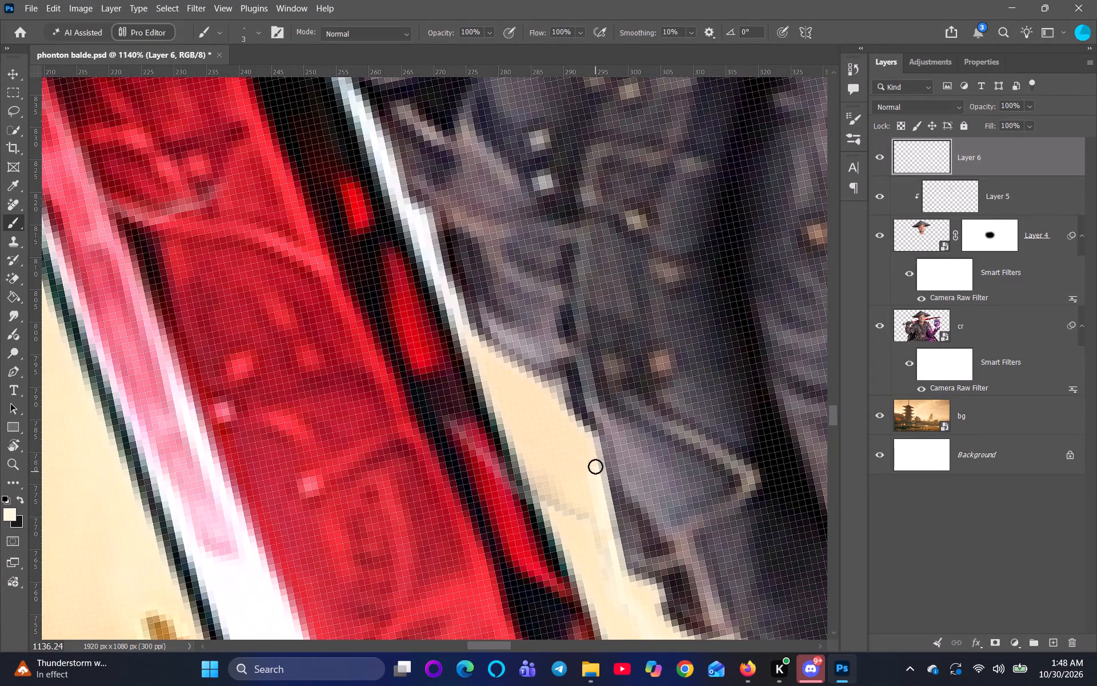
left_click_drag(595, 466, 555, 407)
left_click_drag(563, 414, 525, 377)
left_click_drag(548, 388, 521, 365)
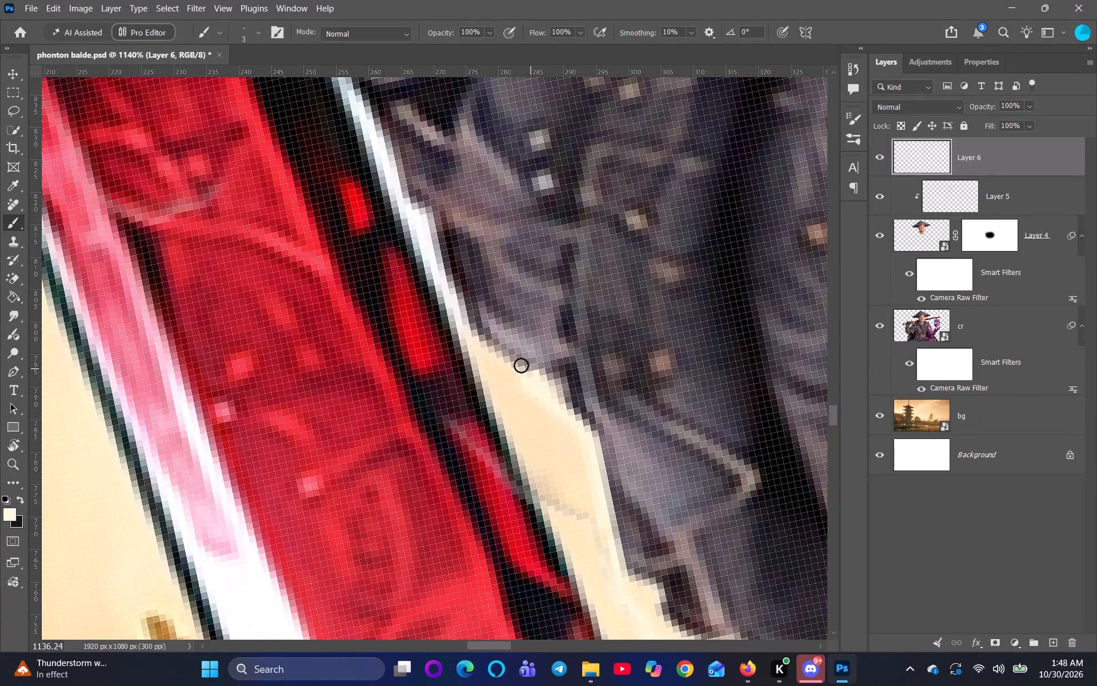
left_click_drag(521, 365, 450, 316)
Paint cream over the thin white strip between the red blade and the dark fabric, up to the strip's far end.
key("space")
key("space")
key("space")
key("space")
key("space")
key("space")
key("space")
key("space")
key("space")
key("space")
key("space")
key("space")
left_click_drag(509, 301, 612, 462)
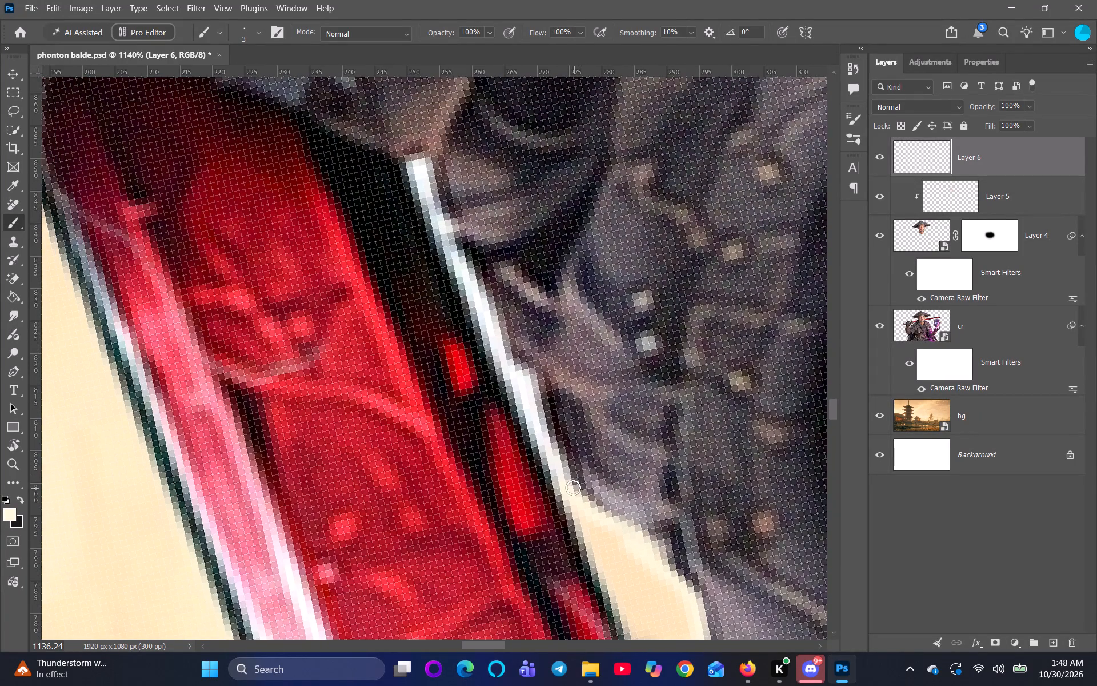
left_click_drag(567, 480, 525, 410)
scroll(508, 349, "down", 5)
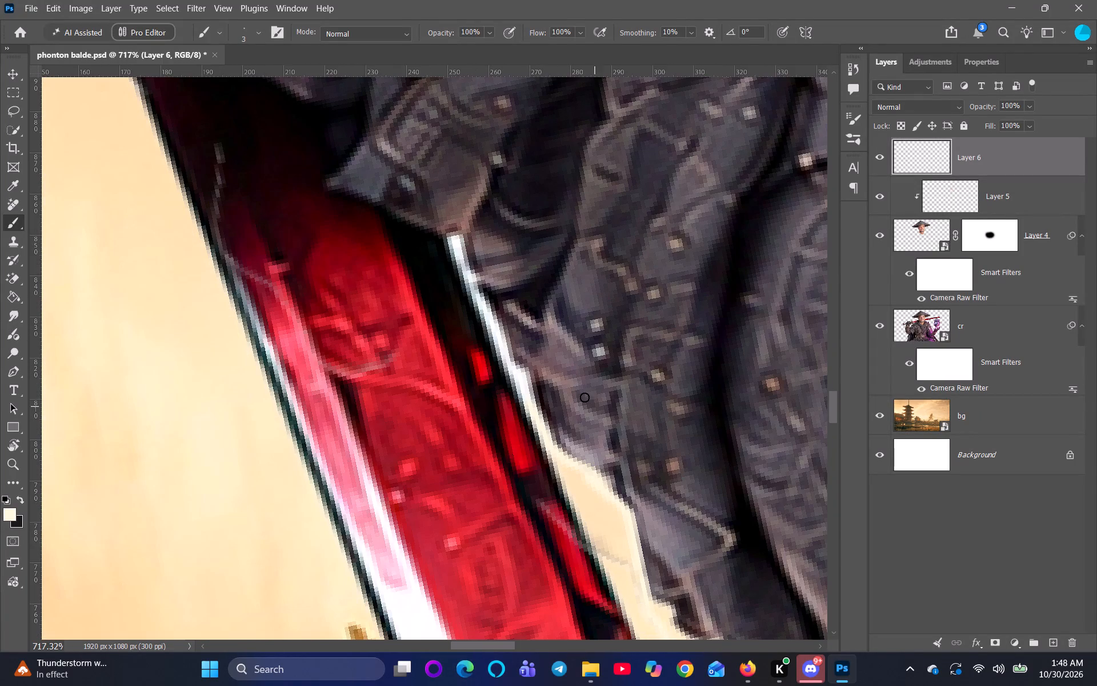
left_click_drag(550, 428, 522, 382)
left_click_drag(522, 382, 510, 364)
left_click_drag(529, 372, 499, 323)
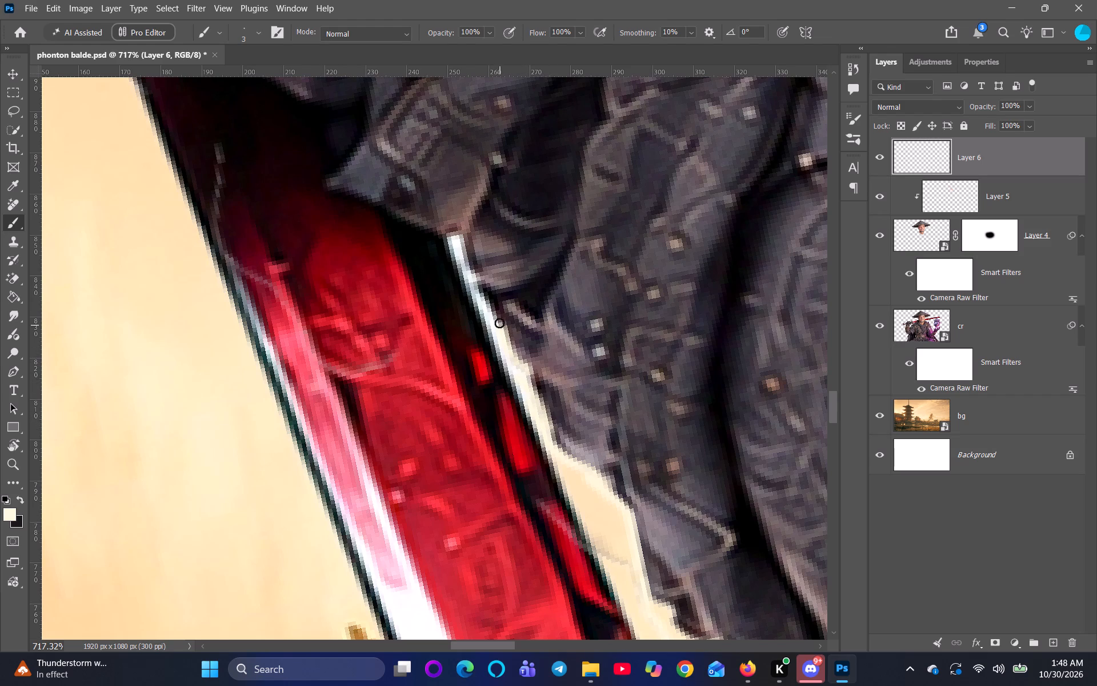
left_click_drag(499, 323, 442, 238)
Fit the whole composite in view and rotate the canvas view back upright.
scroll(674, 390, "down", 9)
scroll(711, 444, "down", 6)
scroll(752, 358, "down", 4)
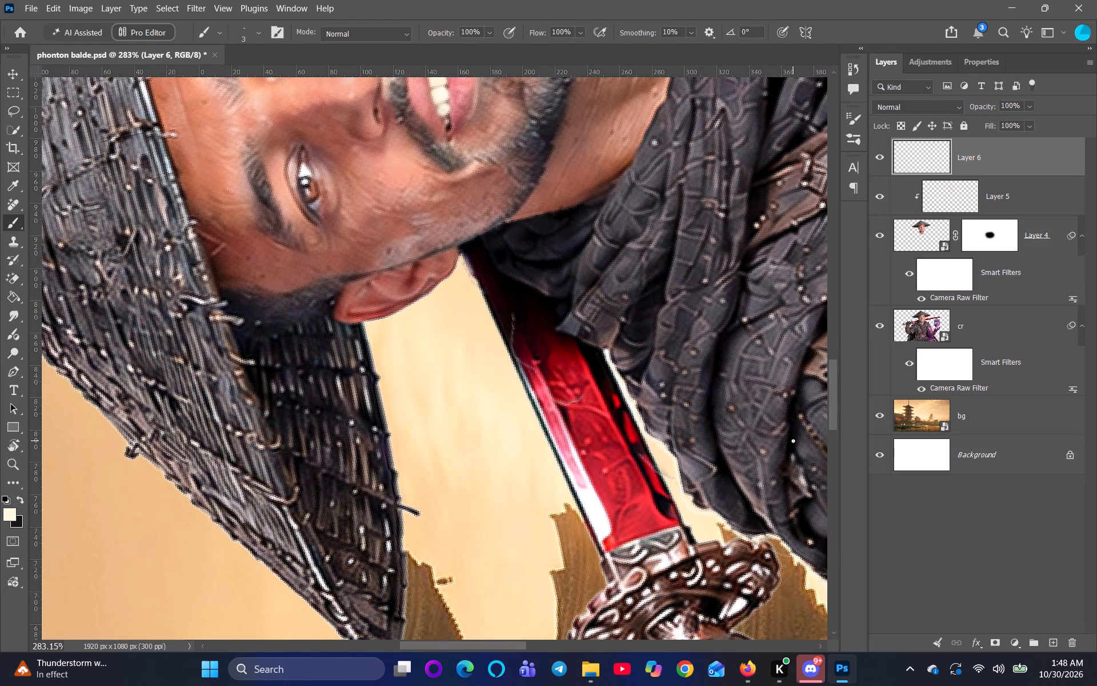
key("ctrl+0")
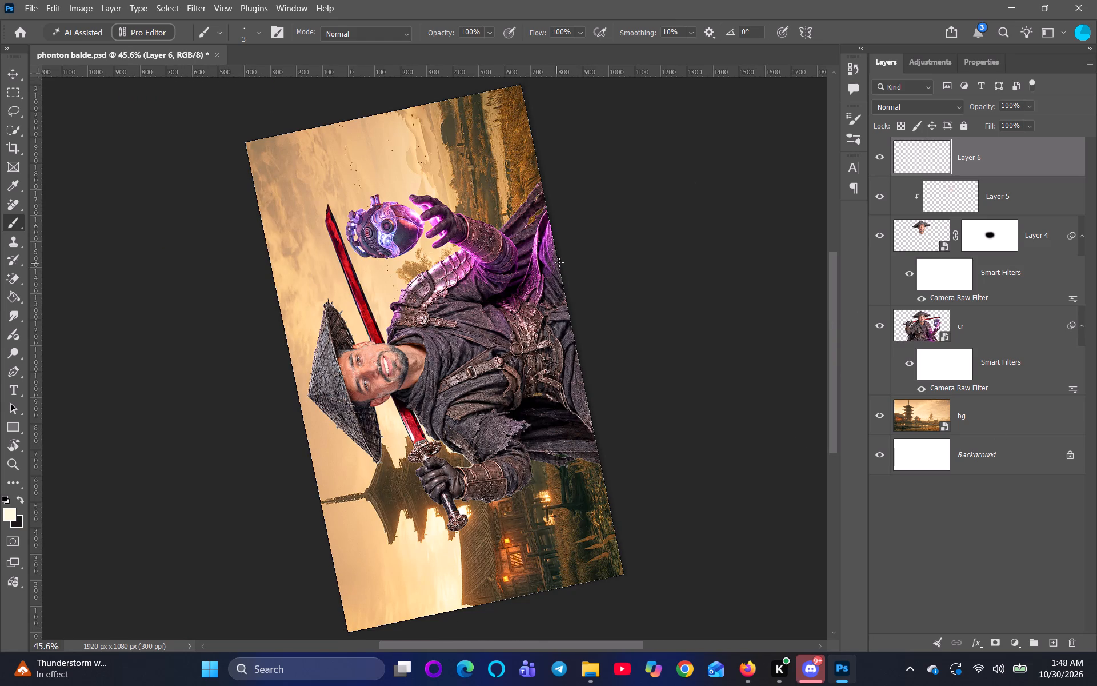
key("r")
key("r")
key("r")
key("r")
key("r")
key("r")
key("r")
key("r")
key("r")
key("r")
key("r")
key("r")
key("r")
key("r")
key("r")
key("r")
key("r")
key("r")
key("r")
key("r")
left_click_drag(438, 156, 589, 352)
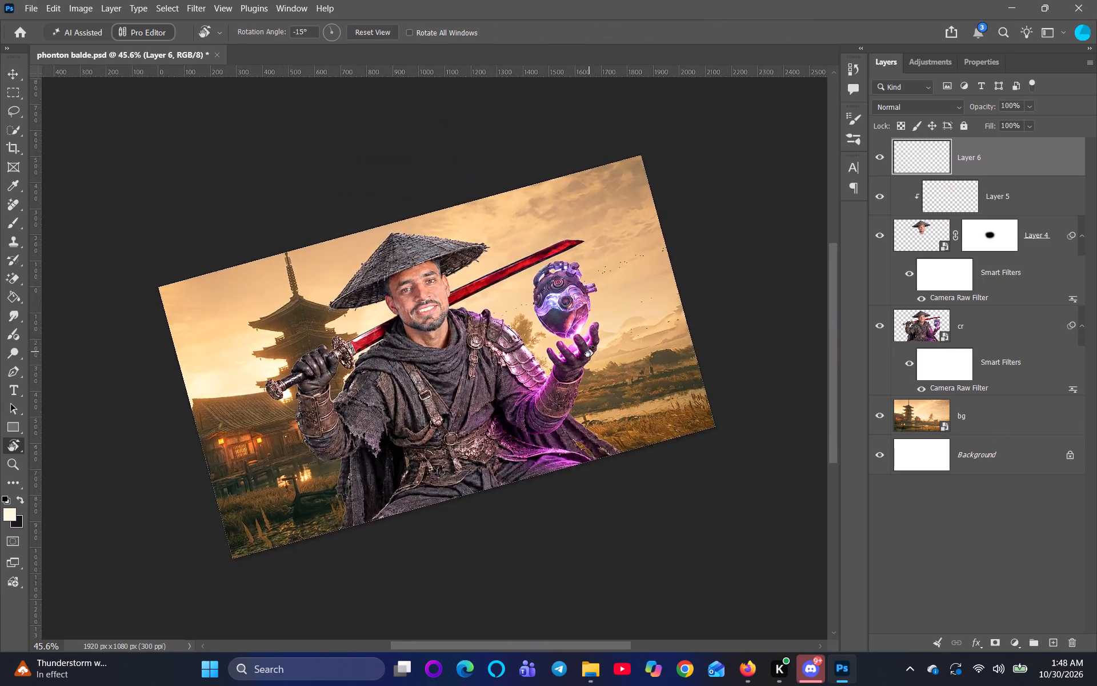
left_click_drag(589, 352, 578, 437)
Clip Layer 6 to the layers beneath it.
scroll(347, 338, "up", 14)
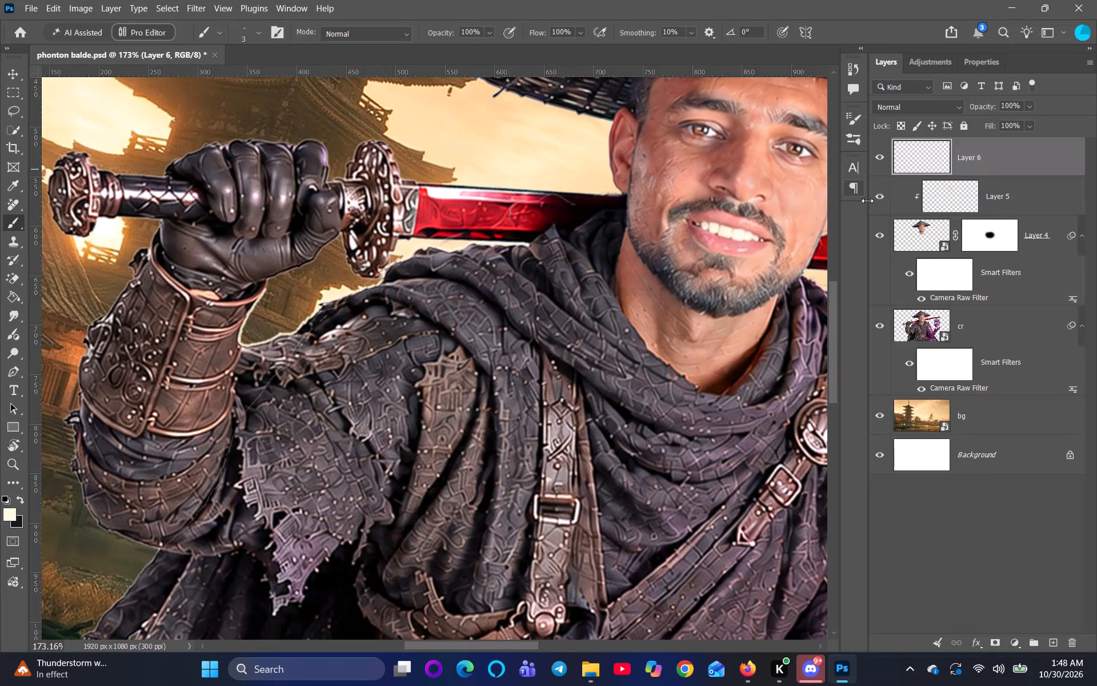
left_click(926, 174, "alt")
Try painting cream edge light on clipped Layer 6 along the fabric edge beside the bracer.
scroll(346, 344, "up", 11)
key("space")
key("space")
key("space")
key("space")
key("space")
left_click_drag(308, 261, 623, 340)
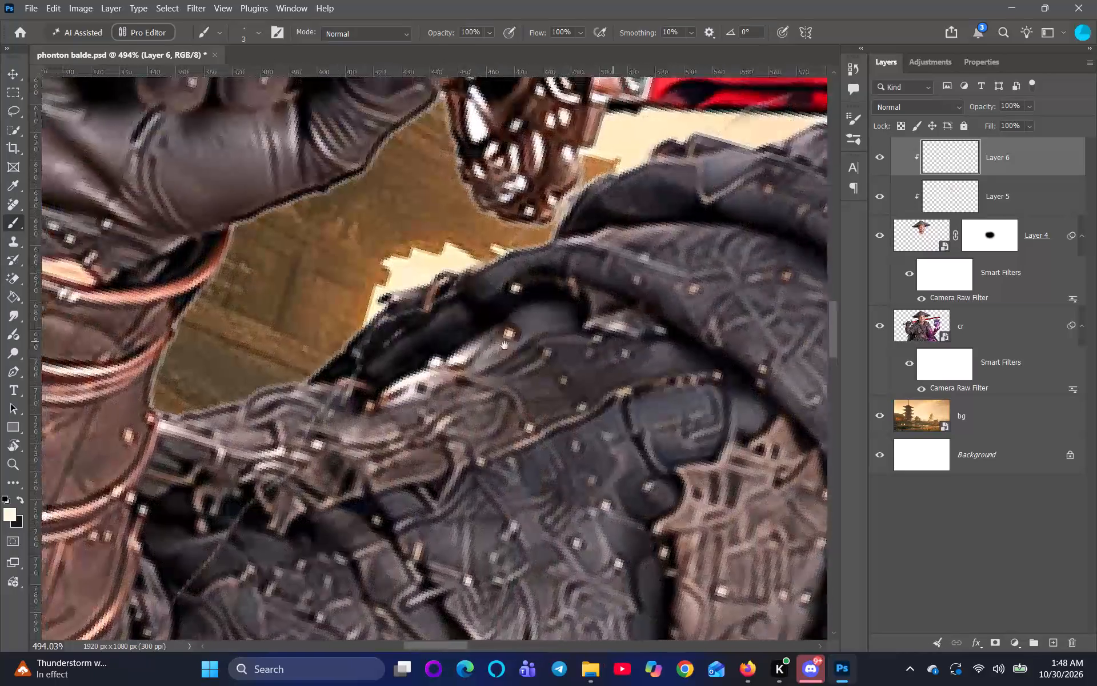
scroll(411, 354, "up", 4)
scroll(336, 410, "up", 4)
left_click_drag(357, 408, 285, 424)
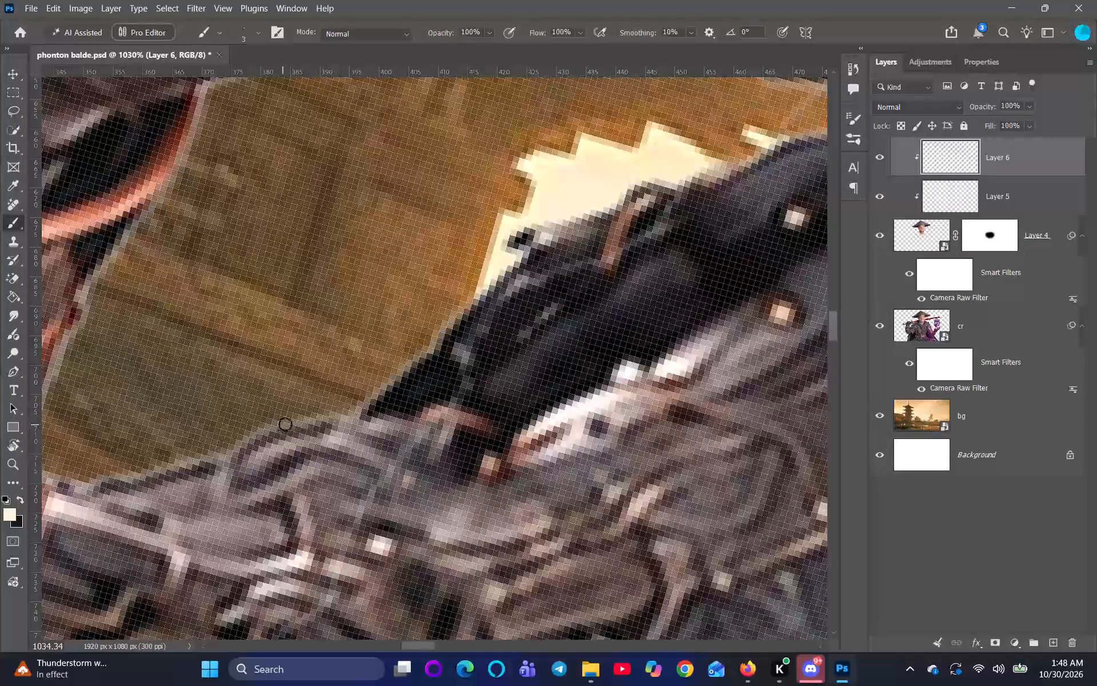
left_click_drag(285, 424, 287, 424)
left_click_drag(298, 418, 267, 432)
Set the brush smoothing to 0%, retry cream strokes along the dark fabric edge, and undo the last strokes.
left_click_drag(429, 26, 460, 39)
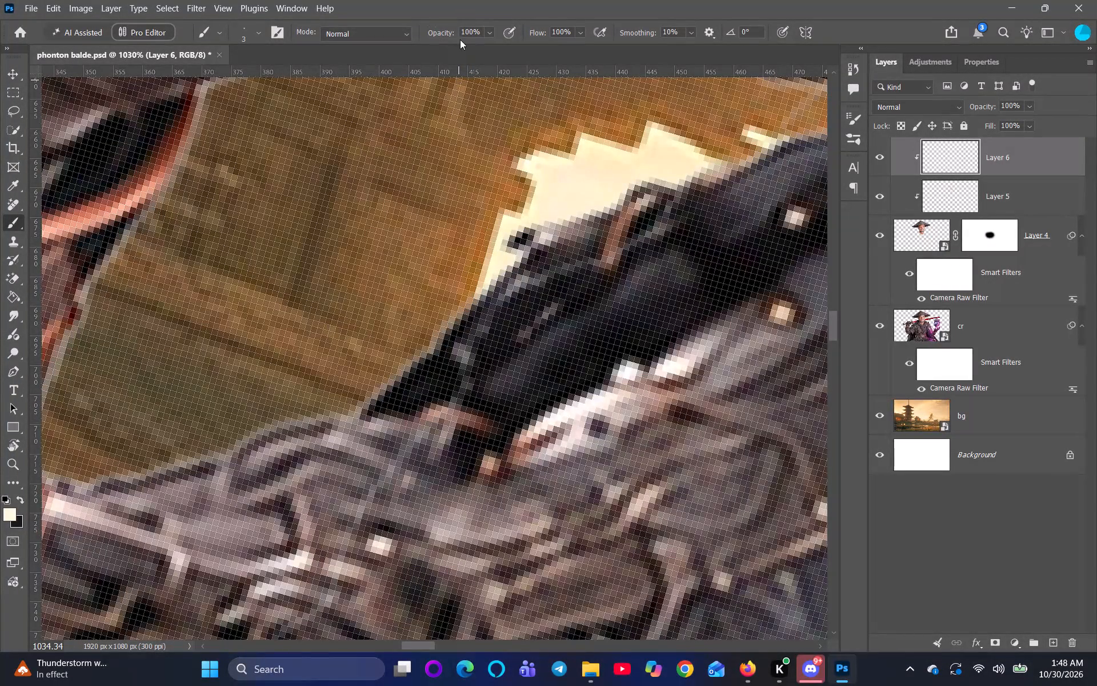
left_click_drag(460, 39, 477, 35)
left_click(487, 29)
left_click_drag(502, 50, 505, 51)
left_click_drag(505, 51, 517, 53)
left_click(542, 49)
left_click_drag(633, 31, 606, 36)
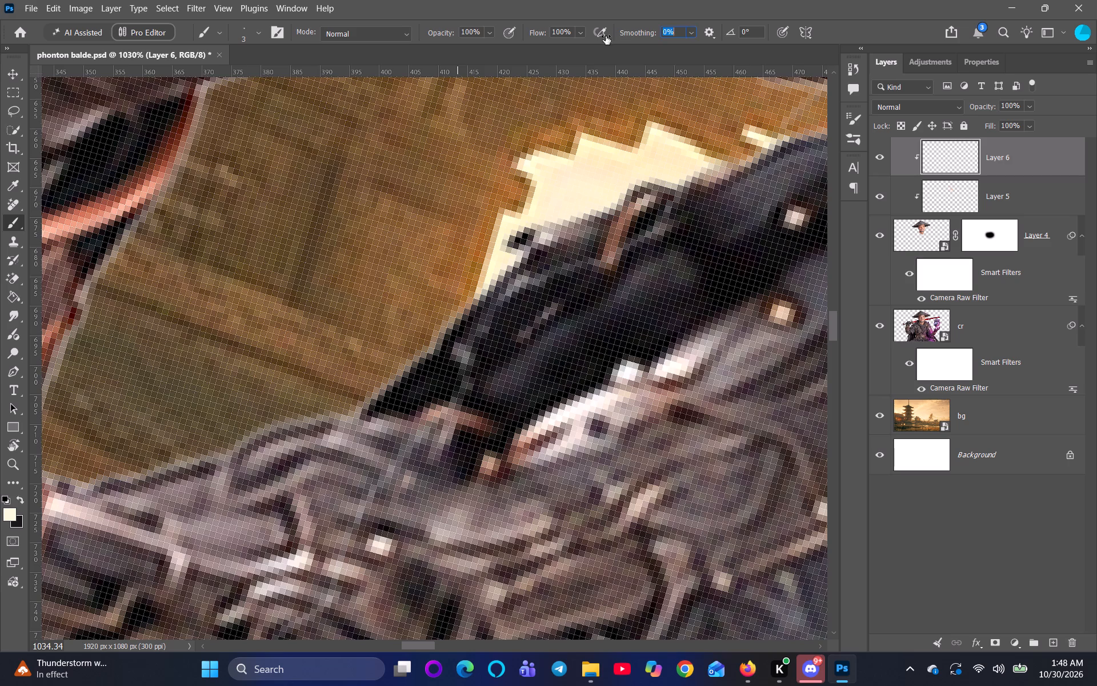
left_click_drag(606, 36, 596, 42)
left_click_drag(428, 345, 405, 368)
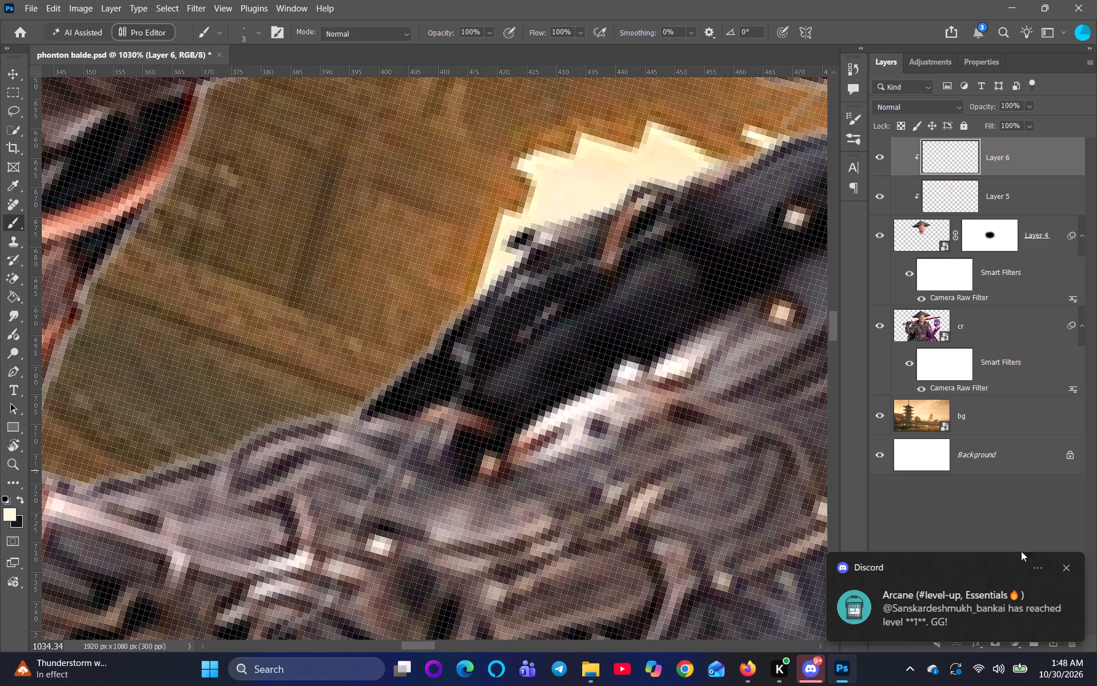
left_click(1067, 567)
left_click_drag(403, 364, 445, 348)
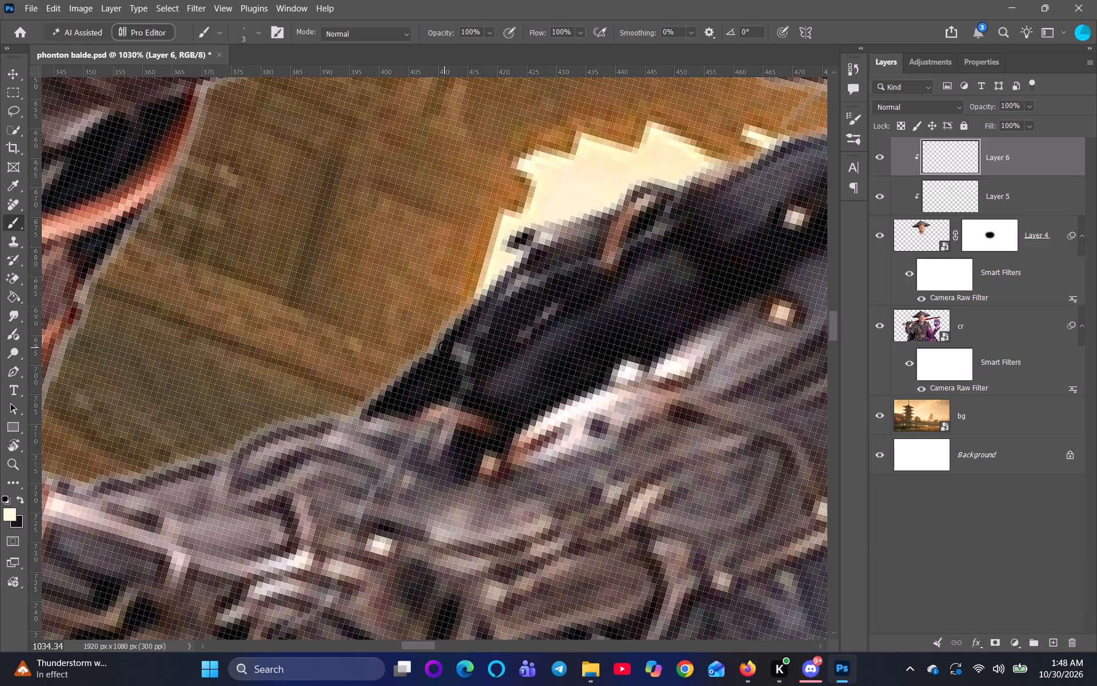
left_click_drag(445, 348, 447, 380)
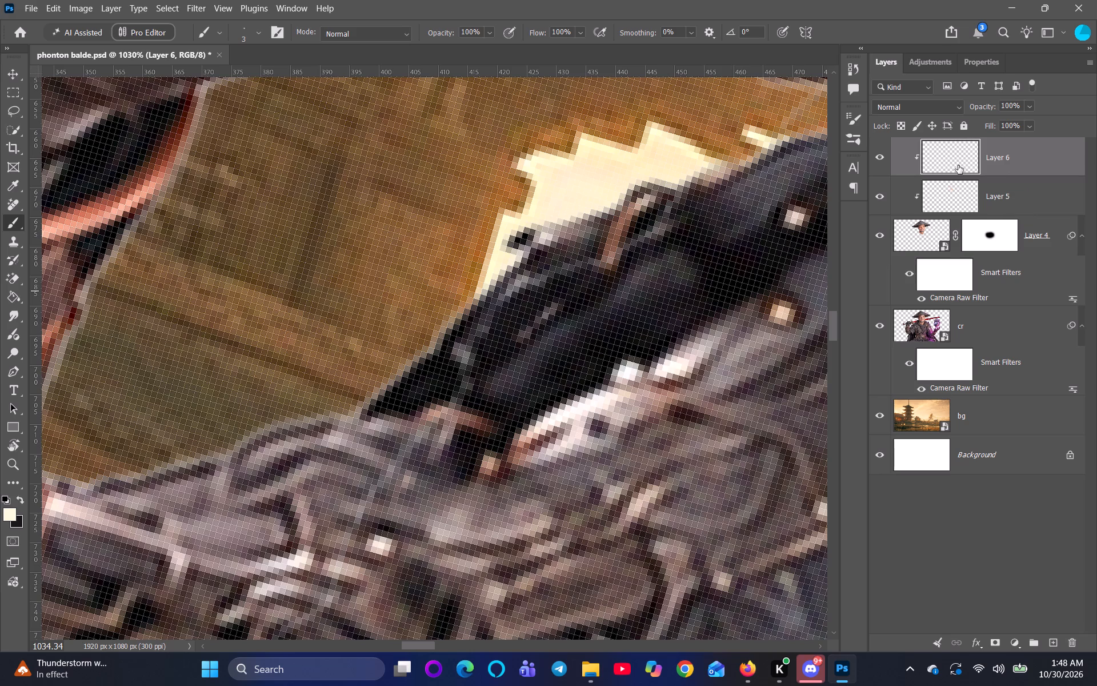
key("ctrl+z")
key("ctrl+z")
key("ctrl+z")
Delete Layer 6.
left_click_drag(956, 166, 1079, 647)
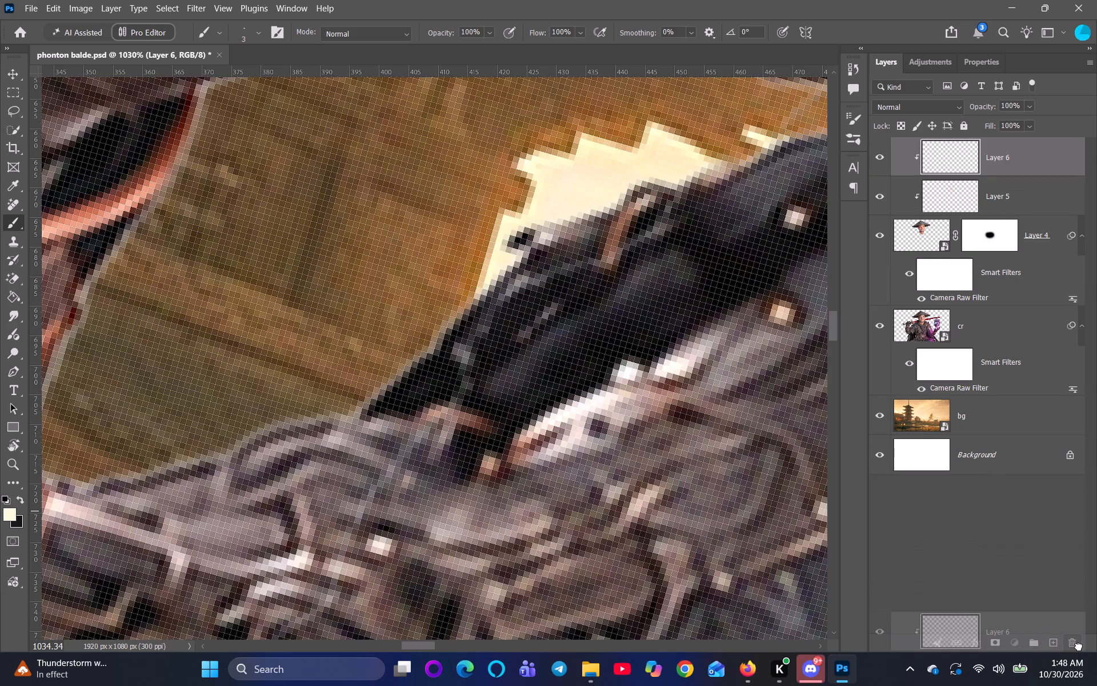
left_click_drag(1079, 647, 1079, 646)
Add a new empty layer directly above the cr layer and clip it to cr.
left_click(976, 293)
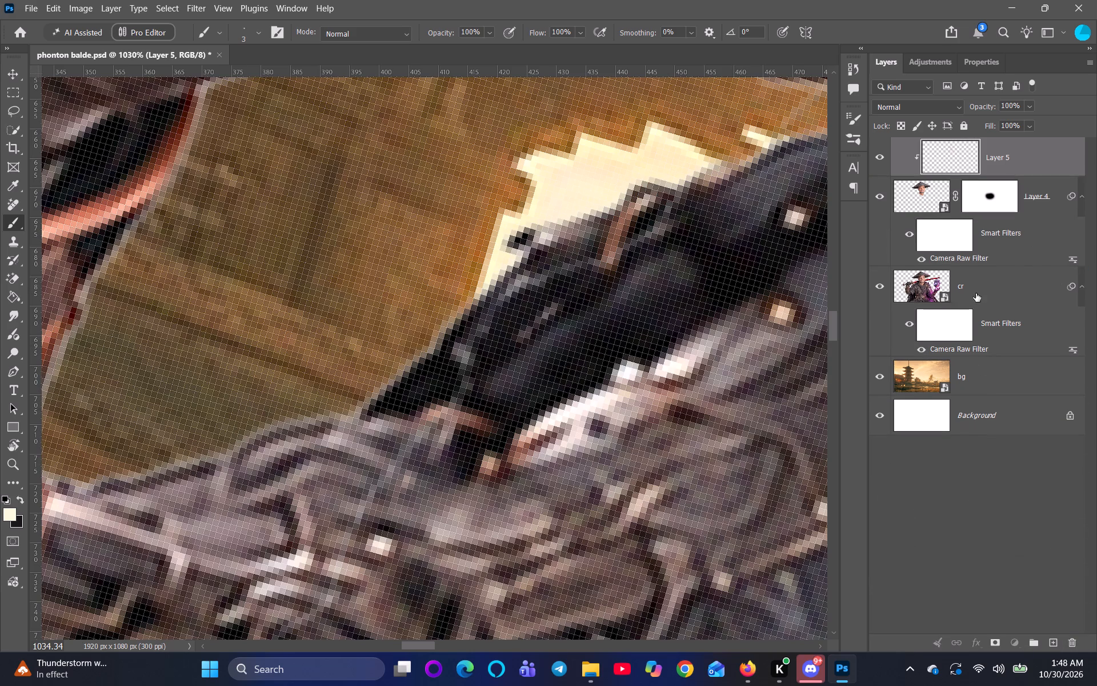
left_click(1051, 644)
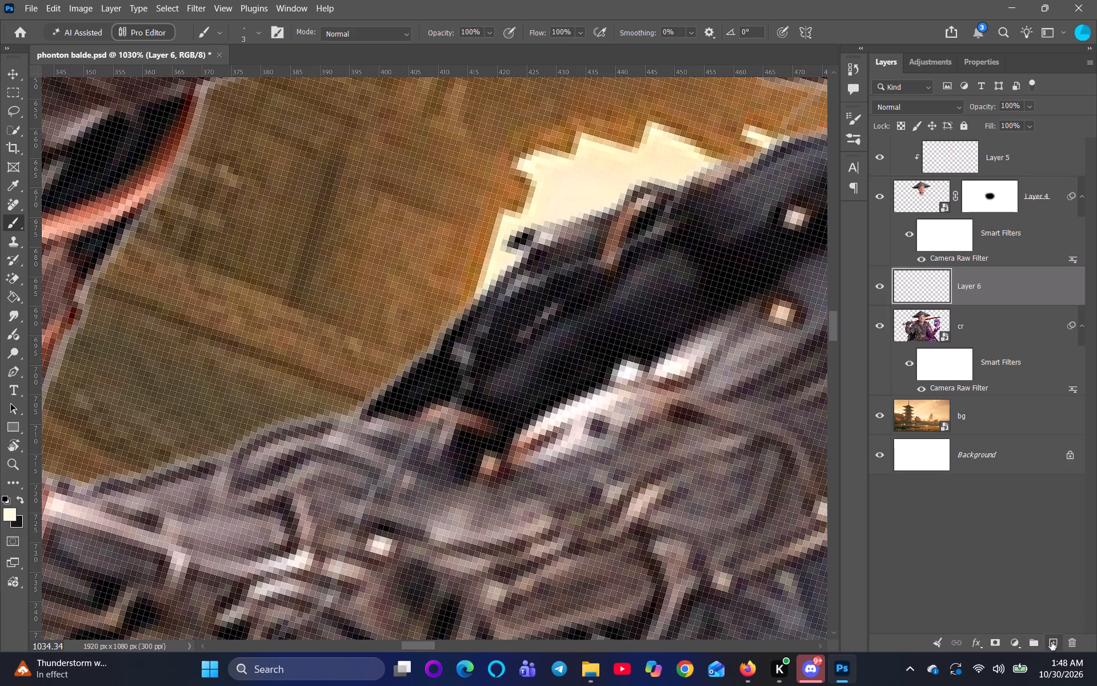
scroll(759, 422, "down", 4)
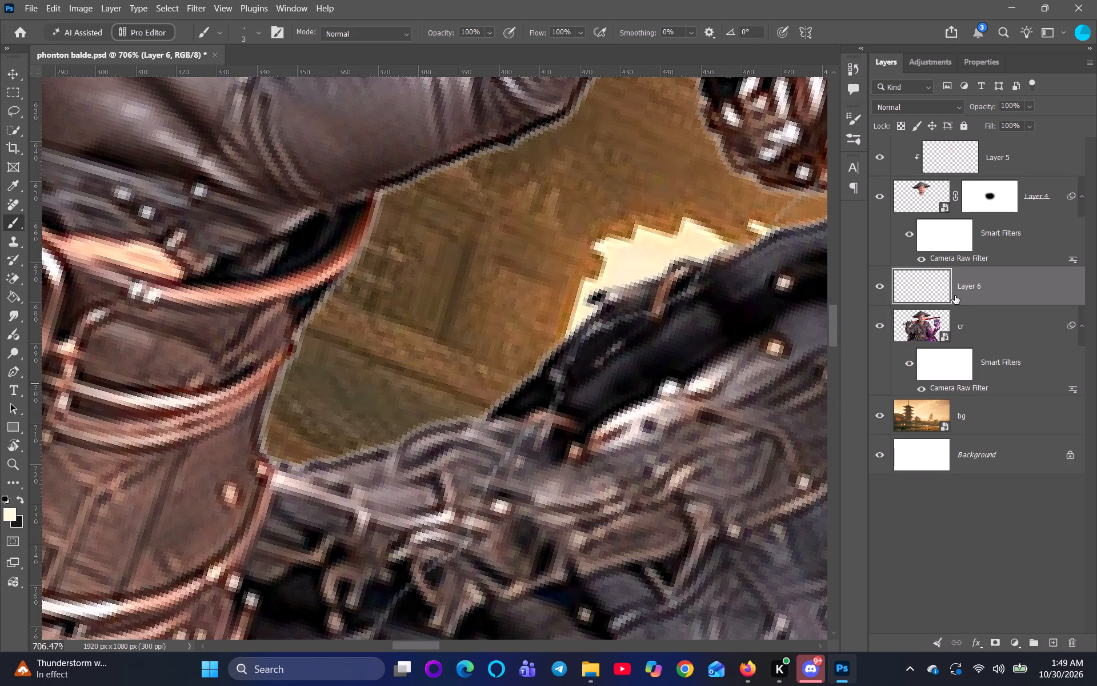
left_click(929, 309, "alt")
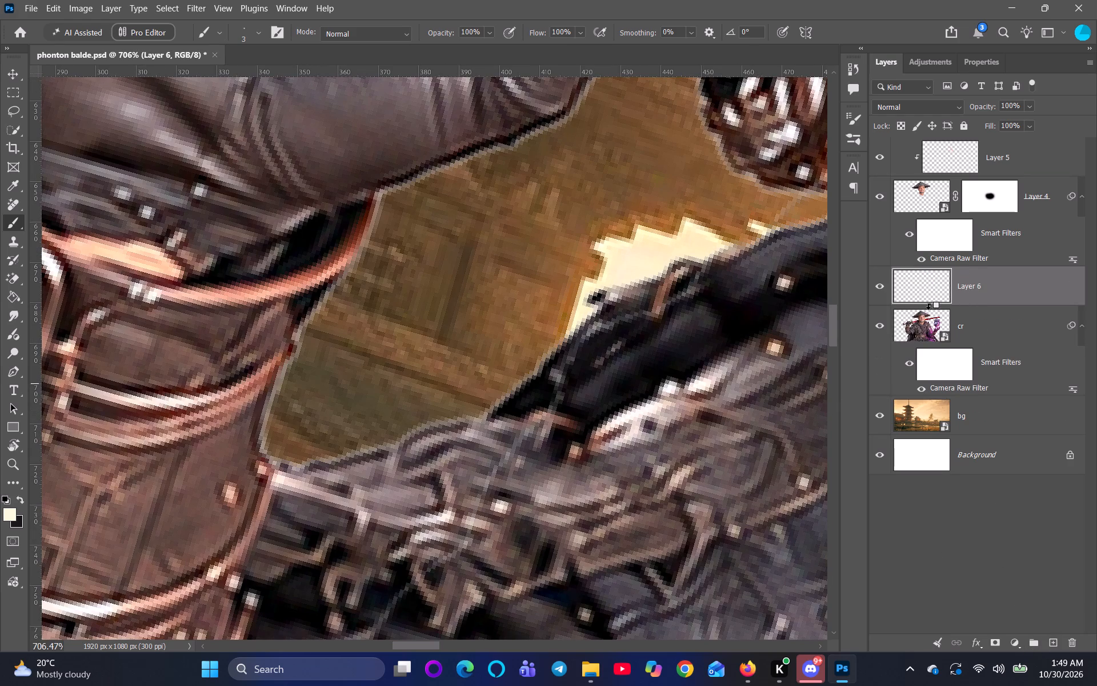
Set the brush smoothing to 10%.
scroll(496, 369, "down", 4)
scroll(523, 452, "down", 4)
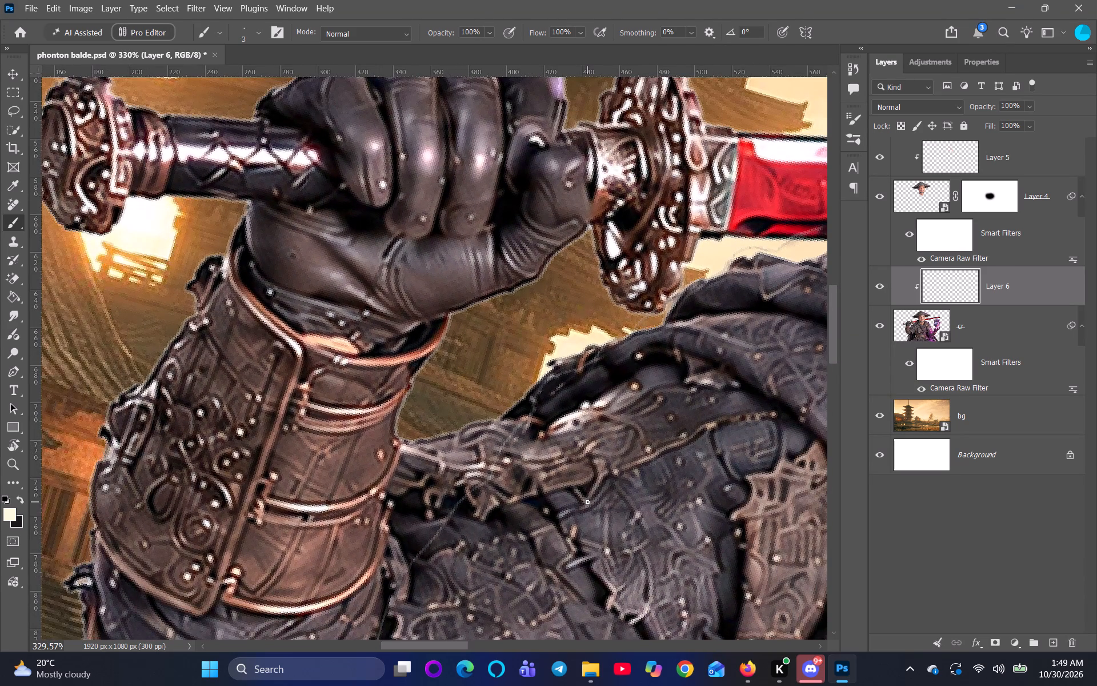
key("r")
key("r")
key("r")
key("r")
key("r")
key("r")
key("r")
key("r")
key("r")
key("r")
key("r")
key("r")
key("r")
key("r")
key("r")
key("r")
key("r")
key("r")
key("r")
key("r")
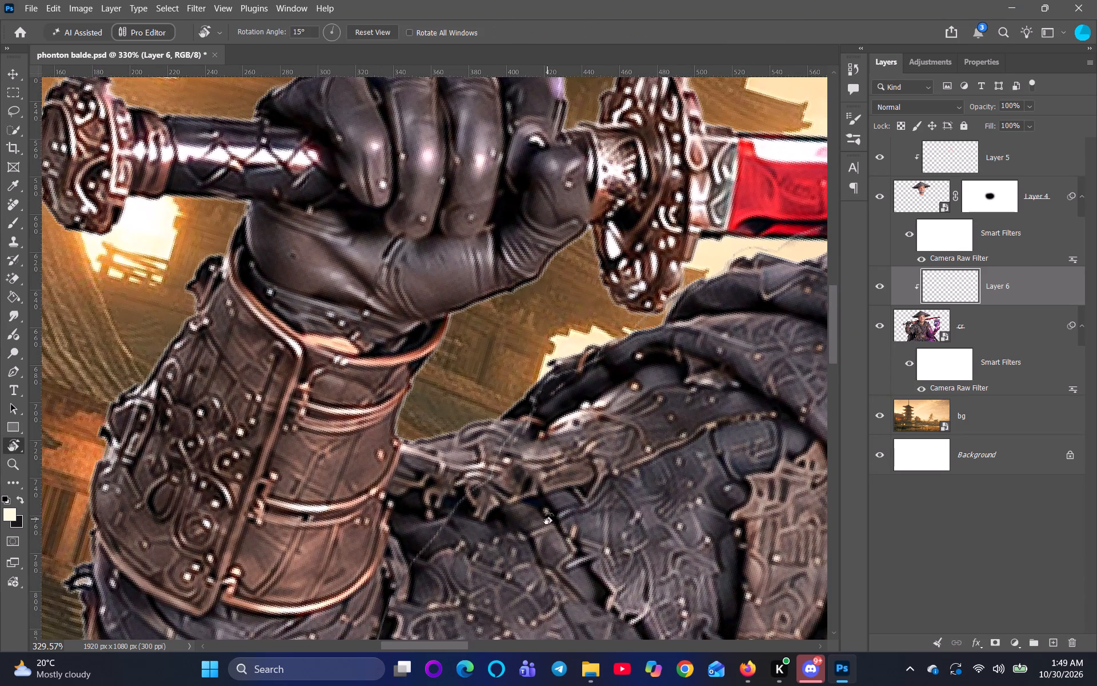
scroll(535, 407, "down", 4)
key("r")
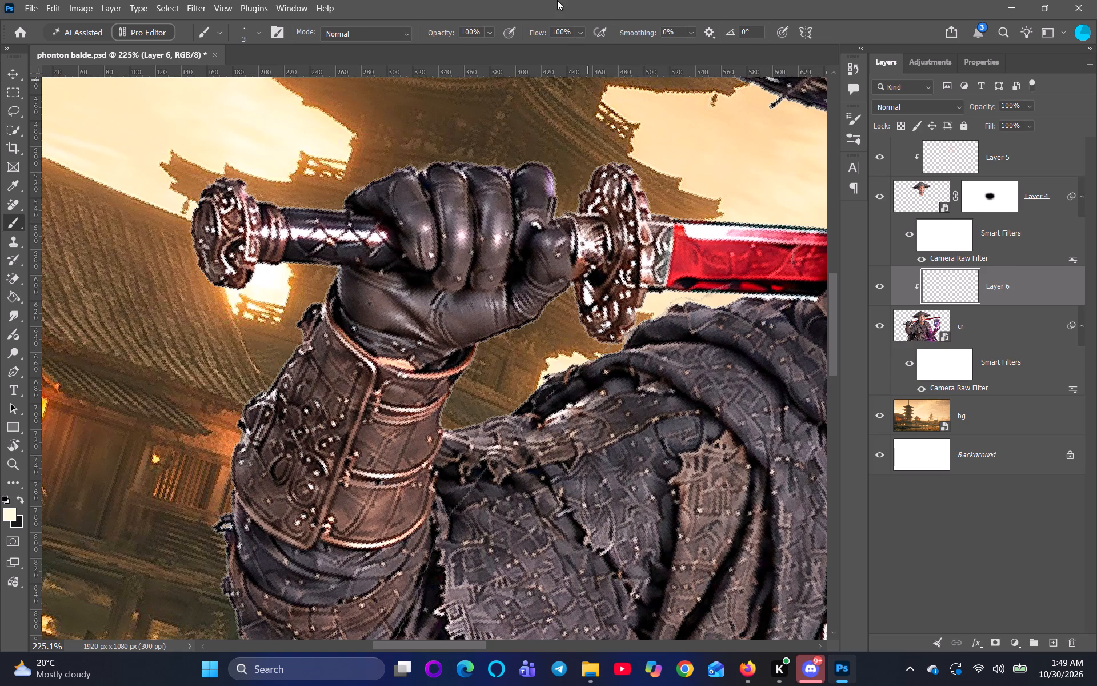
left_click_drag(627, 30, 635, 32)
left_click_drag(635, 32, 635, 33)
Paint cream edge light on the new Layer 6 along the bracer's copper rim and the dark gap beside it.
key("r")
key("r")
key("r")
key("r")
key("r")
key("r")
key("r")
key("r")
key("r")
key("r")
key("r")
key("r")
key("r")
key("r")
key("r")
key("r")
key("r")
key("r")
key("r")
key("r")
left_click_drag(699, 436, 547, 0)
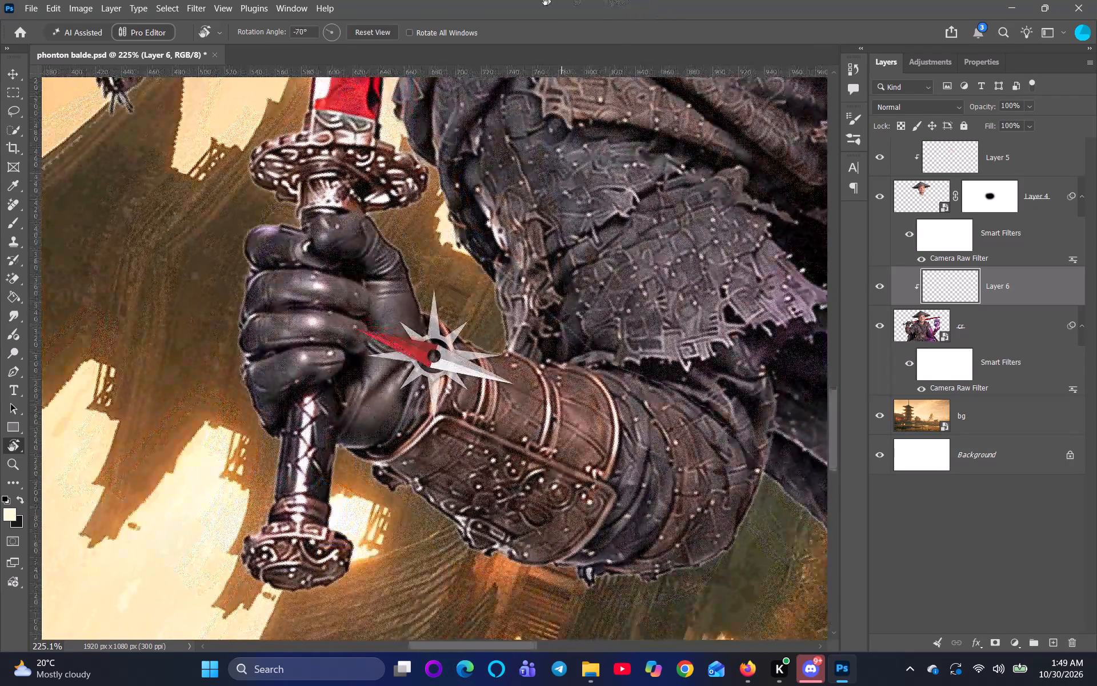
left_click_drag(547, 0, 363, 0)
scroll(518, 668, "up", 8)
key("space")
key("space")
key("space")
key("space")
key("space")
key("space")
key("space")
key("space")
left_click_drag(487, 205, 472, 445)
scroll(384, 417, "up", 3)
scroll(403, 373, "up", 2)
key("space")
left_click_drag(455, 356, 451, 467)
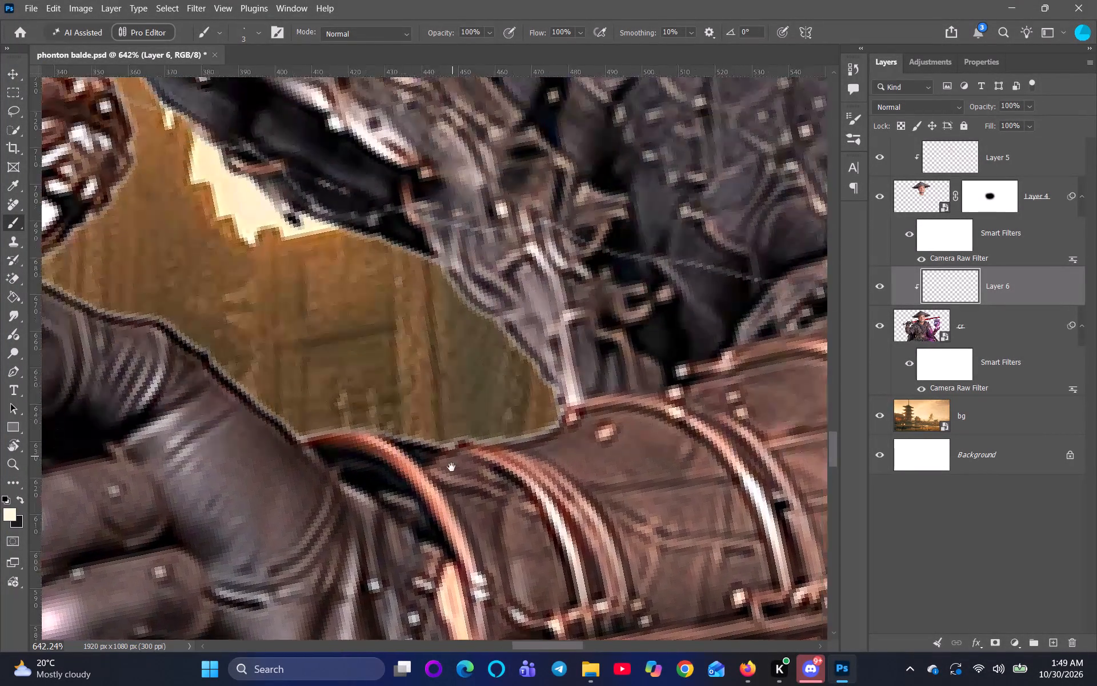
left_click_drag(451, 467, 451, 476)
scroll(439, 498, "up", 4)
left_click_drag(326, 441, 391, 456)
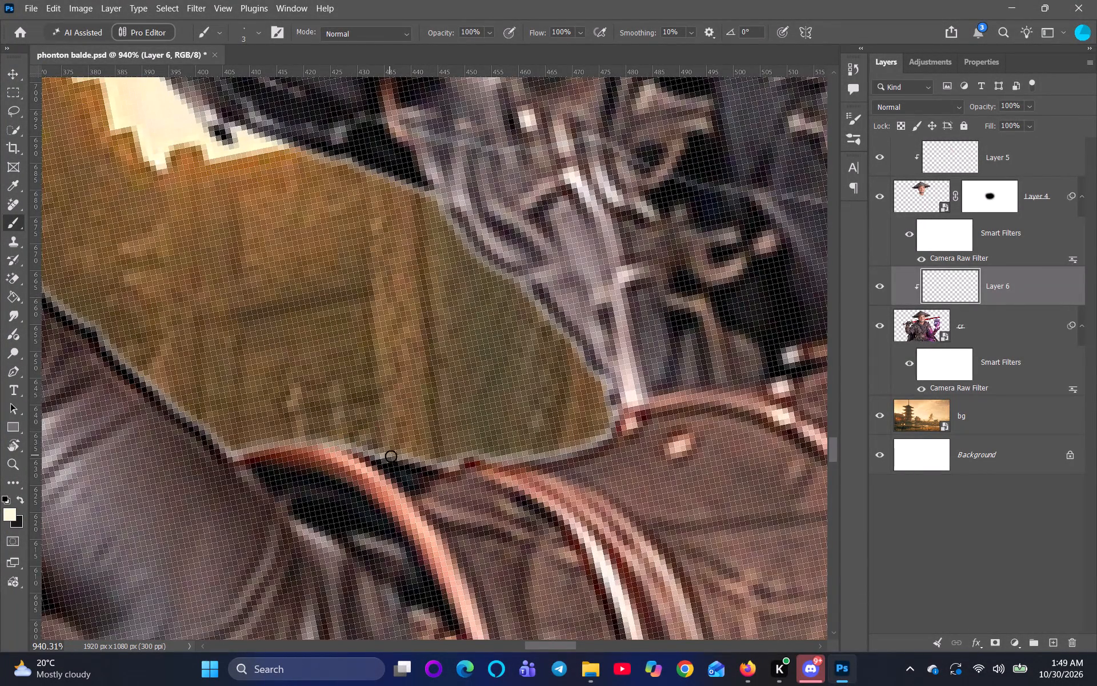
left_click_drag(391, 456, 396, 461)
scroll(430, 490, "down", 3)
scroll(430, 492, "up", 7)
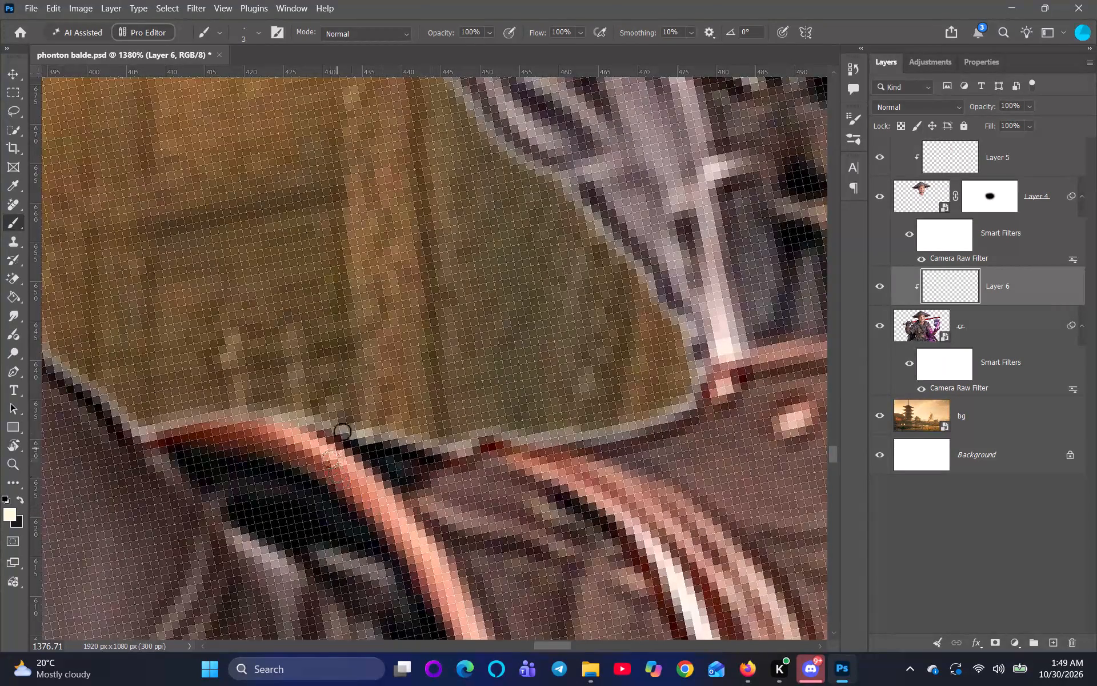
right_click(363, 418)
left_click(411, 334)
left_click_drag(368, 429, 401, 437)
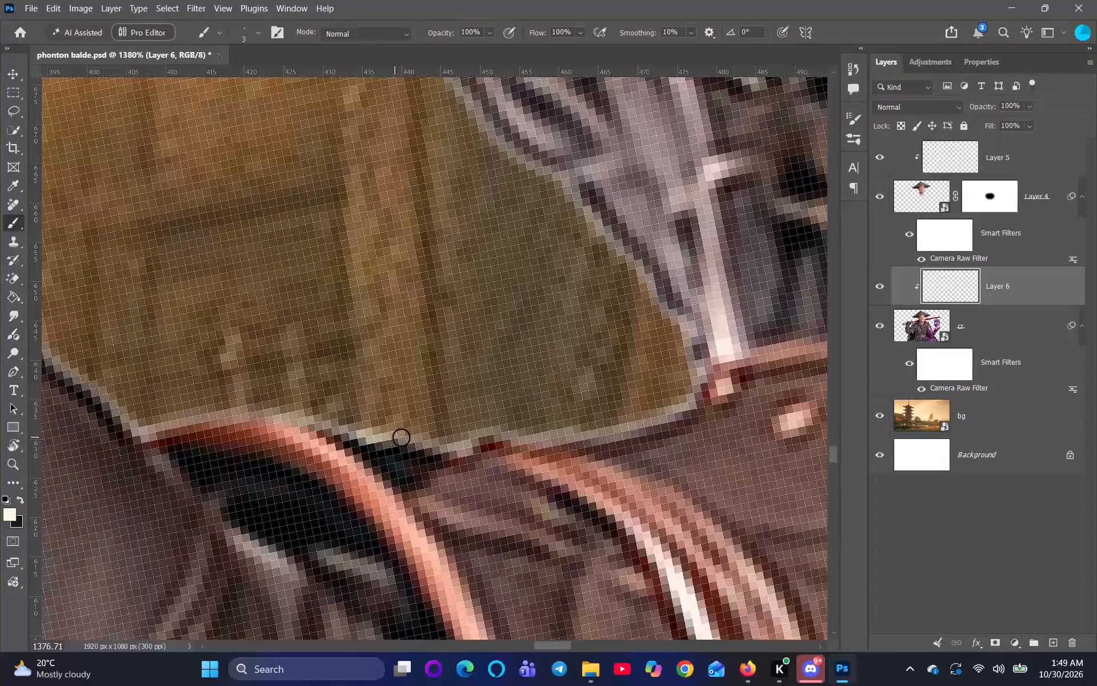
left_click_drag(401, 437, 489, 440)
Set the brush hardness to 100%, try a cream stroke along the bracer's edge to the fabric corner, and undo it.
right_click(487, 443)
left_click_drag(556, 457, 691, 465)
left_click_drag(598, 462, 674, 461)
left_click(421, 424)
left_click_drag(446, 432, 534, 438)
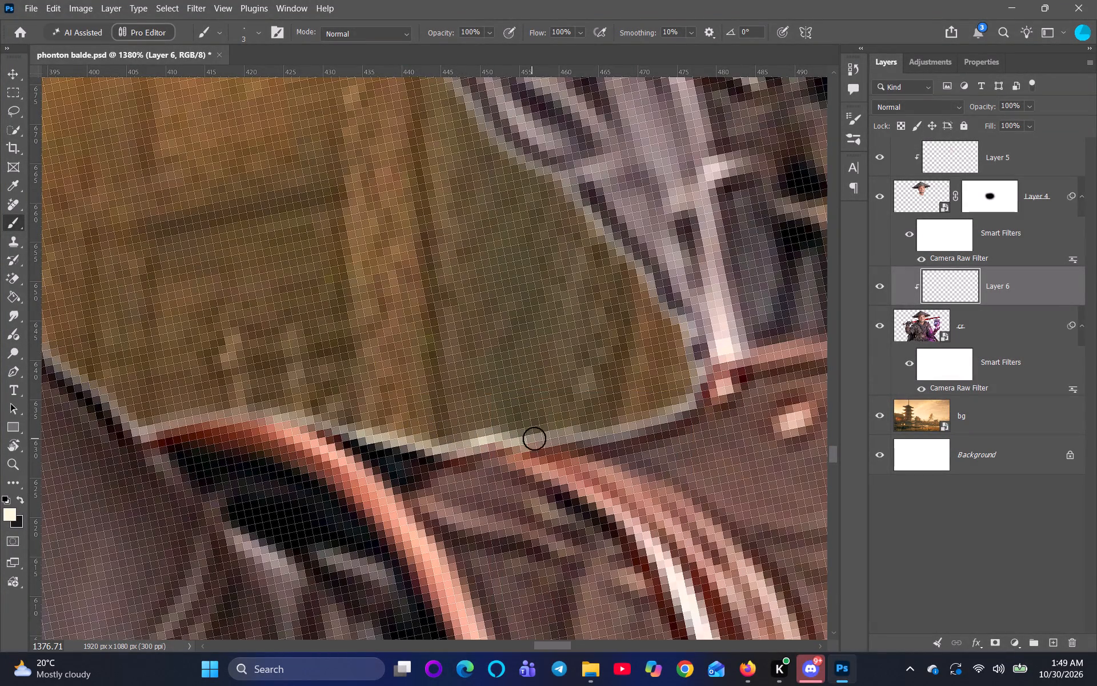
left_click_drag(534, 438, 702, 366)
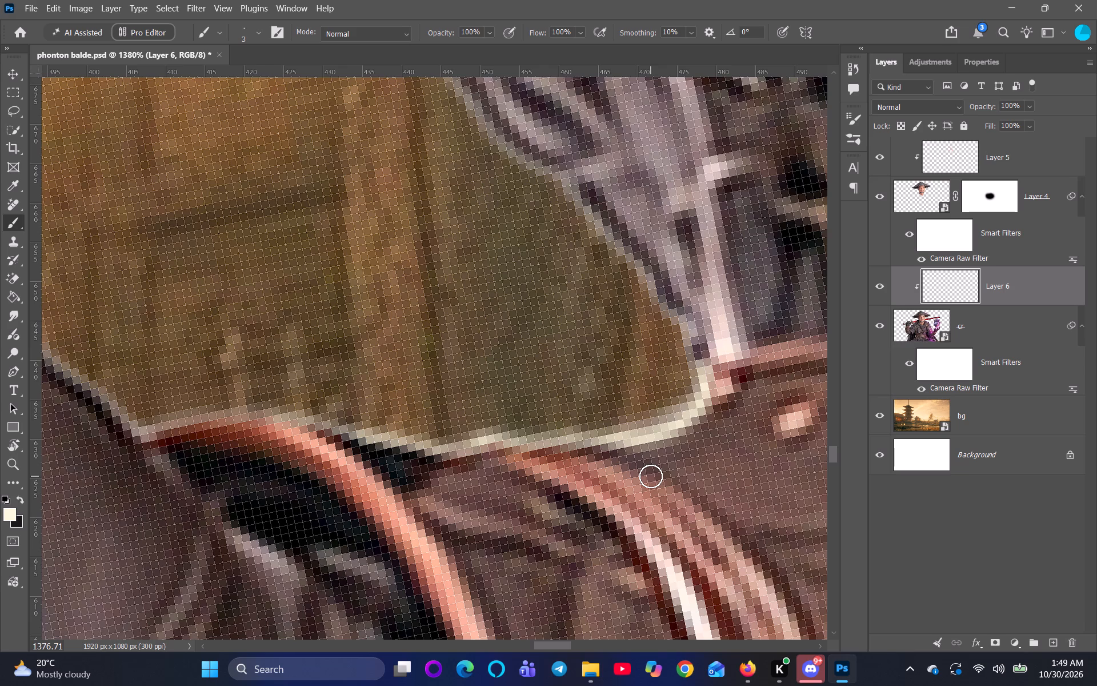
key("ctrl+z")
Set the brush hardness to 39% and paint cream along the bracer's edge, around the corner onto the fabric edge.
right_click(623, 369)
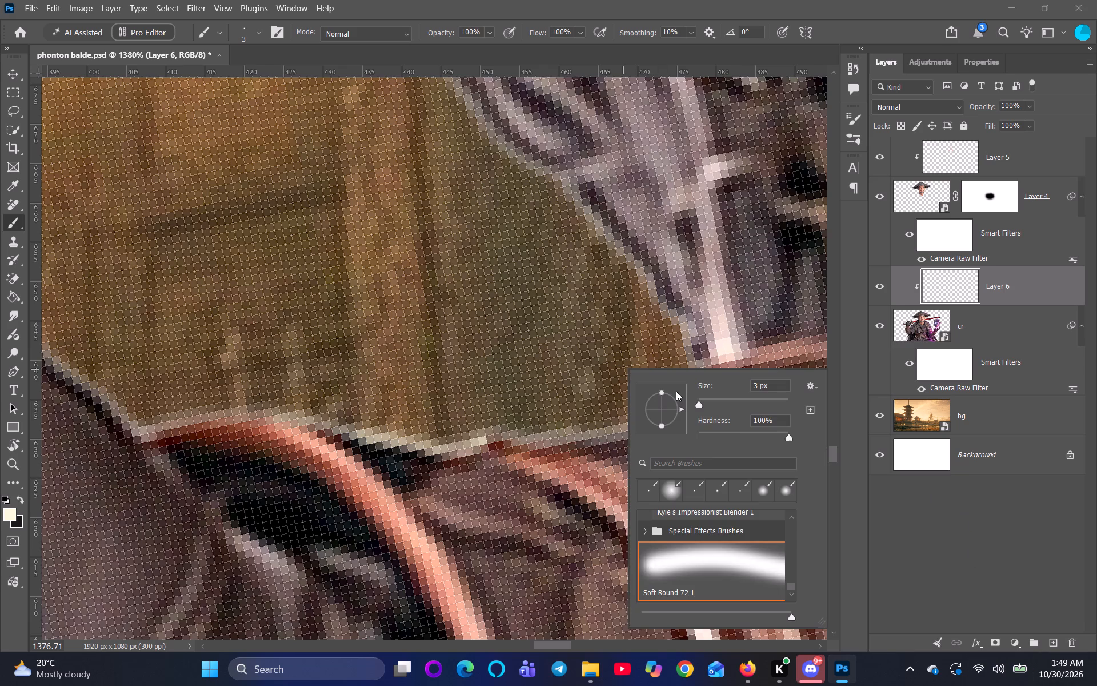
left_click(734, 433)
left_click(536, 413)
left_click_drag(500, 445, 502, 444)
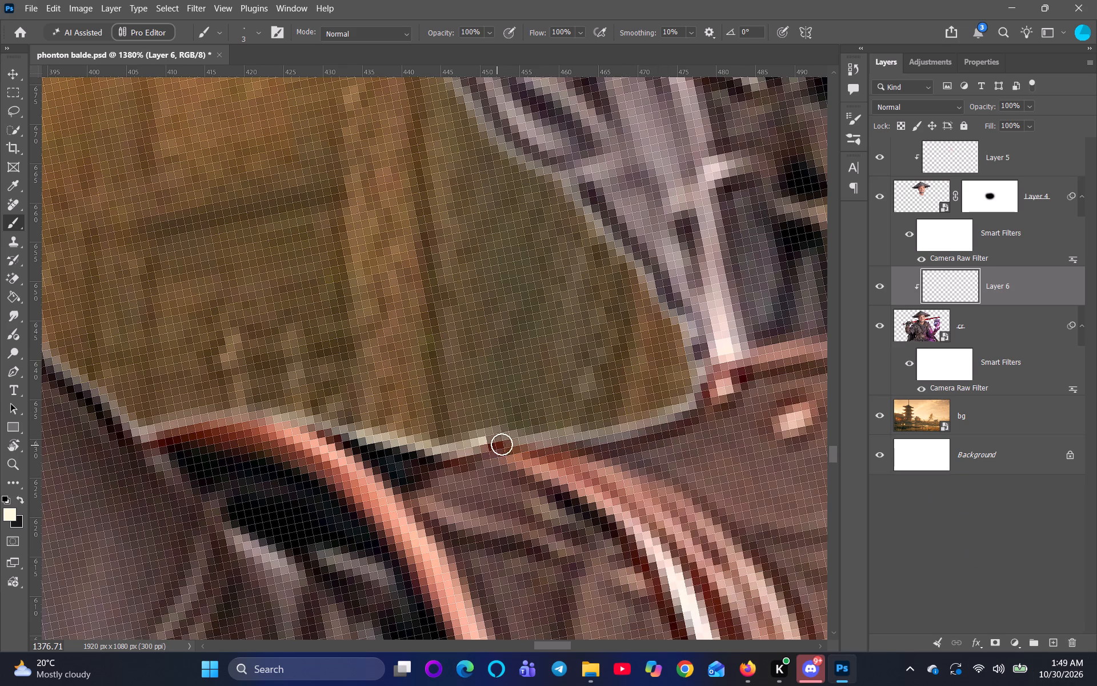
left_click_drag(502, 444, 549, 445)
left_click_drag(547, 444, 676, 416)
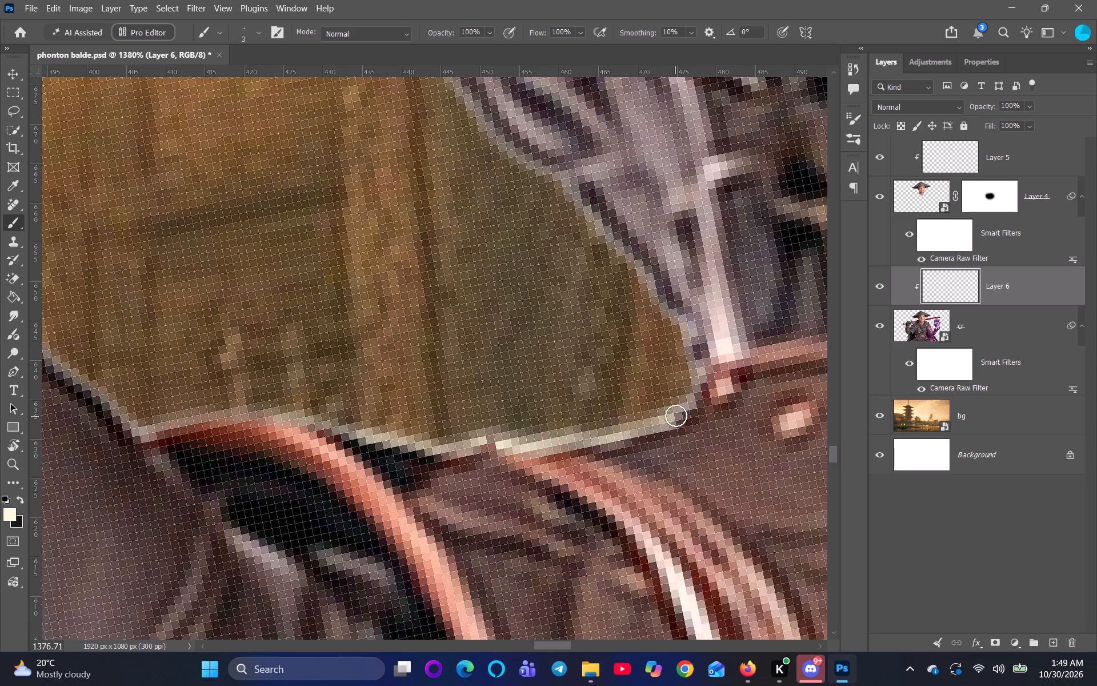
left_click_drag(676, 416, 655, 292)
Lower the brush hardness further and continue the cream edge light along the fabric edge away from the bracer corner.
right_click(658, 342)
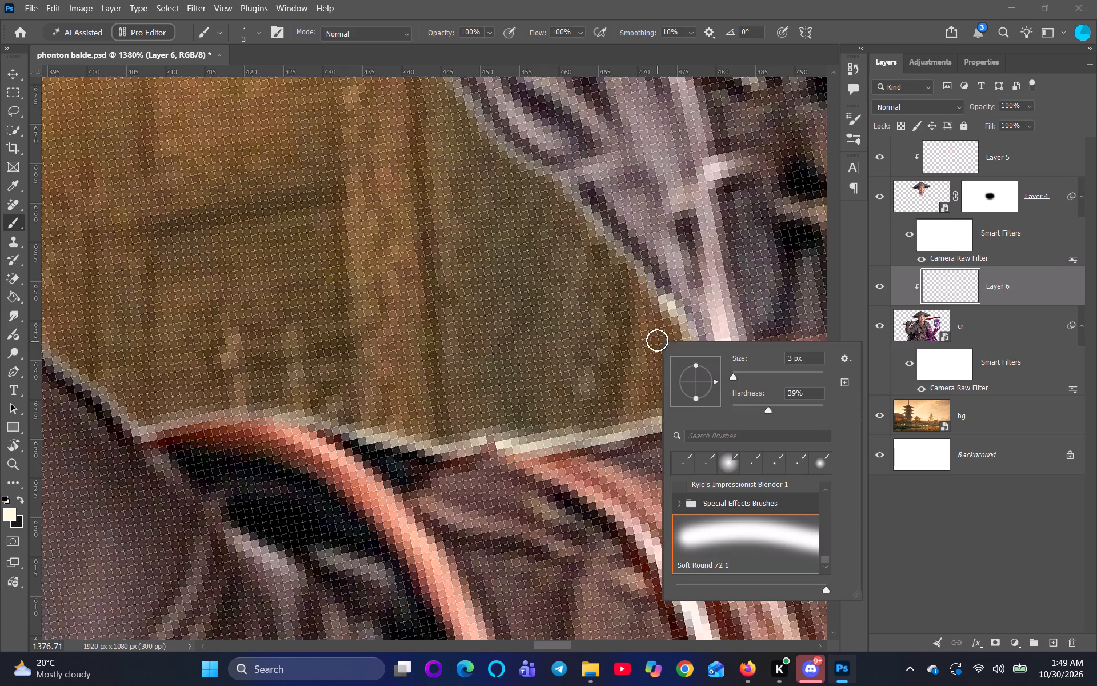
left_click(751, 408)
left_click(651, 357)
left_click_drag(654, 297, 654, 294)
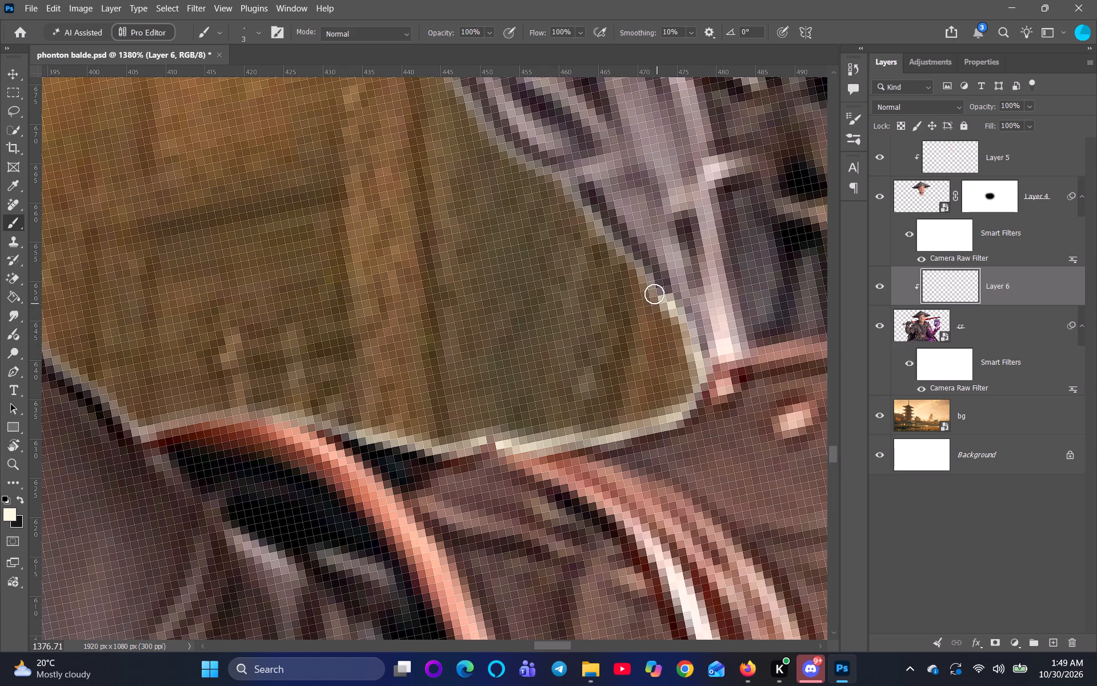
left_click_drag(654, 294, 586, 213)
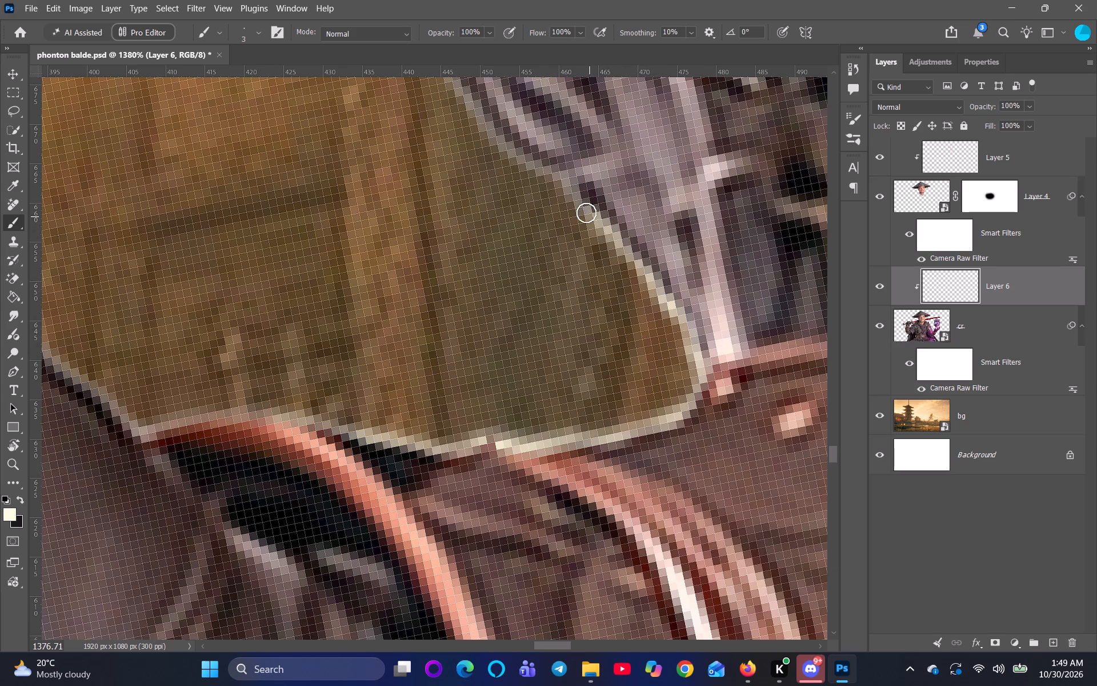
left_click_drag(586, 213, 550, 188)
Reduce the brush size to 2 px and extend the cream edge light on Layer 6 up the grey-purple fabric edge.
key("space")
key("space")
key("space")
key("space")
key("space")
key("space")
key("space")
key("space")
key("space")
key("space")
key("space")
key("space")
left_click_drag(587, 236, 607, 445)
left_click_drag(582, 400, 574, 389)
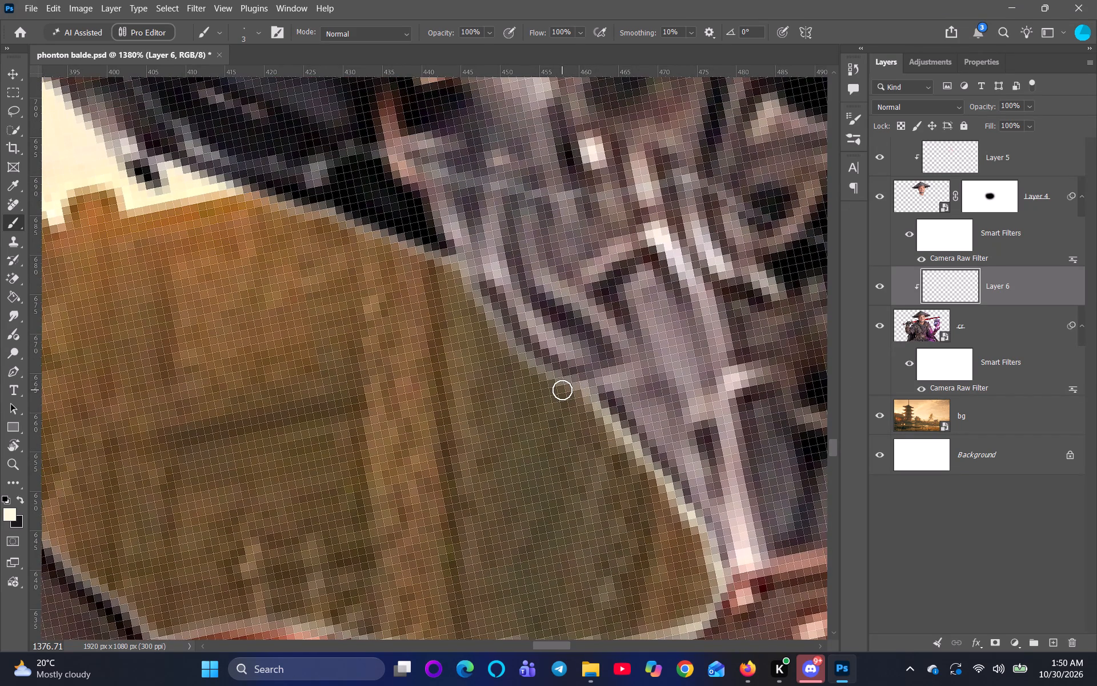
right_click(562, 390)
scroll(560, 391, "up", 1)
left_click(555, 392)
scroll(584, 440, "up", 4)
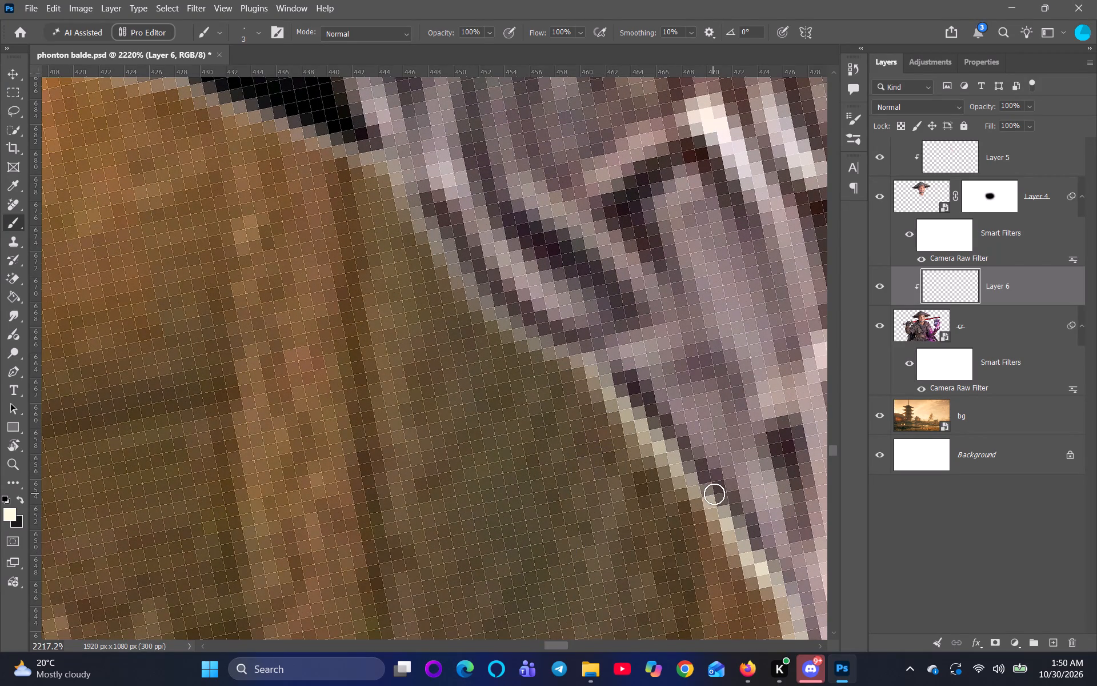
key("bracketleft")
key("bracketleft")
key("bracketleft")
key("bracketright")
left_click_drag(599, 398, 481, 301)
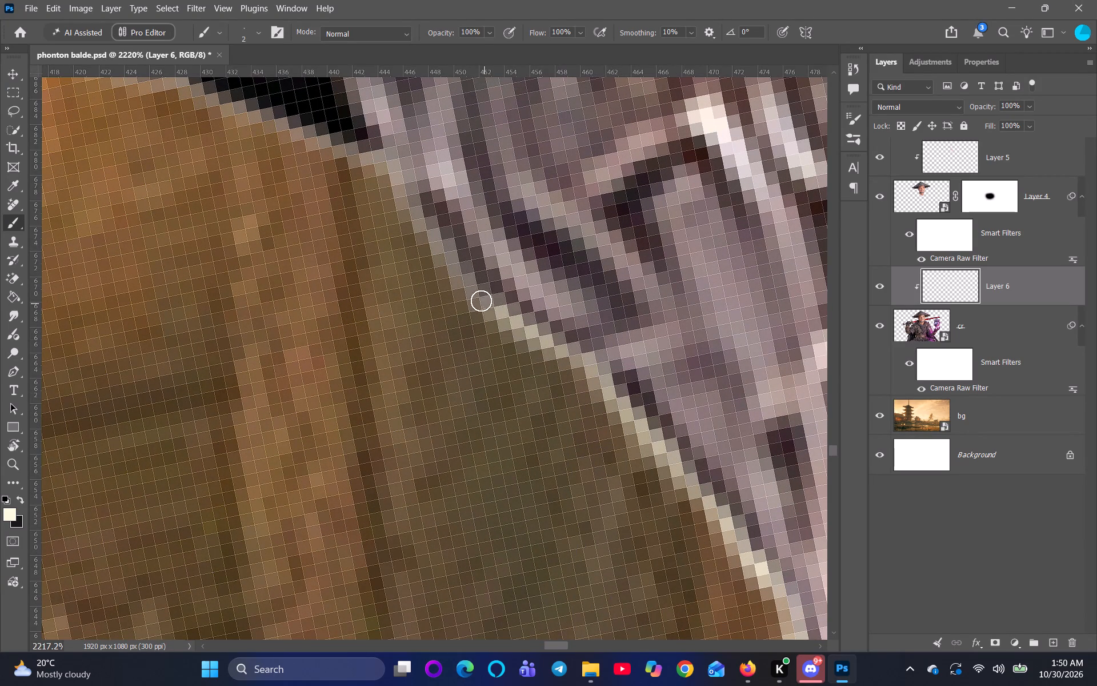
left_click_drag(481, 301, 399, 193)
Continue the cream edge light around the fabric bend and along the black sleeve edge to the pale sky gap.
key("space")
key("space")
key("space")
key("space")
key("space")
key("space")
key("space")
key("space")
key("space")
key("space")
key("space")
key("space")
key("space")
key("space")
key("space")
key("space")
key("space")
key("space")
key("space")
key("space")
scroll(374, 182, "down", 5)
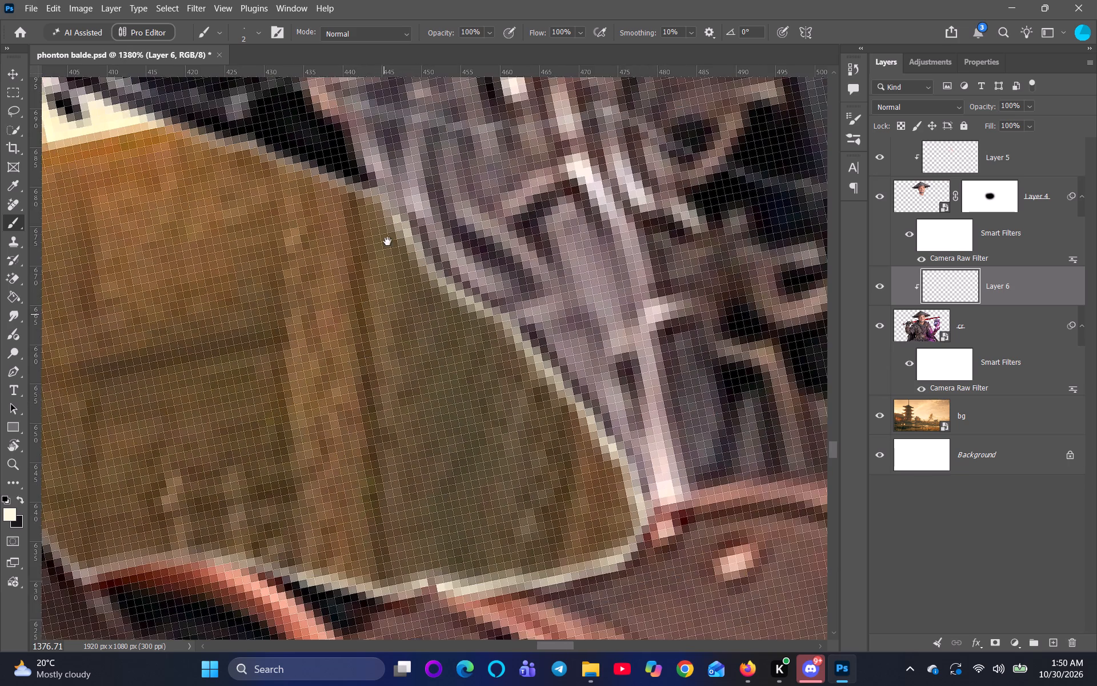
left_click_drag(380, 200, 432, 418)
scroll(417, 425, "up", 6)
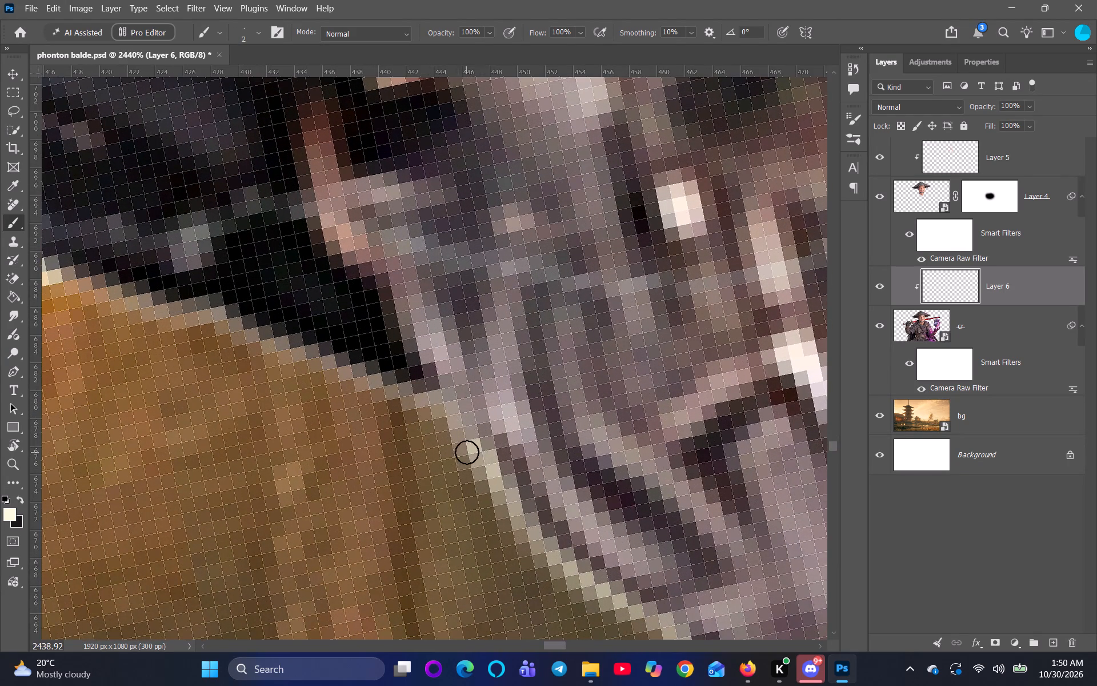
left_click_drag(466, 449, 316, 357)
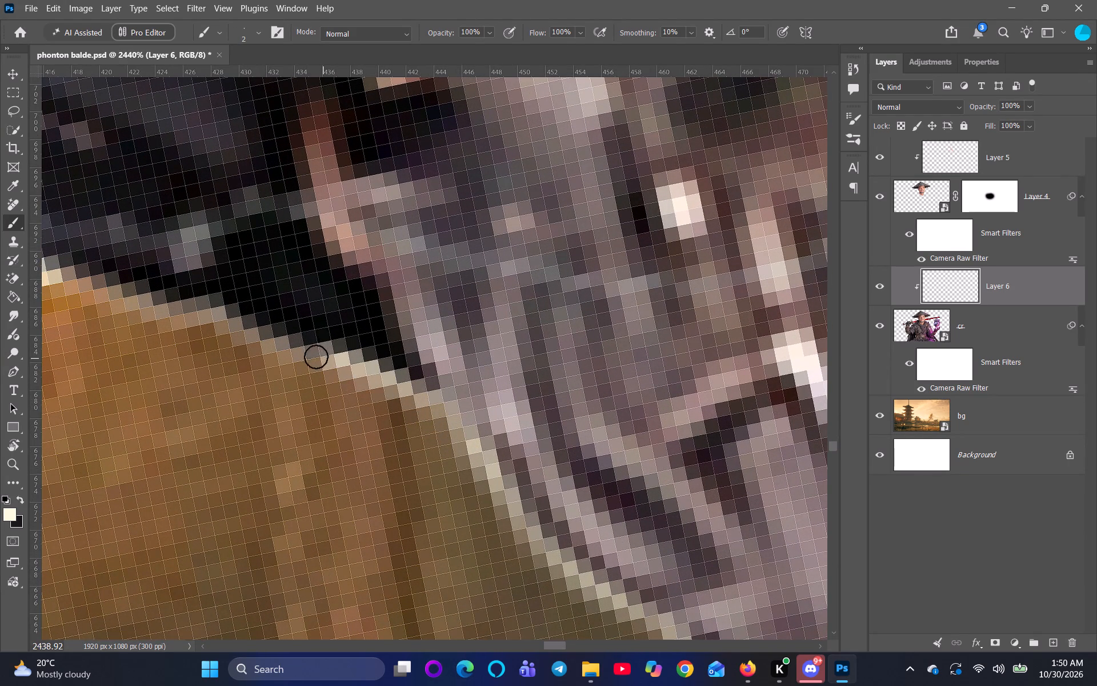
left_click_drag(316, 357, 78, 280)
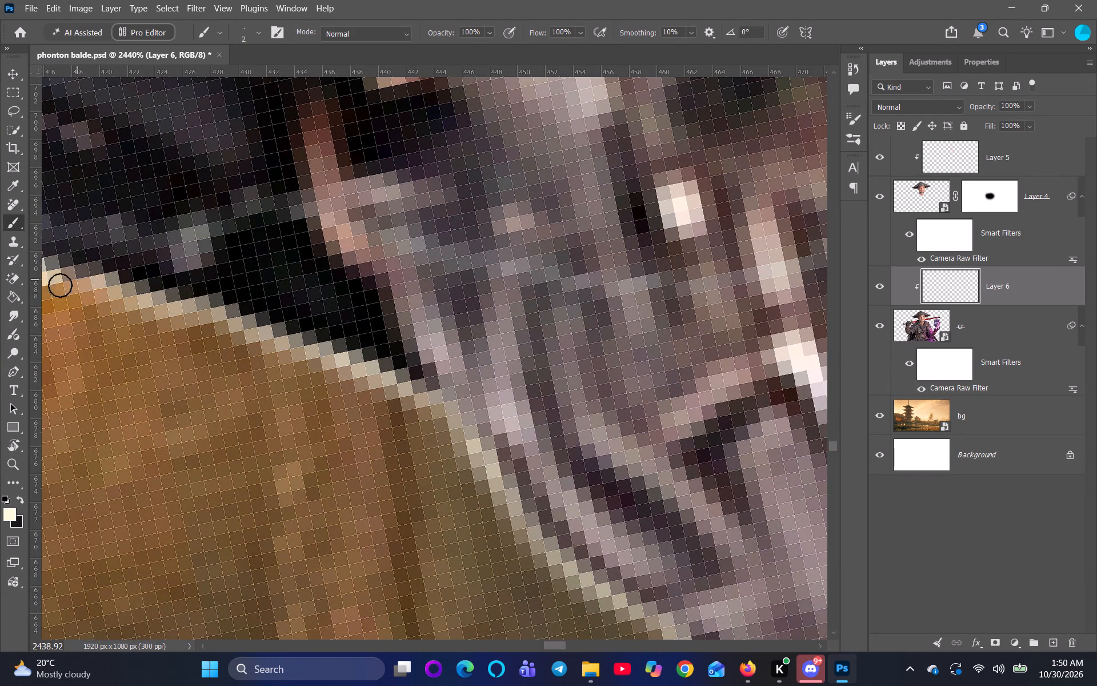
Paint cream along the sleeve's lower edge beside the sky gap and around the small dark fabric tip.
key("space")
key("space")
key("space")
key("space")
key("space")
key("space")
key("space")
key("space")
key("space")
key("space")
key("space")
key("space")
key("space")
key("space")
key("space")
key("space")
key("space")
key("space")
key("space")
key("space")
scroll(173, 317, "down", 5)
left_click_drag(161, 314, 433, 477)
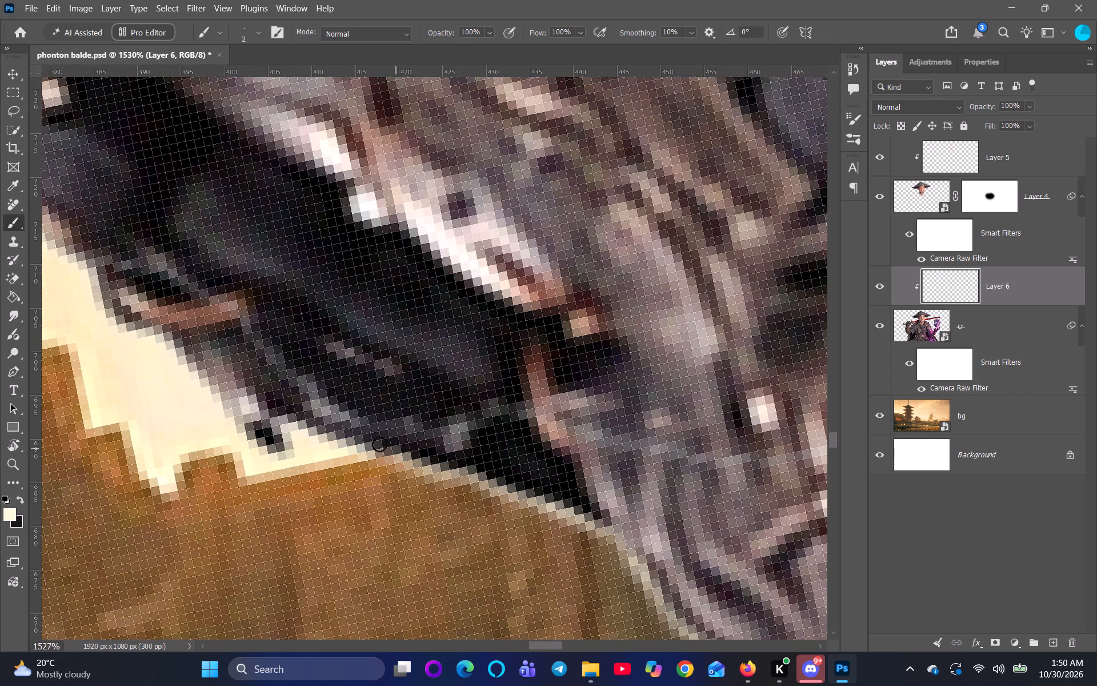
left_click_drag(397, 461, 314, 435)
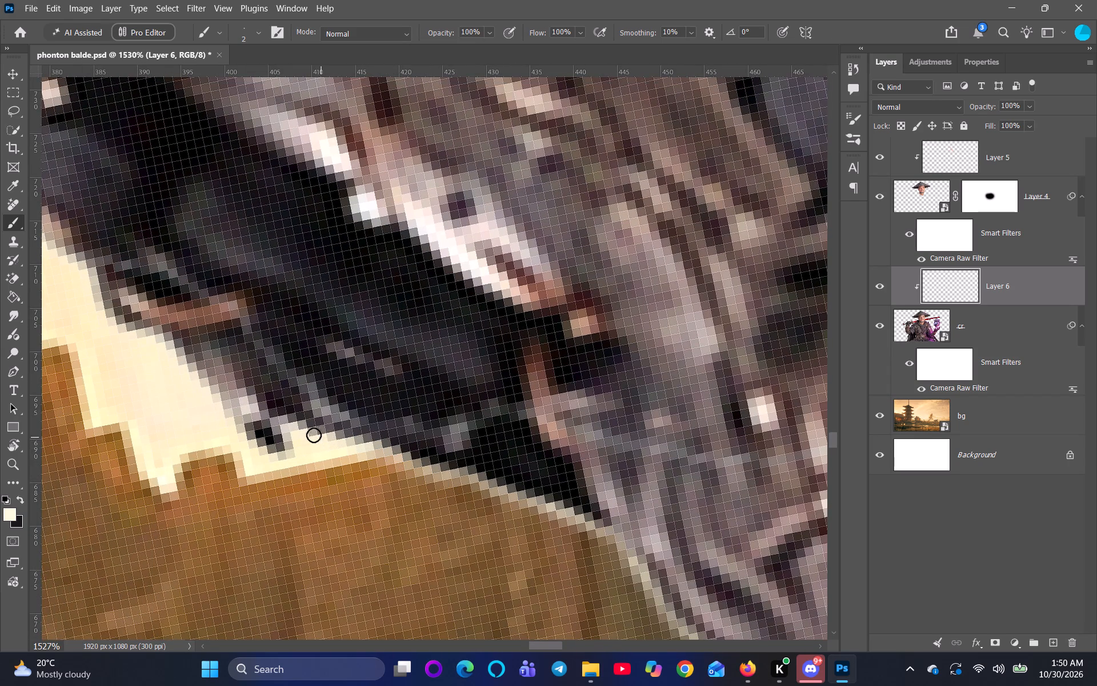
left_click_drag(314, 435, 266, 450)
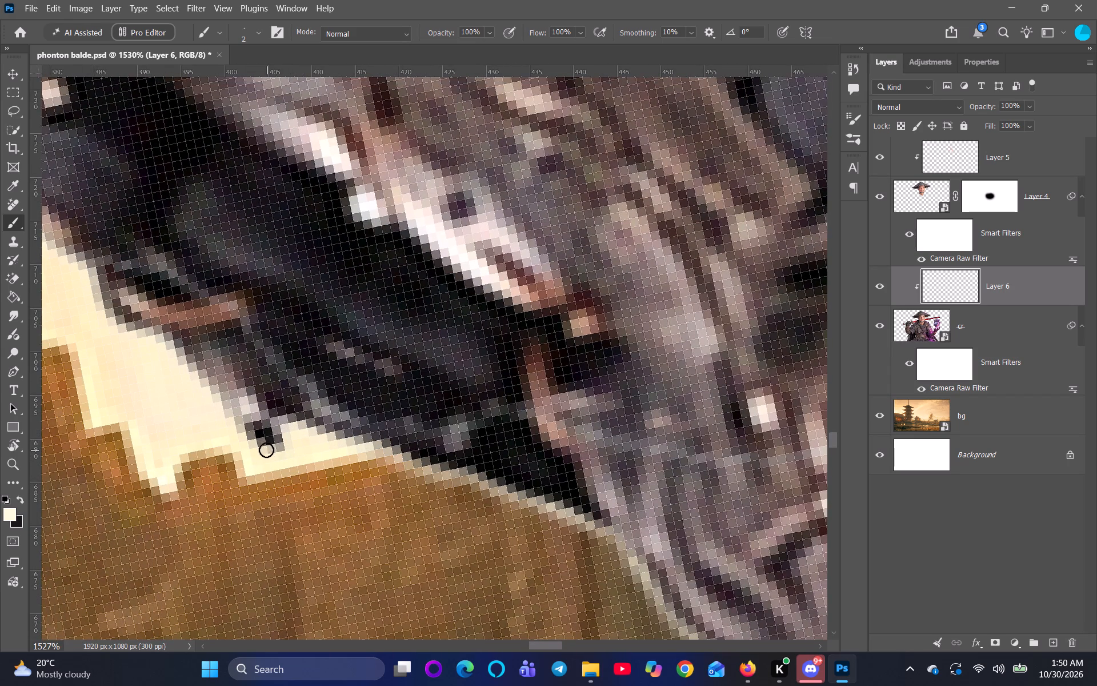
left_click_drag(266, 450, 211, 408)
Paint cream along the sleeve edge bordering the pale sky, from the dark tip past the copper-coloured fold.
key("space")
scroll(200, 405, "up", 8)
key("space")
key("space")
key("space")
key("space")
key("space")
key("space")
key("space")
key("space")
key("space")
key("space")
key("space")
key("space")
key("space")
key("space")
key("space")
key("space")
key("space")
key("space")
key("space")
key("space")
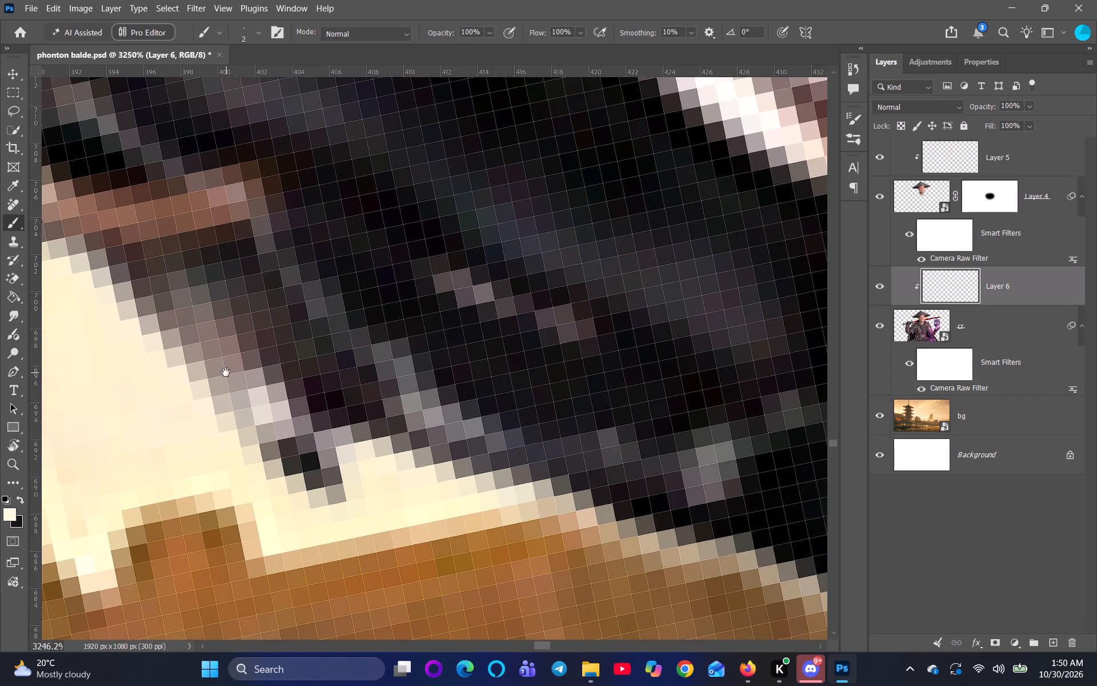
scroll(226, 372, "down", 2)
left_click_drag(247, 370, 519, 441)
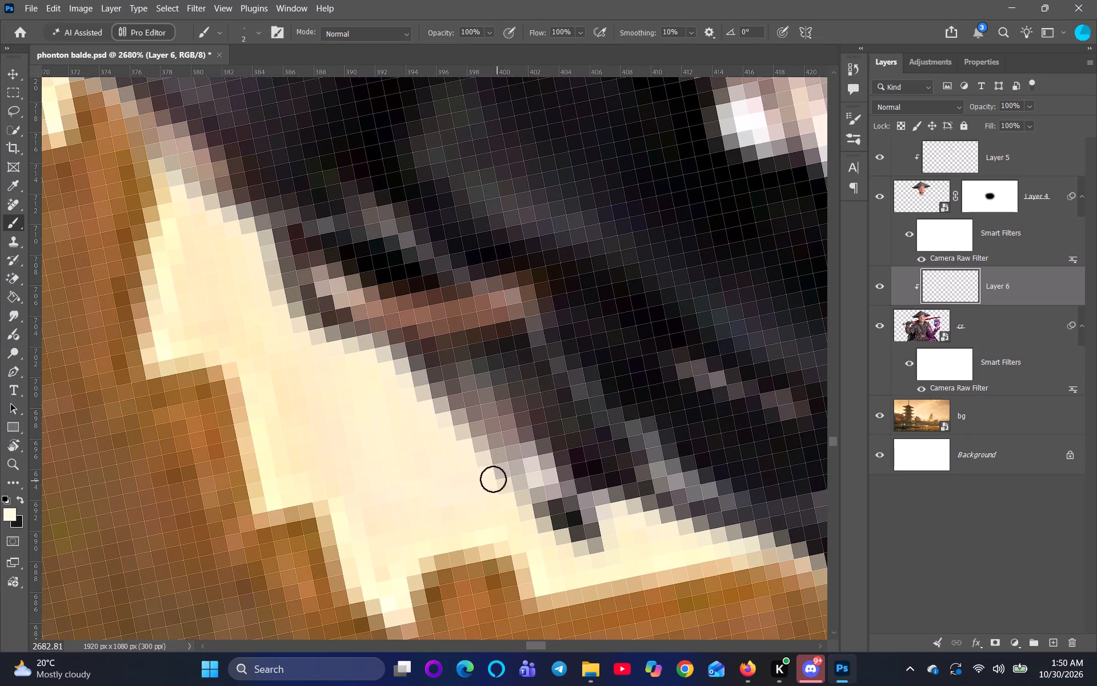
left_click_drag(486, 474, 342, 339)
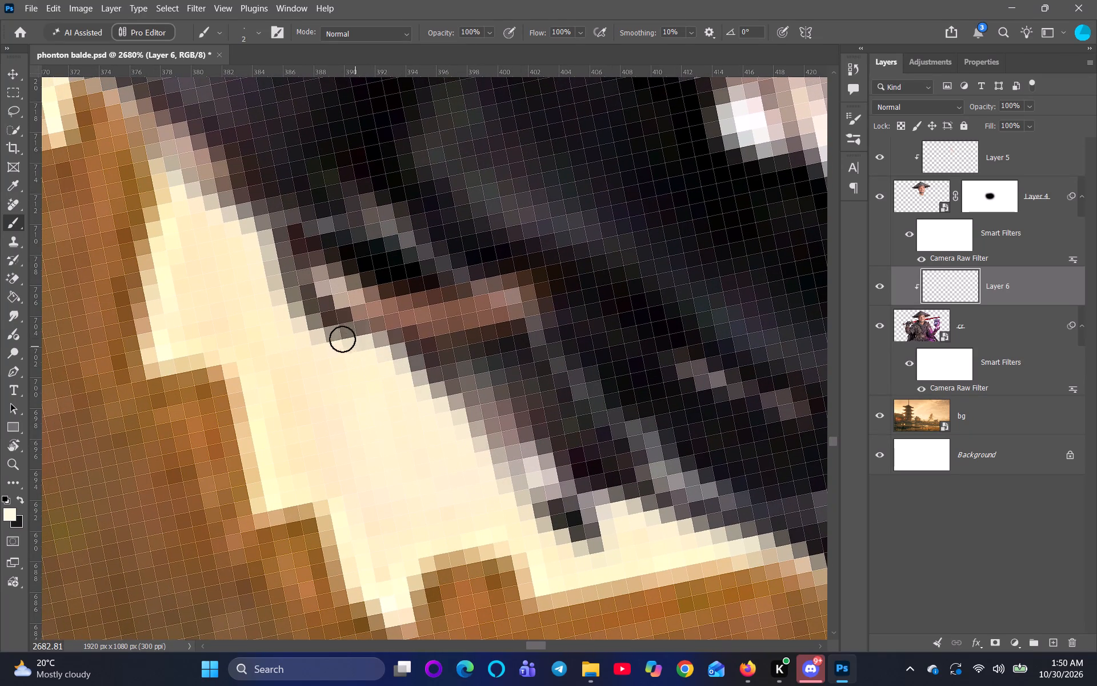
left_click_drag(342, 339, 171, 176)
Continue the cream edge light along the dark sleeve from the pale sky past the orange background toward the ornate metalwork.
key("space")
key("space")
key("space")
key("space")
key("space")
key("space")
key("space")
key("space")
key("space")
key("space")
key("space")
key("space")
key("space")
key("space")
key("space")
key("space")
key("space")
key("space")
key("space")
key("space")
scroll(238, 163, "down", 4)
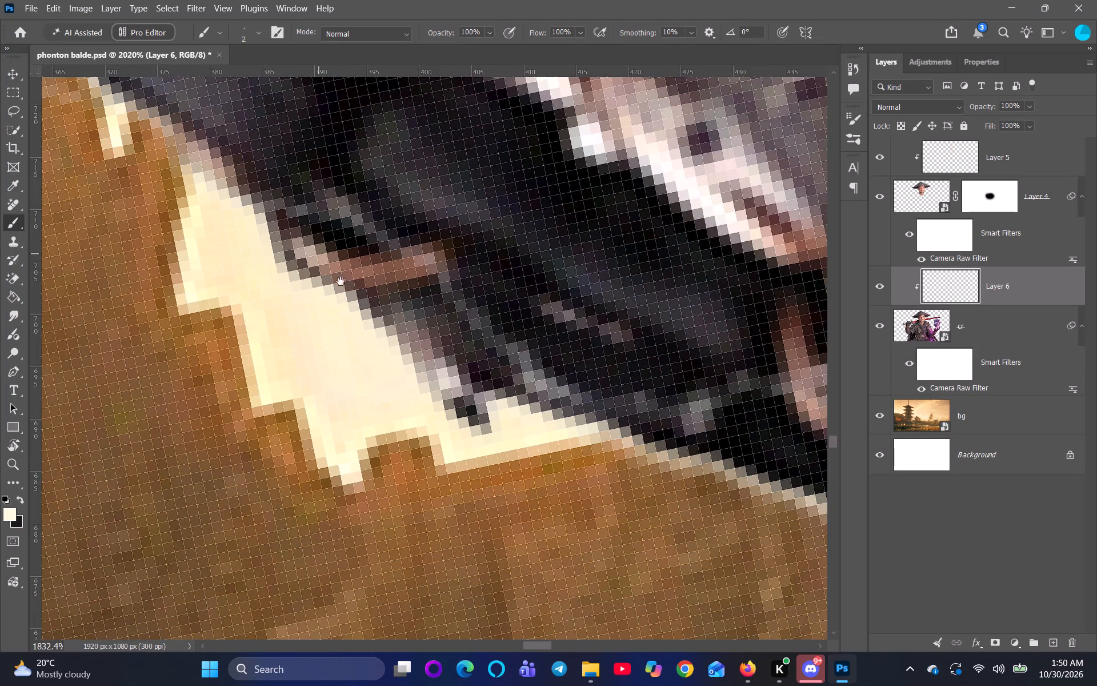
left_click_drag(290, 170, 519, 446)
left_click_drag(444, 474, 433, 452)
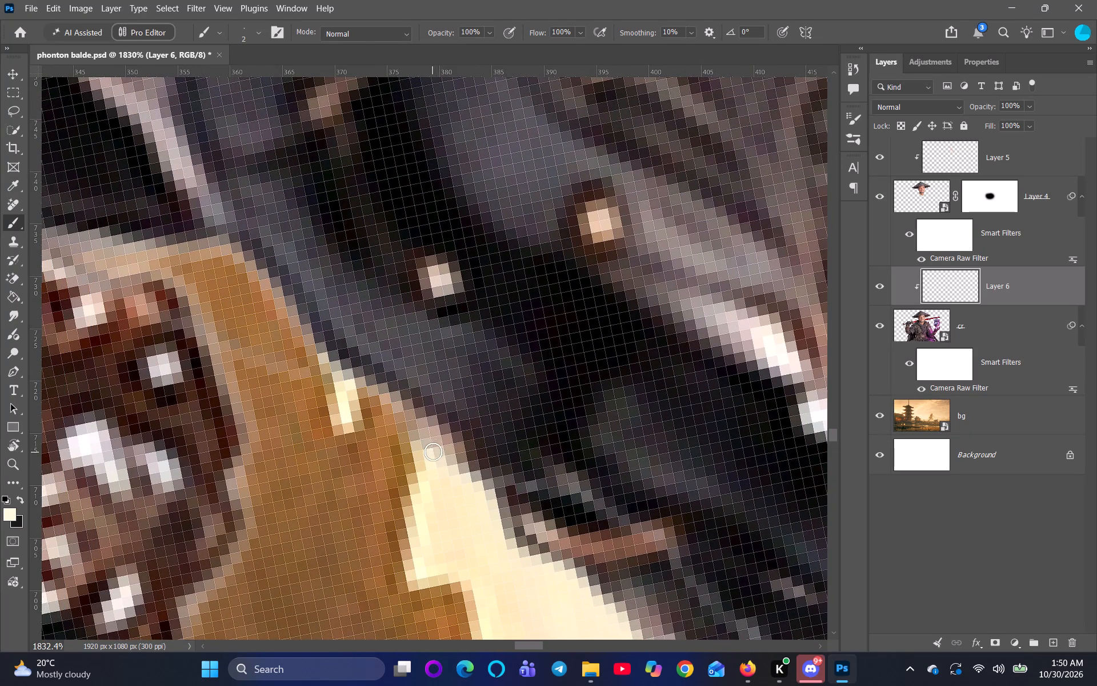
left_click_drag(433, 452, 321, 346)
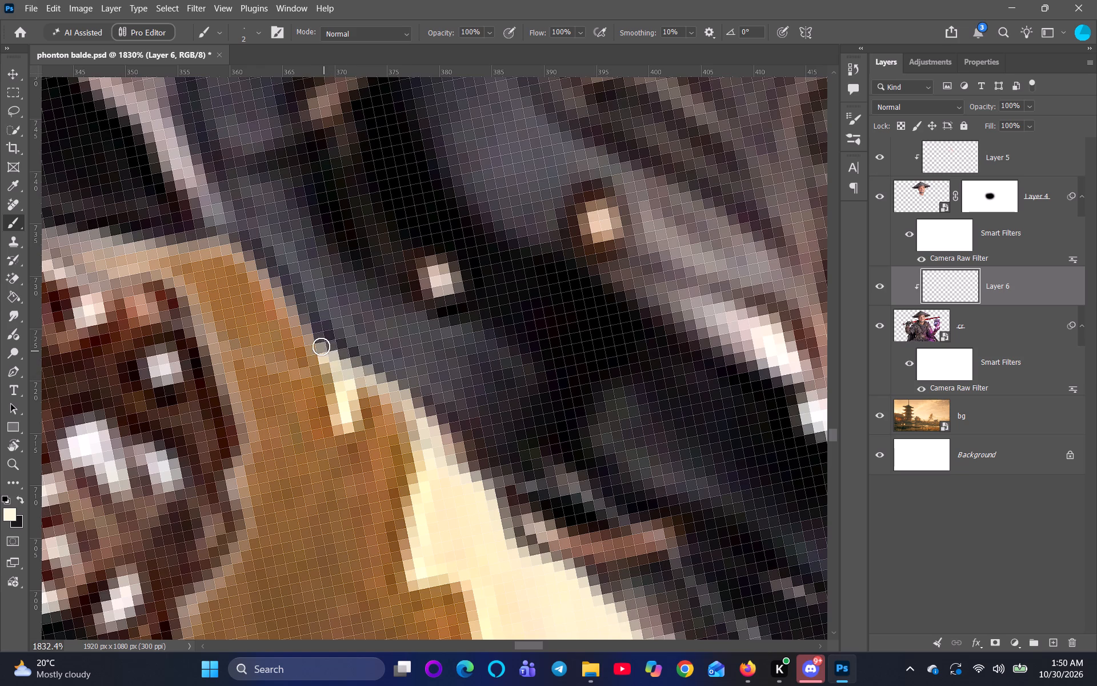
left_click_drag(321, 346, 203, 249)
Paint cream around the sleeve corner where the orange background meets the ornate metalwork and along the edge above it.
key("space")
key("space")
key("space")
key("space")
key("space")
key("space")
key("space")
key("space")
key("space")
key("space")
key("space")
key("space")
key("space")
key("space")
key("space")
key("space")
key("space")
key("space")
key("space")
key("space")
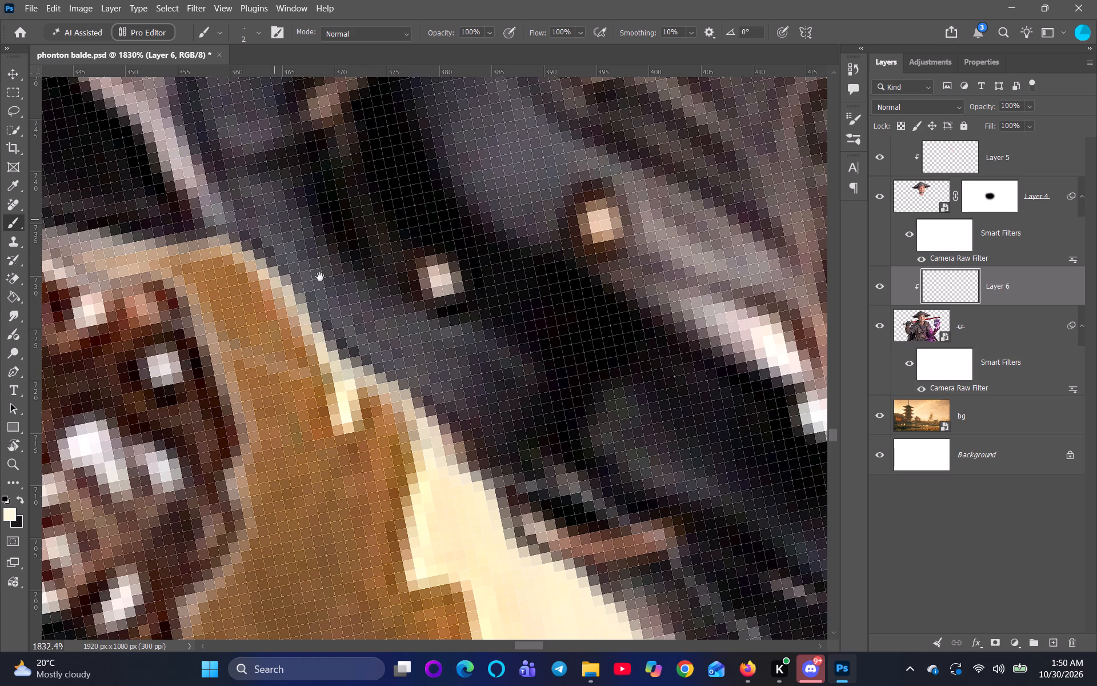
left_click_drag(263, 228, 530, 392)
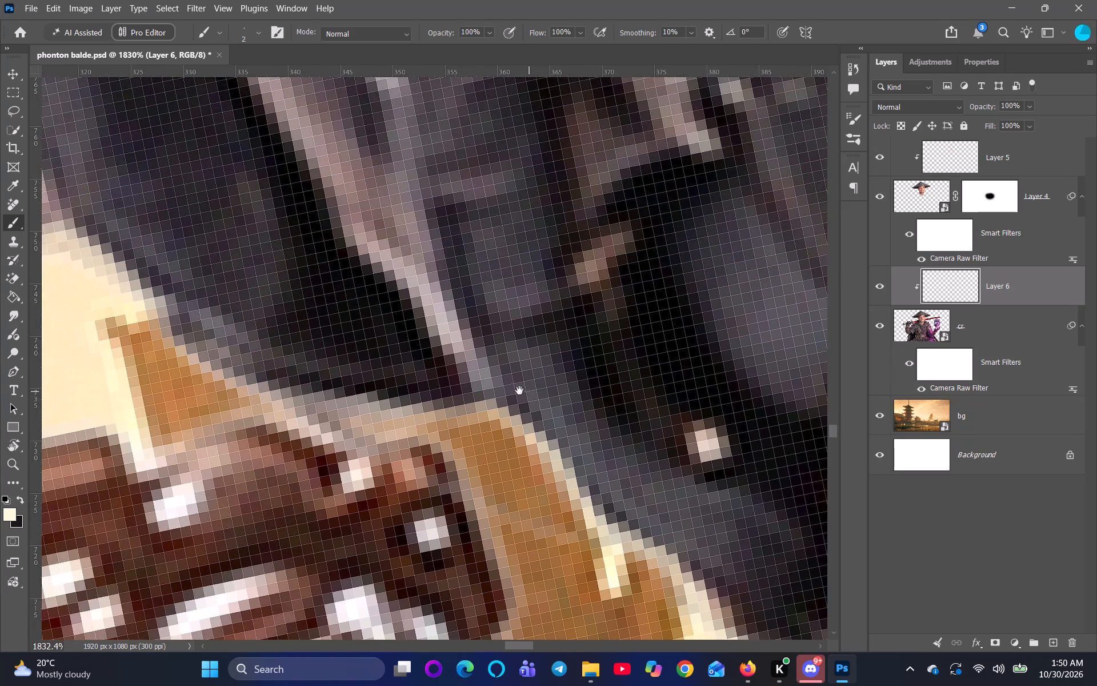
scroll(518, 392, "up", 3)
left_click_drag(494, 420, 413, 411)
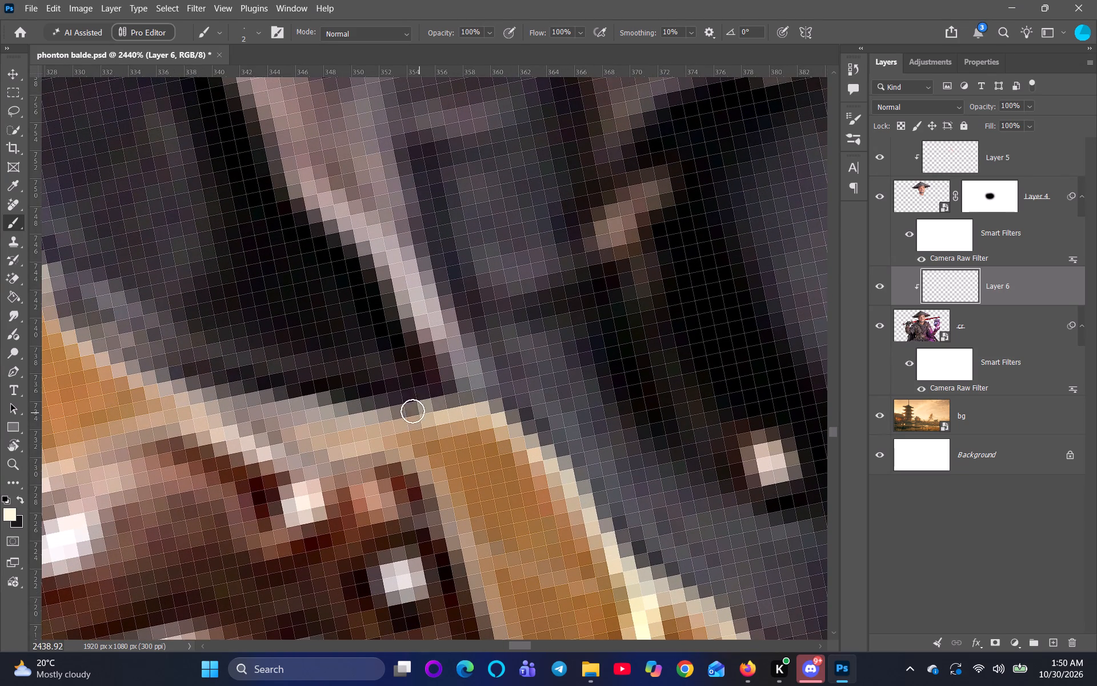
left_click_drag(413, 411, 365, 420)
scroll(342, 418, "down", 15)
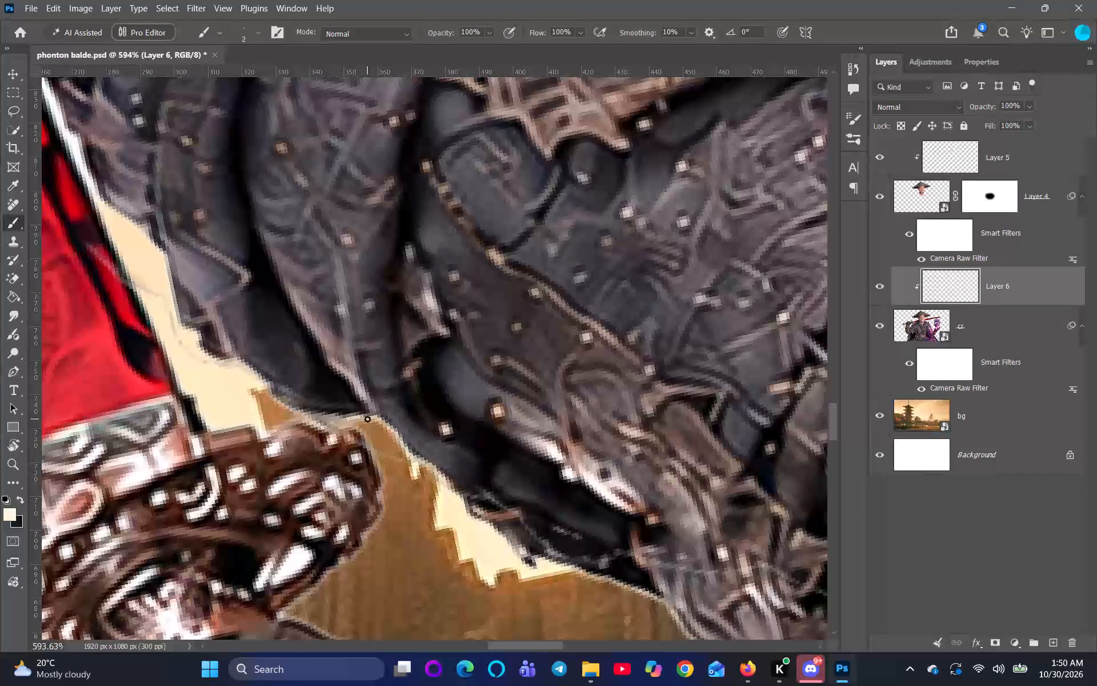
left_click_drag(367, 418, 328, 428)
Paint cream along the dark sleeve's edge above the ornate sword guard, past the small orange patch to the pale sky gap.
scroll(325, 424, "up", 9)
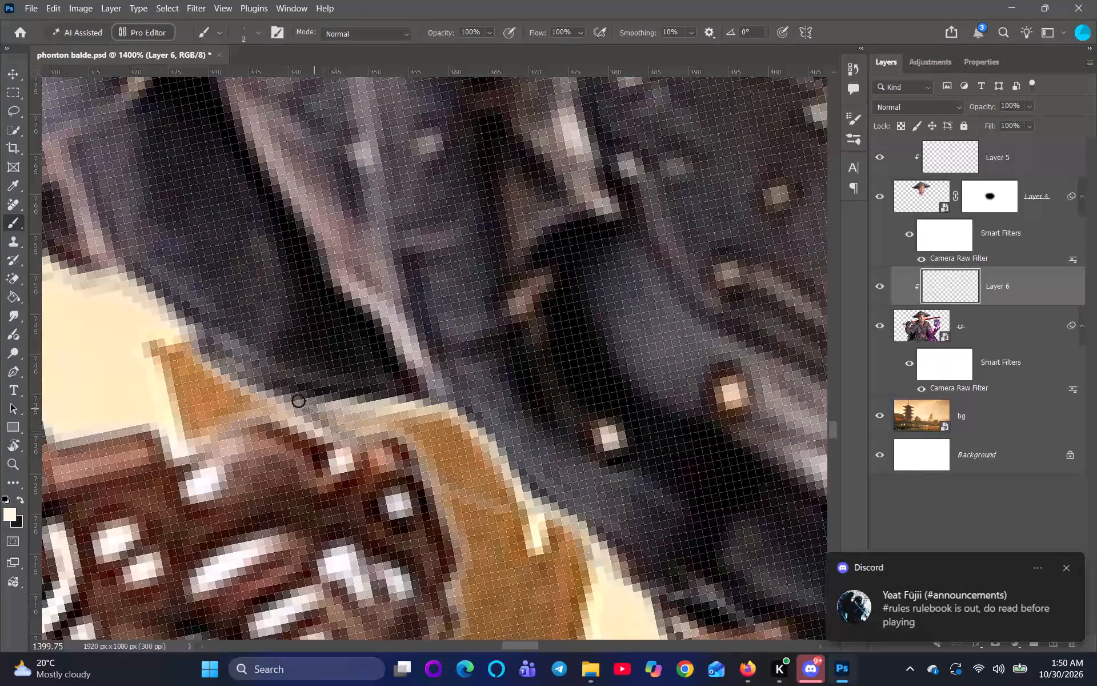
left_click_drag(281, 405, 229, 377)
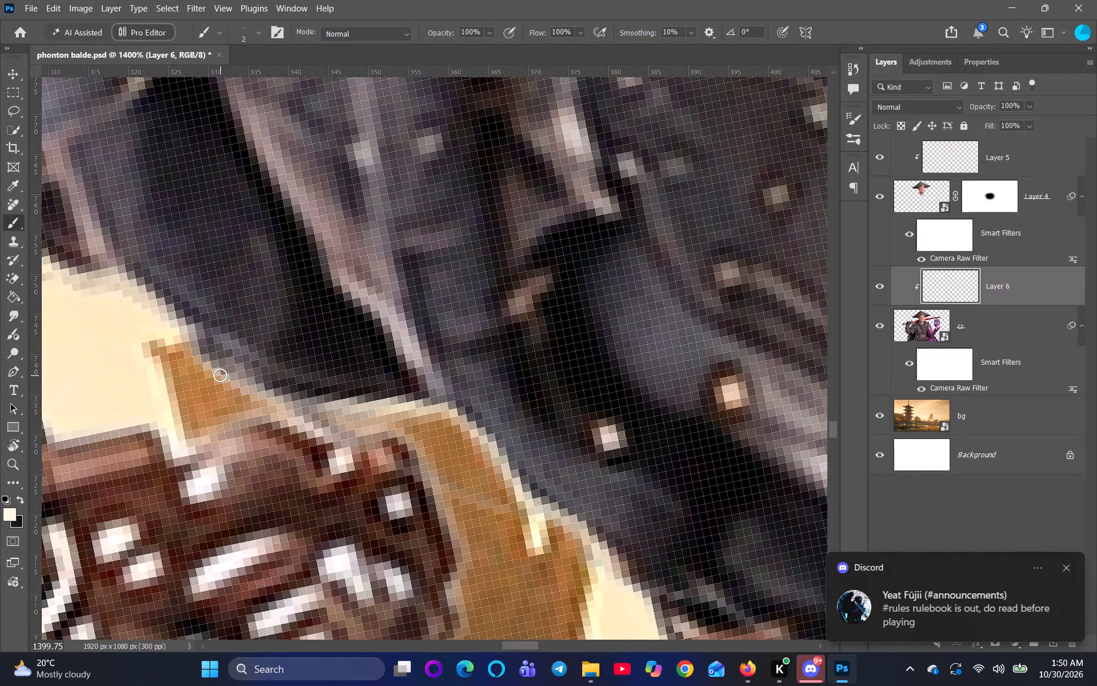
key("space")
scroll(220, 375, "up", 7)
left_click_drag(284, 406, 154, 320)
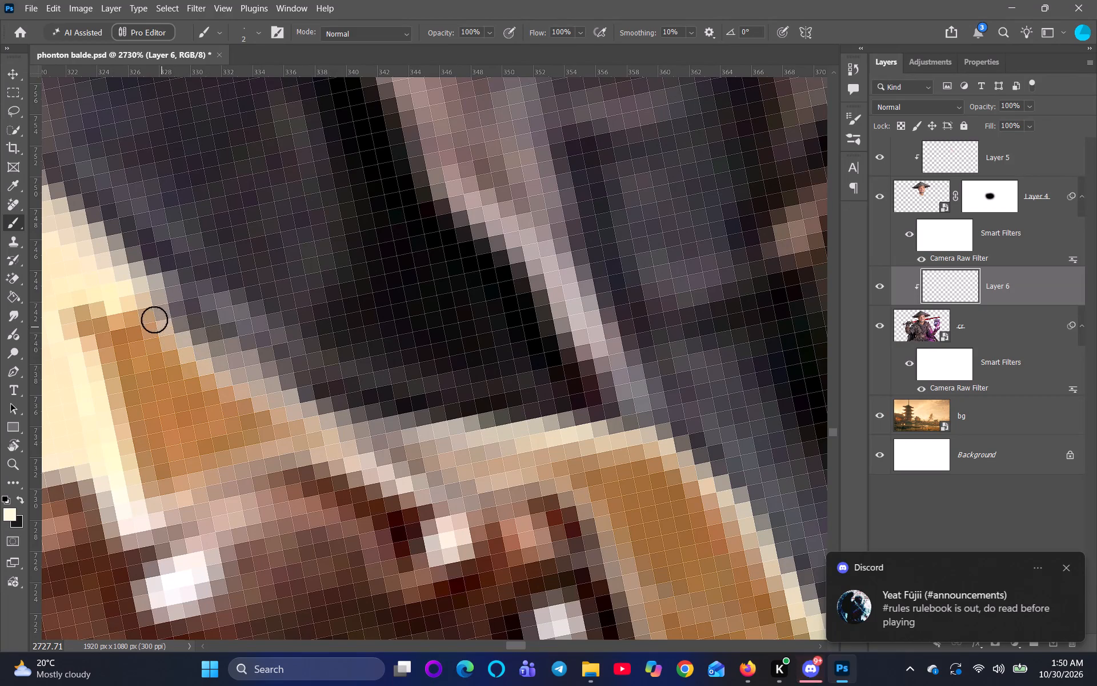
left_click_drag(154, 320, 79, 234)
Continue the cream edge light along the sleeve beside the pale sky, from the orange patch to the small dark notch.
key("space")
key("space")
key("space")
key("space")
key("space")
key("space")
key("space")
key("space")
key("space")
key("space")
key("space")
key("space")
key("space")
key("space")
key("space")
key("space")
key("space")
key("space")
key("space")
key("space")
scroll(157, 234, "down", 5)
left_click_drag(241, 253, 555, 406)
left_click_drag(397, 383, 309, 350)
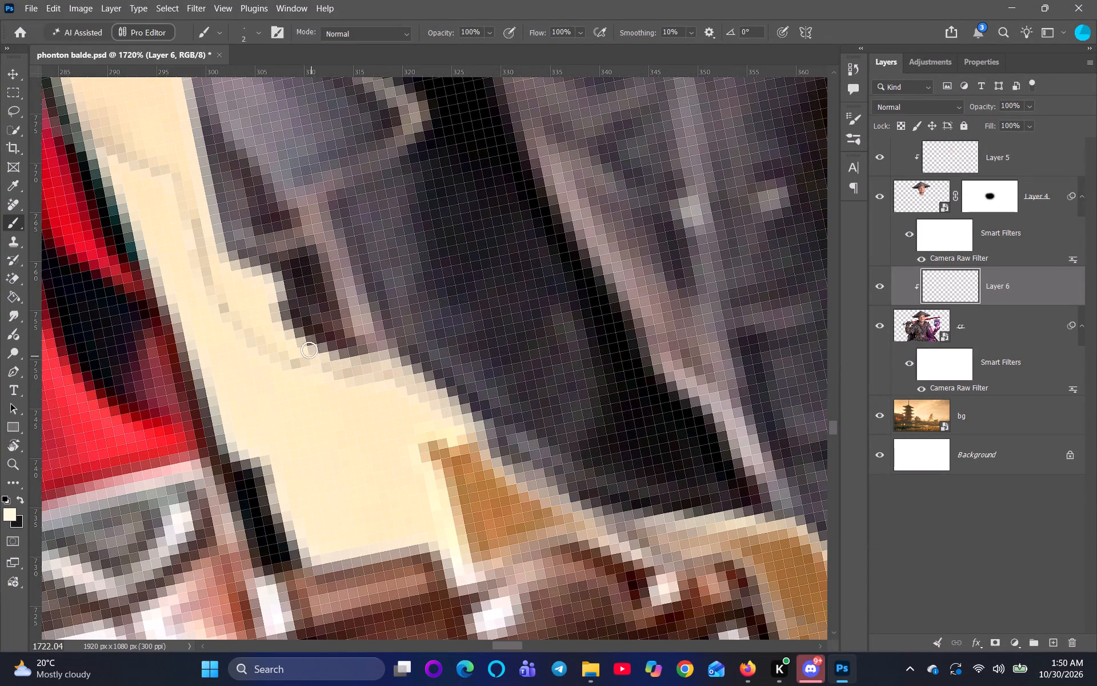
left_click_drag(309, 350, 233, 265)
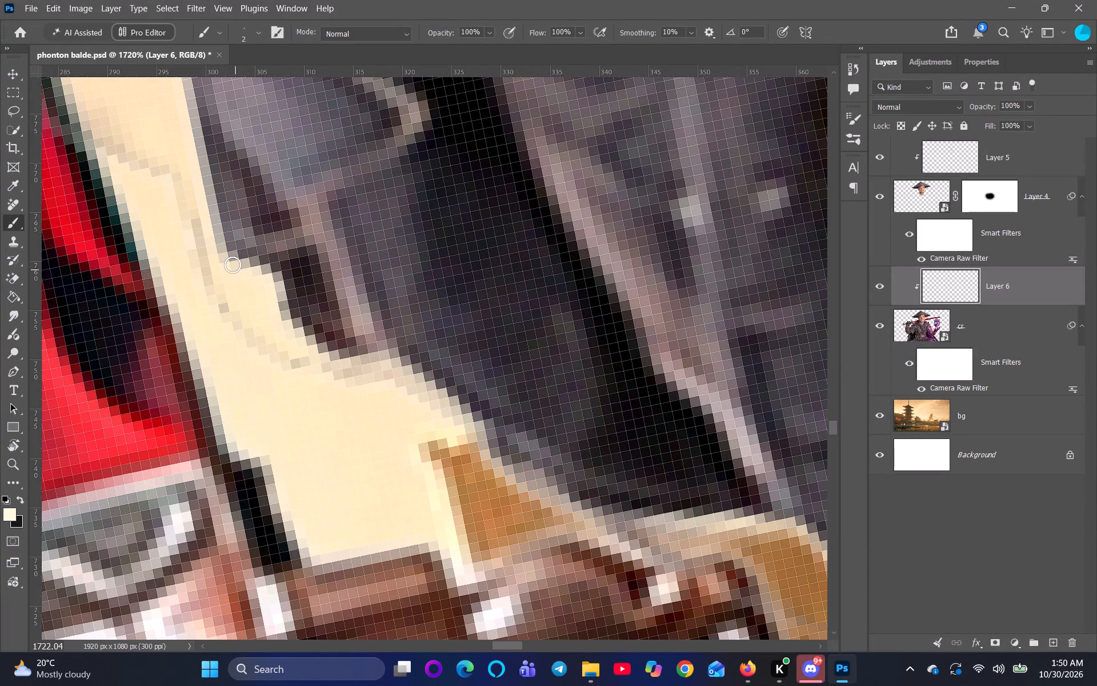
left_click_drag(233, 265, 227, 253)
Paint cream along the fabric edge from the dark notch to the narrow tip of the sky gap beside the blade.
scroll(333, 245, "down", 7)
key("space")
key("space")
key("space")
key("space")
key("space")
key("space")
key("space")
key("space")
key("space")
key("space")
key("space")
key("space")
key("space")
key("space")
key("space")
key("space")
key("space")
key("space")
key("space")
key("space")
left_click_drag(327, 217, 503, 440)
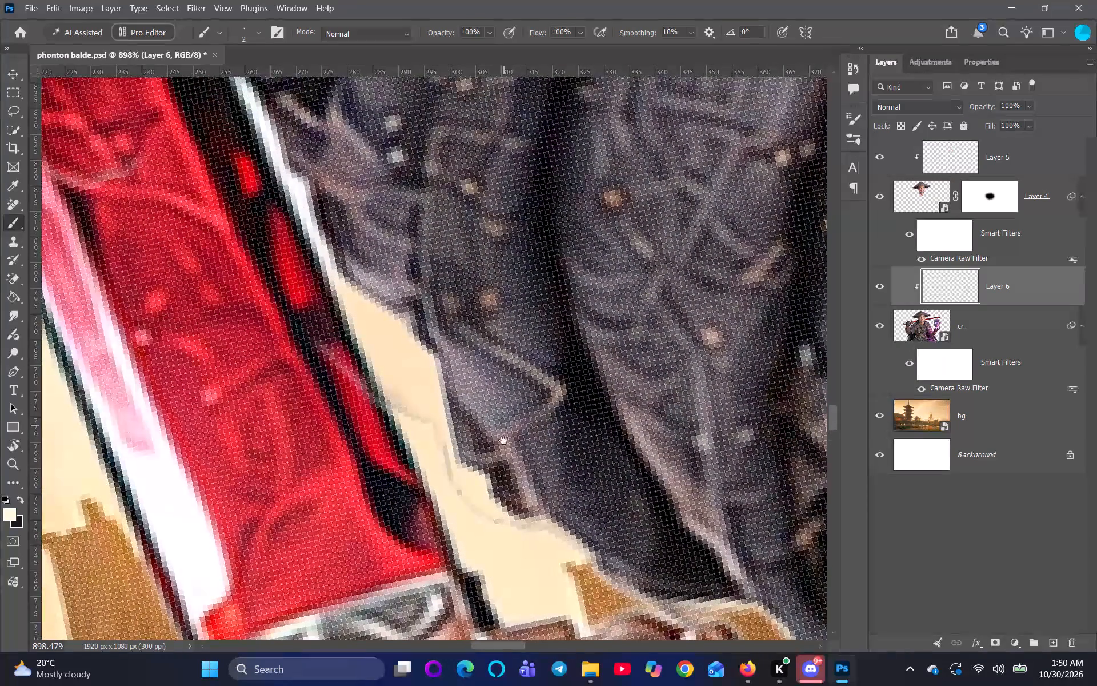
left_click_drag(503, 440, 503, 443)
scroll(495, 439, "up", 7)
left_click_drag(437, 521, 423, 490)
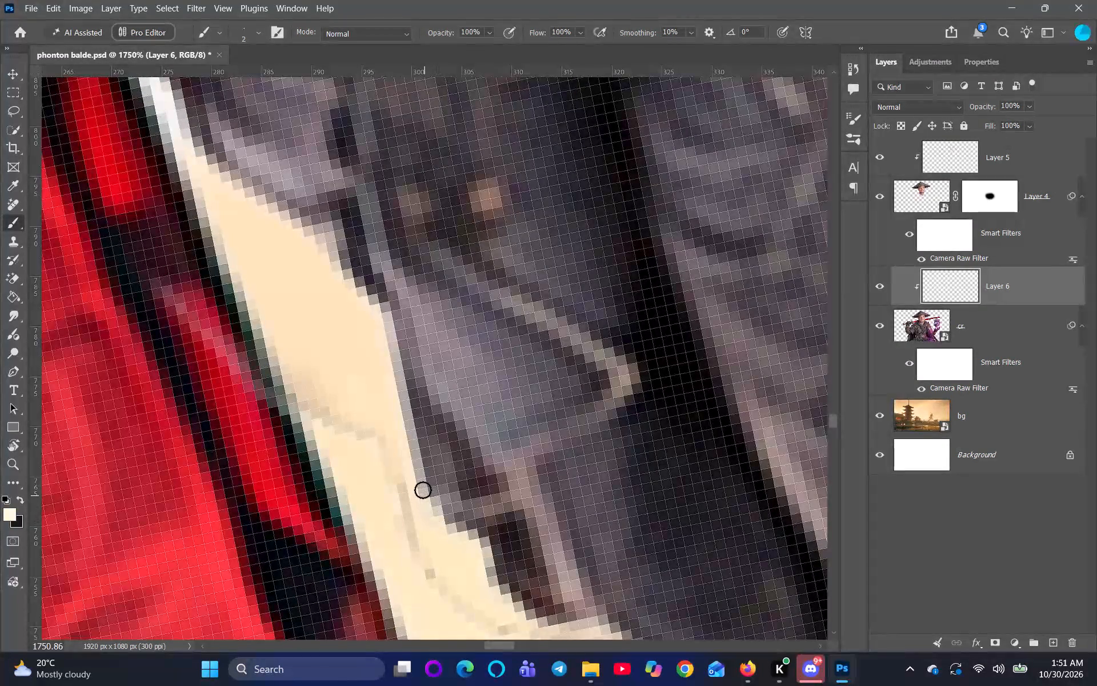
left_click_drag(423, 490, 396, 359)
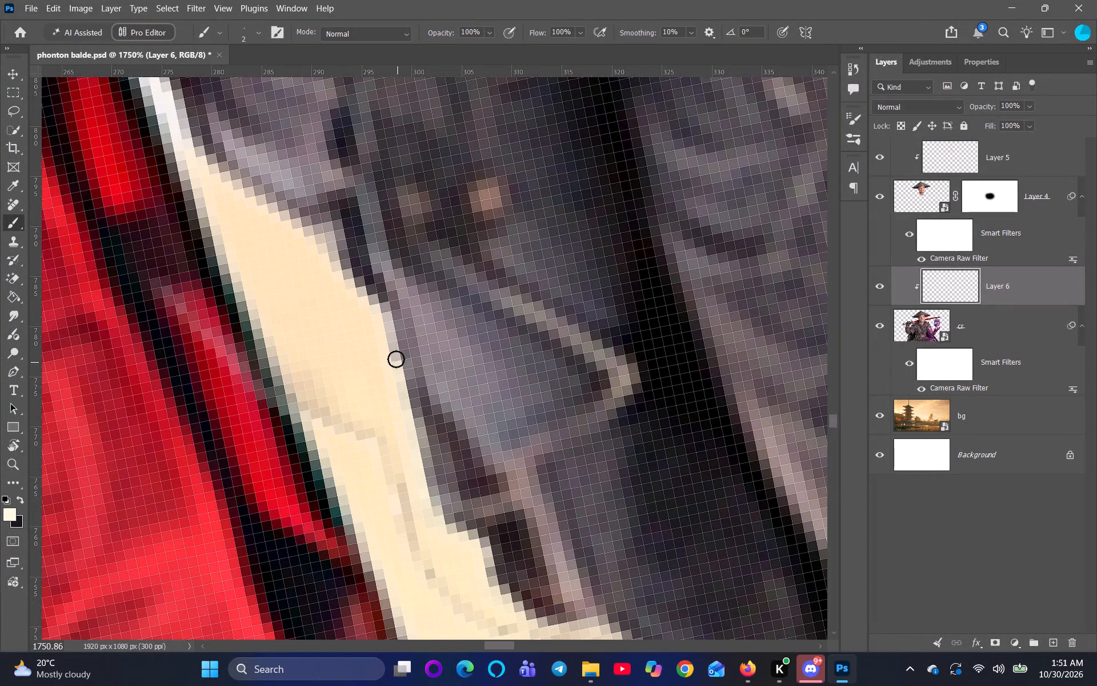
left_click_drag(396, 359, 383, 321)
left_click_drag(379, 313, 322, 258)
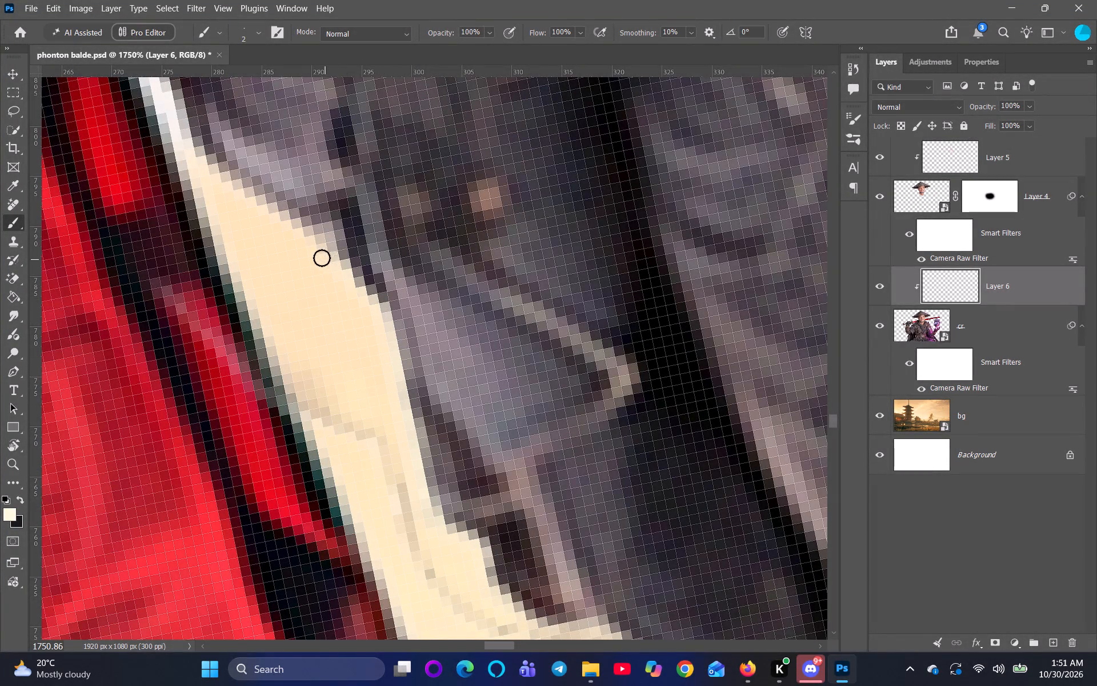
left_click_drag(322, 258, 211, 167)
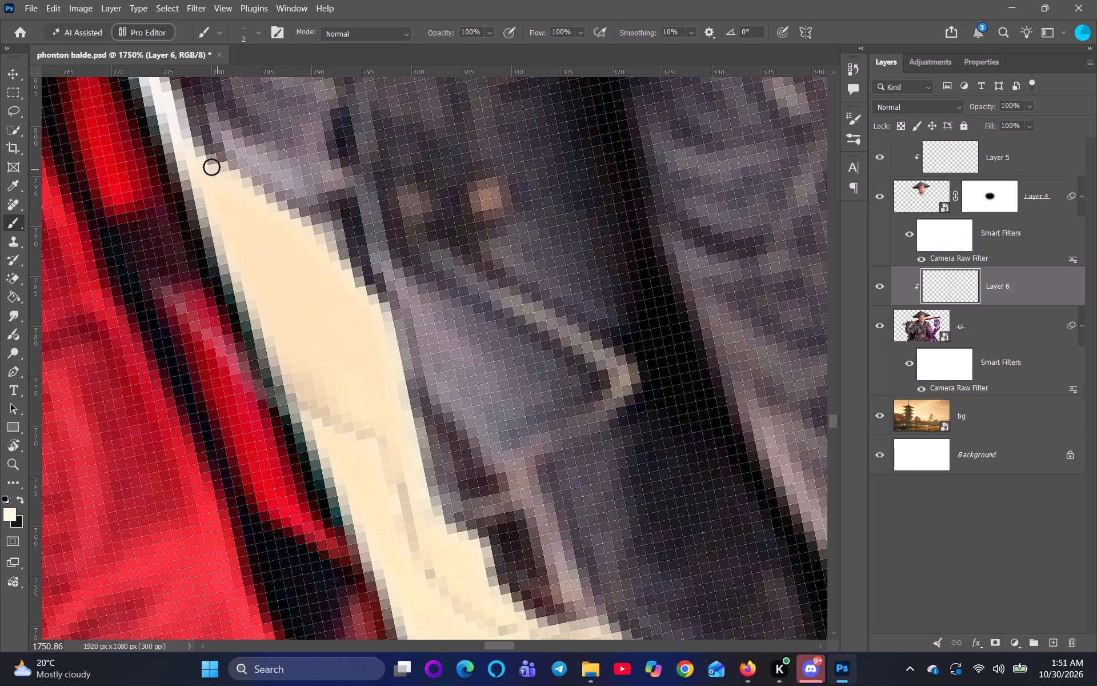
left_click_drag(211, 167, 197, 143)
Extend the cream edge light along the dark scarf where it runs against the red blade's white edge.
scroll(247, 148, "down", 1)
key("space")
key("space")
key("space")
key("space")
key("space")
key("space")
key("space")
key("space")
key("space")
key("space")
key("space")
key("space")
left_click_drag(245, 116, 543, 436)
left_click_drag(490, 456, 438, 334)
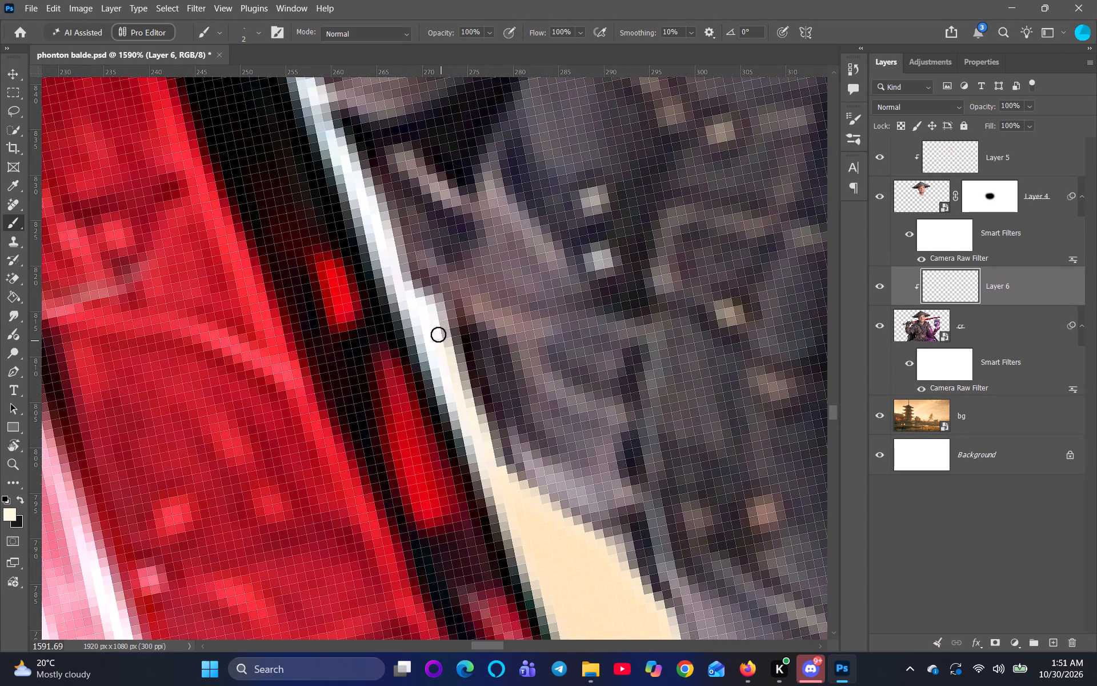
left_click_drag(438, 334, 370, 172)
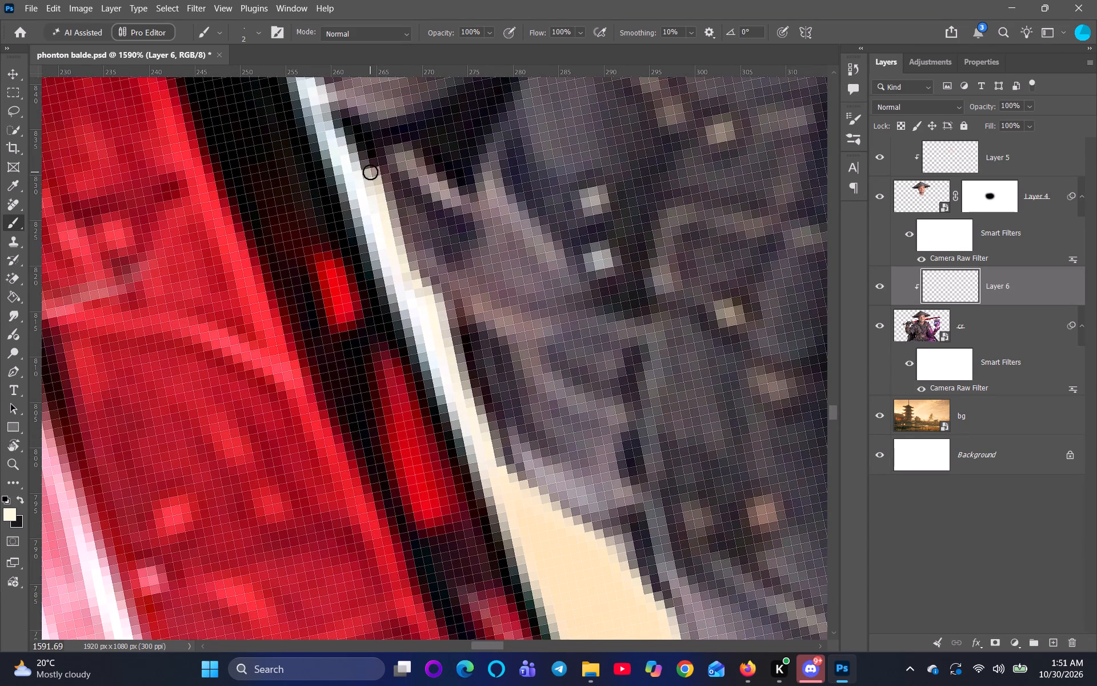
left_click_drag(370, 172, 342, 123)
Turn the canvas view nearly upright and examine the edge light across the whole warrior composite.
scroll(439, 159, "down", 6)
key("space")
key("space")
key("space")
key("space")
key("space")
key("space")
key("space")
key("space")
key("space")
key("space")
key("space")
key("space")
key("space")
key("space")
key("space")
key("space")
key("space")
key("space")
key("space")
key("space")
left_click(498, 153)
left_click_drag(492, 181, 384, 404)
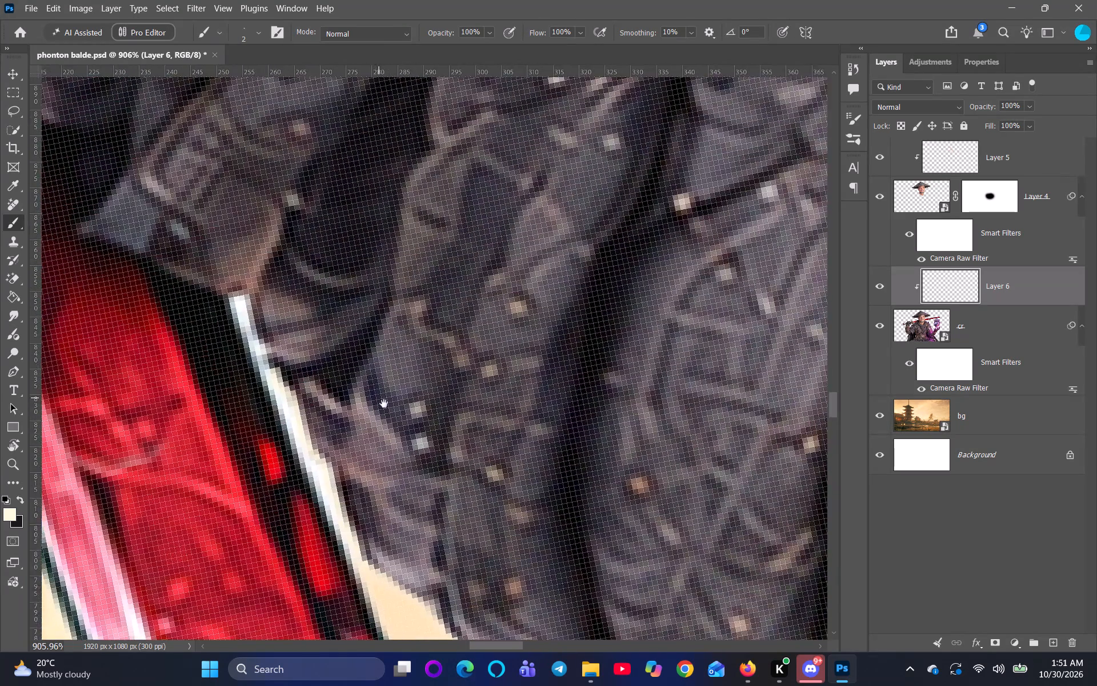
left_click_drag(384, 404, 423, 511)
scroll(410, 402, "down", 7)
scroll(567, 350, "down", 16)
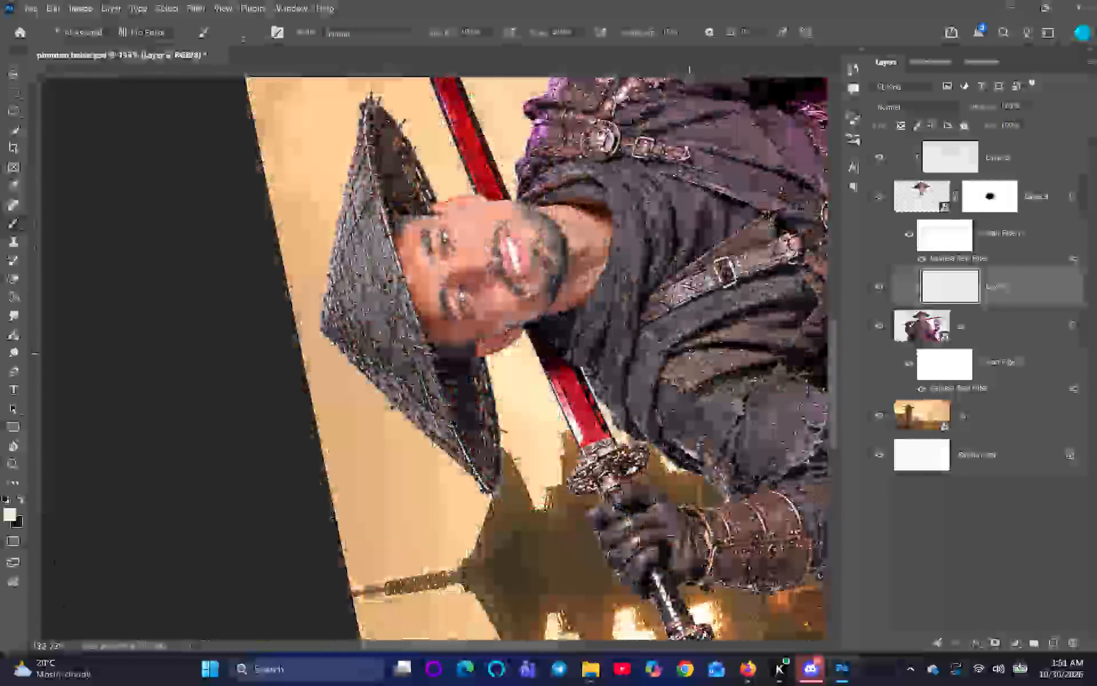
key("r")
key("r")
key("r")
key("r")
key("r")
key("r")
key("r")
key("r")
key("r")
key("r")
key("r")
key("r")
key("r")
key("r")
key("r")
key("r")
key("r")
key("r")
key("r")
key("r")
left_click_drag(492, 85, 764, 470)
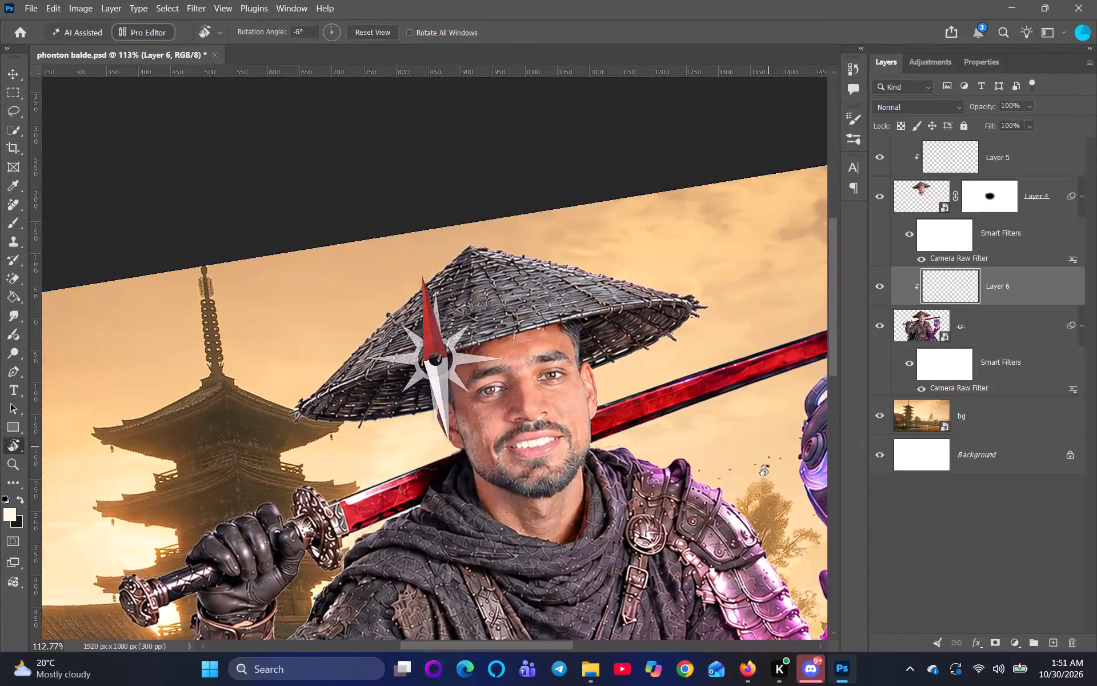
left_click_drag(764, 470, 673, 473)
scroll(536, 446, "down", 2)
left_click_drag(394, 589, 401, 521)
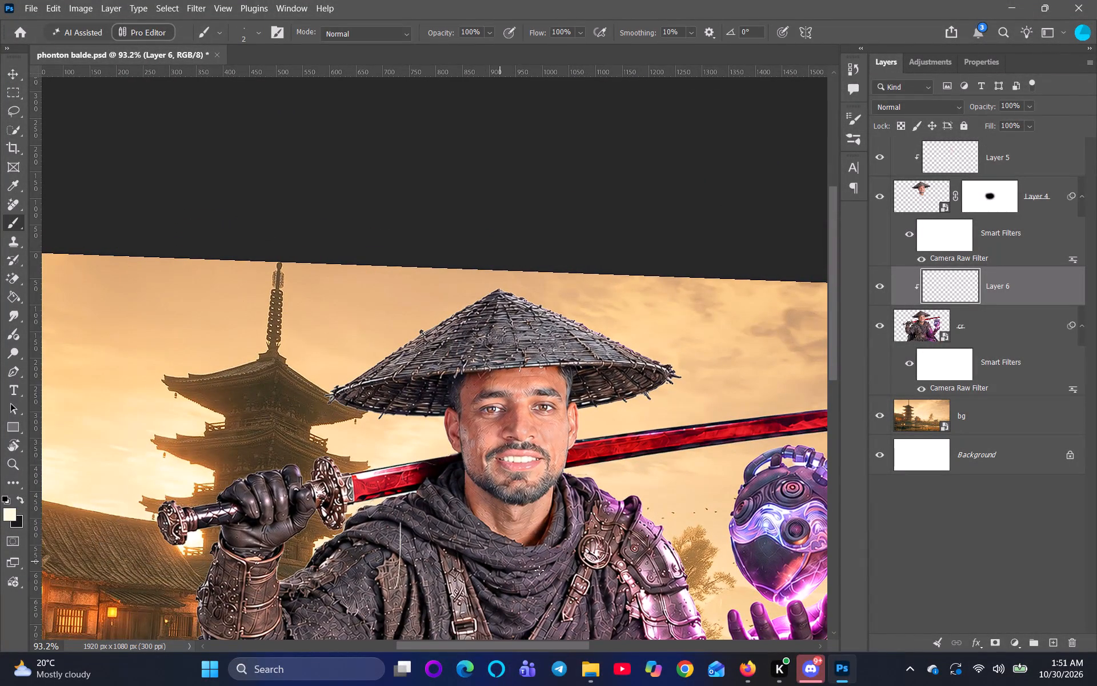
key("ctrl+z")
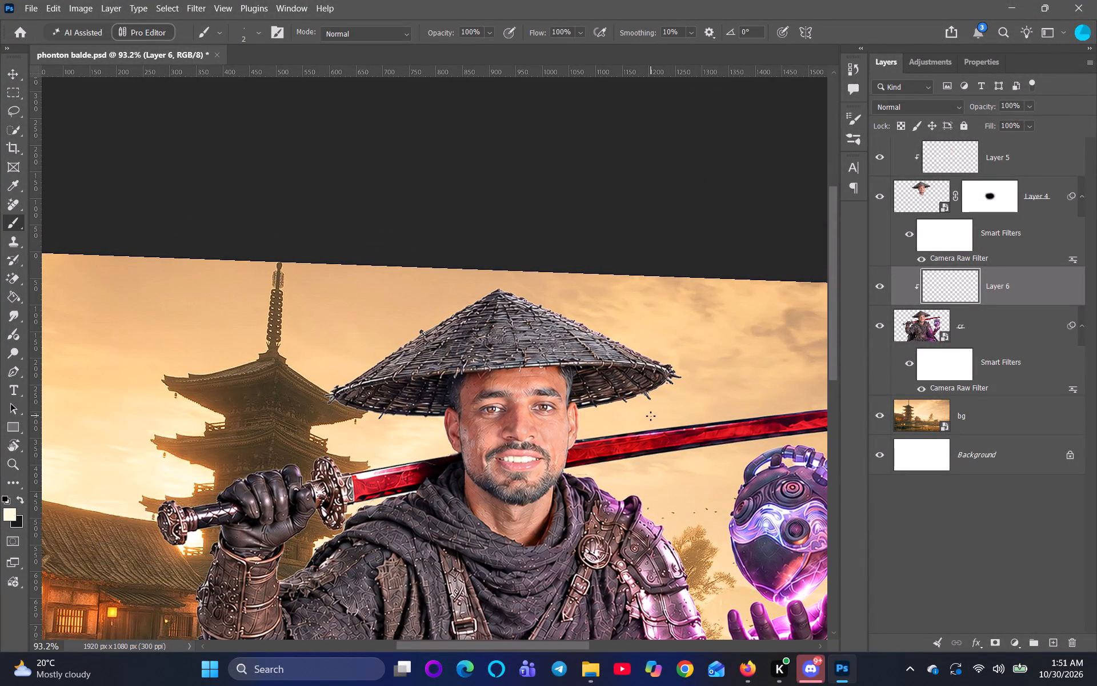
key("ctrl+0")
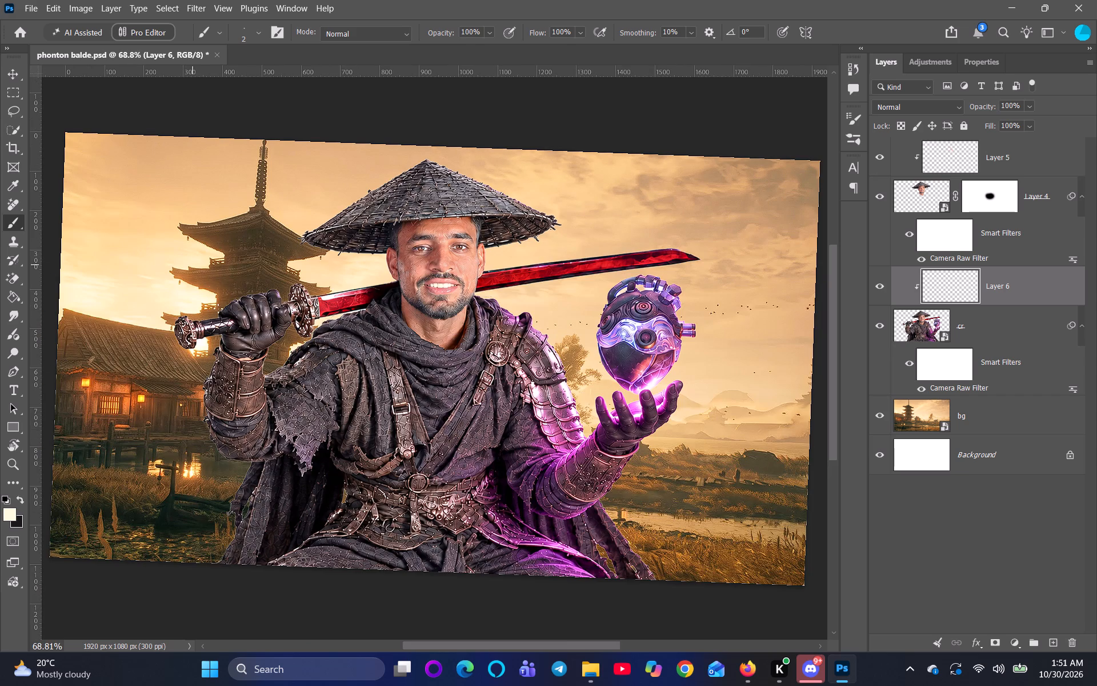
With a 6 px brush, paint cream edge light along the dark sleeve where it borders the jagged pale sky patch.
scroll(358, 418, "up", 8)
scroll(295, 318, "up", 4)
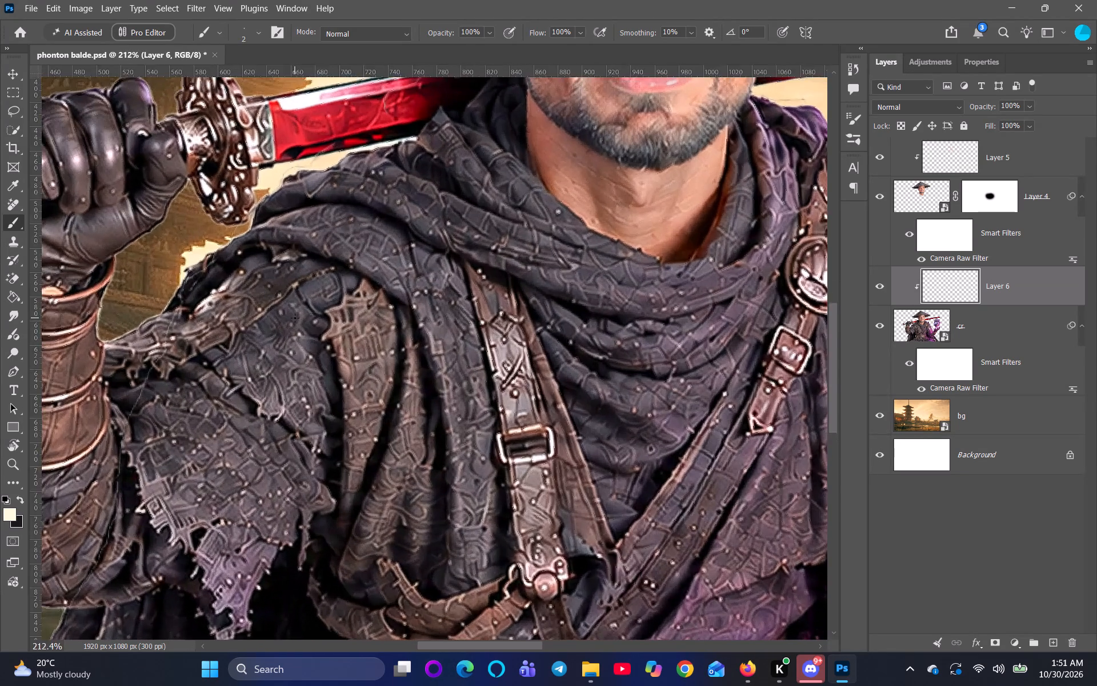
scroll(393, 329, "up", 3)
key("space")
key("space")
key("space")
key("space")
key("space")
key("space")
key("space")
key("space")
key("space")
key("space")
key("space")
key("space")
key("space")
key("space")
key("space")
key("space")
key("space")
key("space")
key("space")
left_click_drag(266, 248, 484, 369)
scroll(369, 402, "up", 5)
scroll(288, 388, "up", 2)
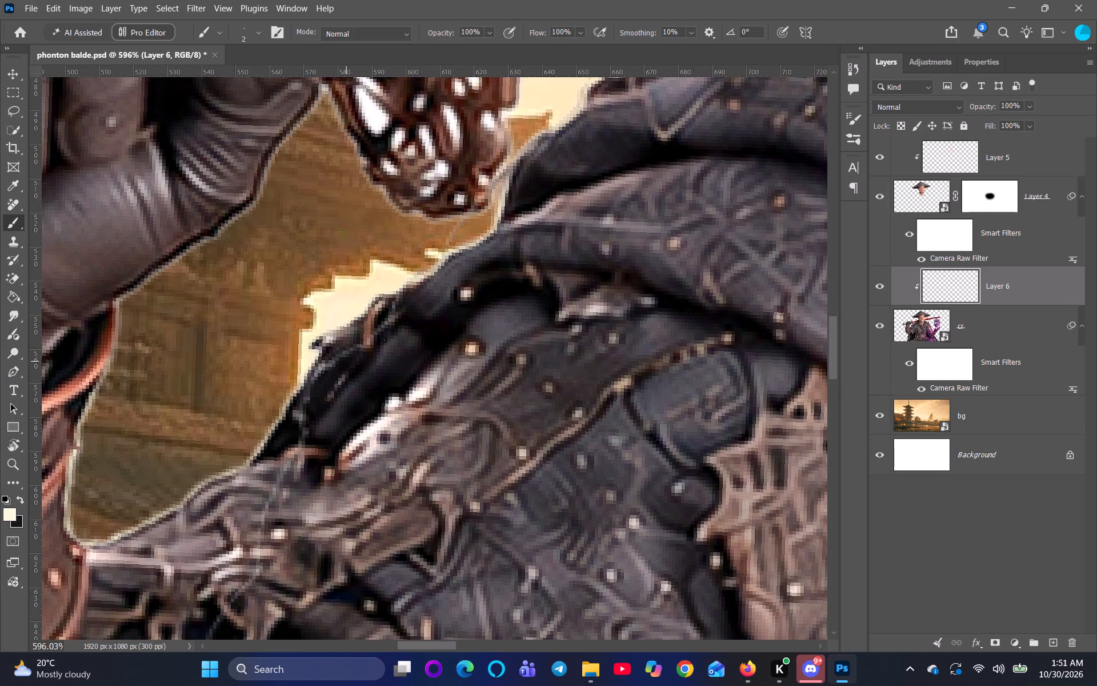
key("bracketright")
key("bracketright")
key("bracketright")
key("bracketright")
left_click_drag(310, 379, 283, 403)
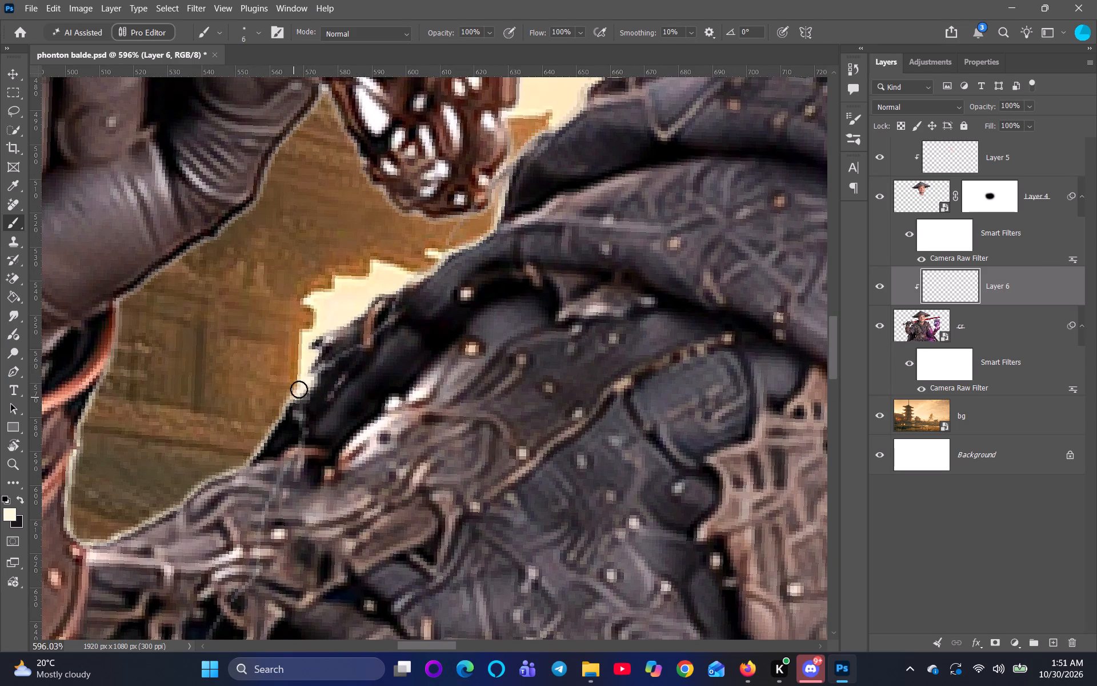
key("ctrl+z")
scroll(316, 390, "up", 4)
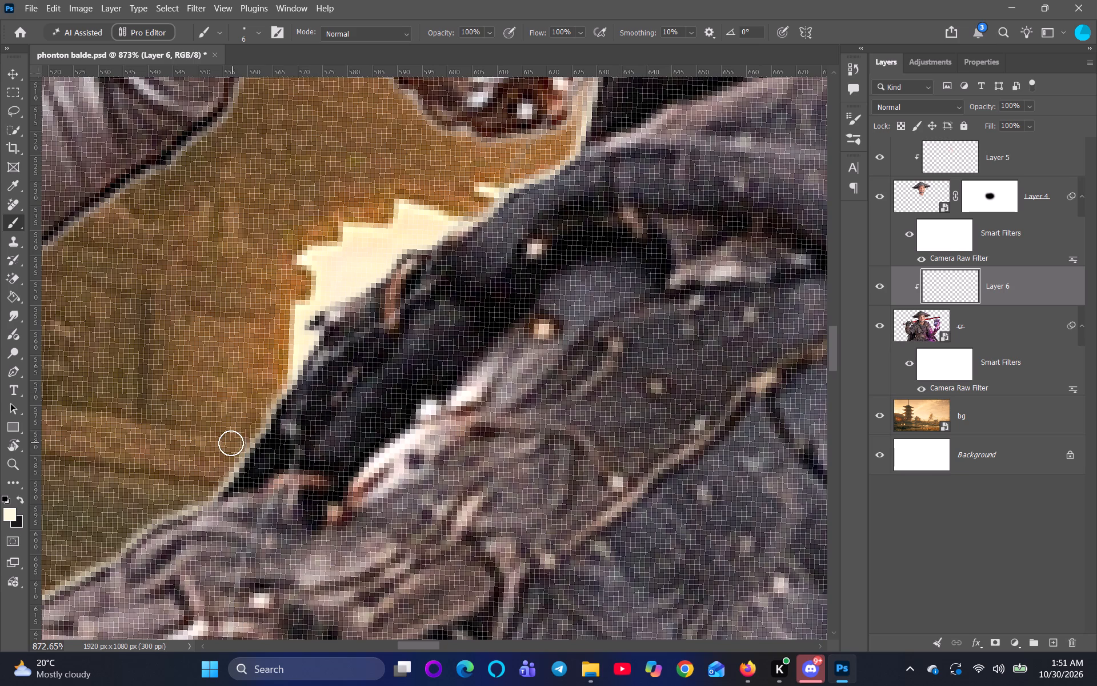
left_click_drag(238, 446, 302, 355)
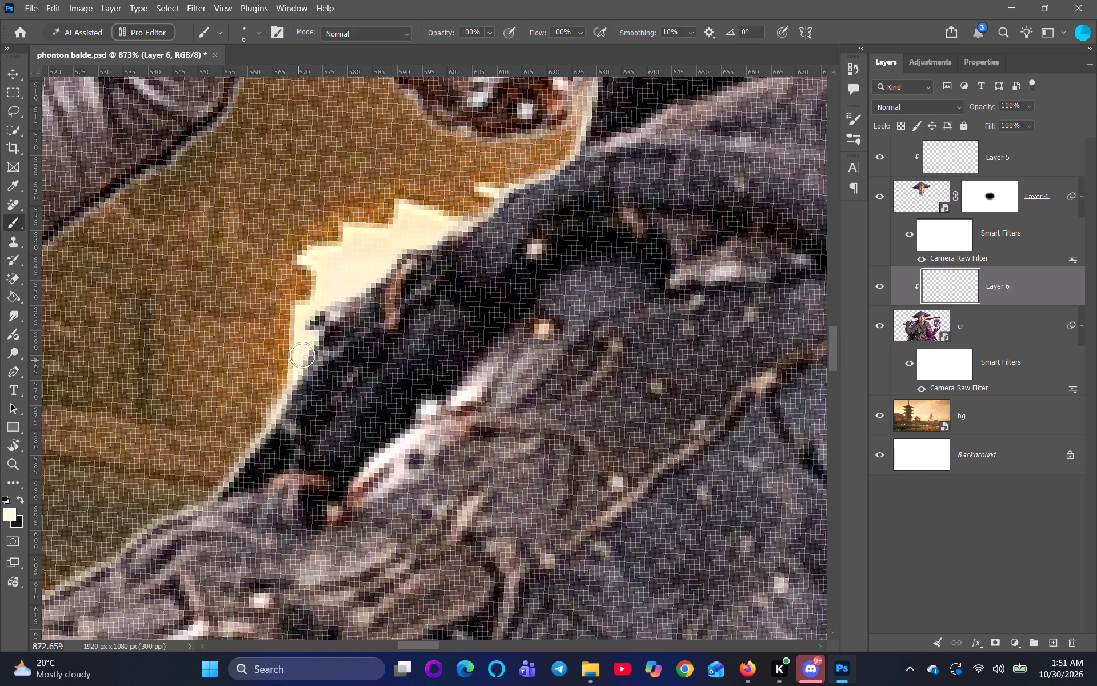
left_click_drag(302, 355, 316, 319)
left_click_drag(323, 296, 331, 295)
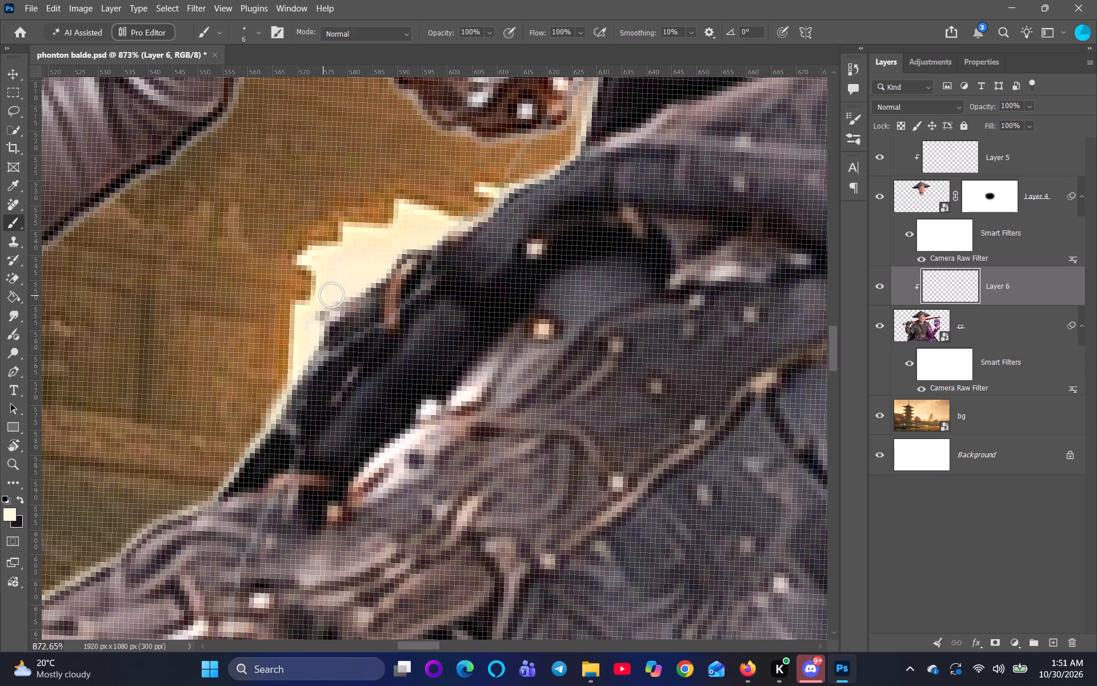
left_click_drag(331, 295, 439, 222)
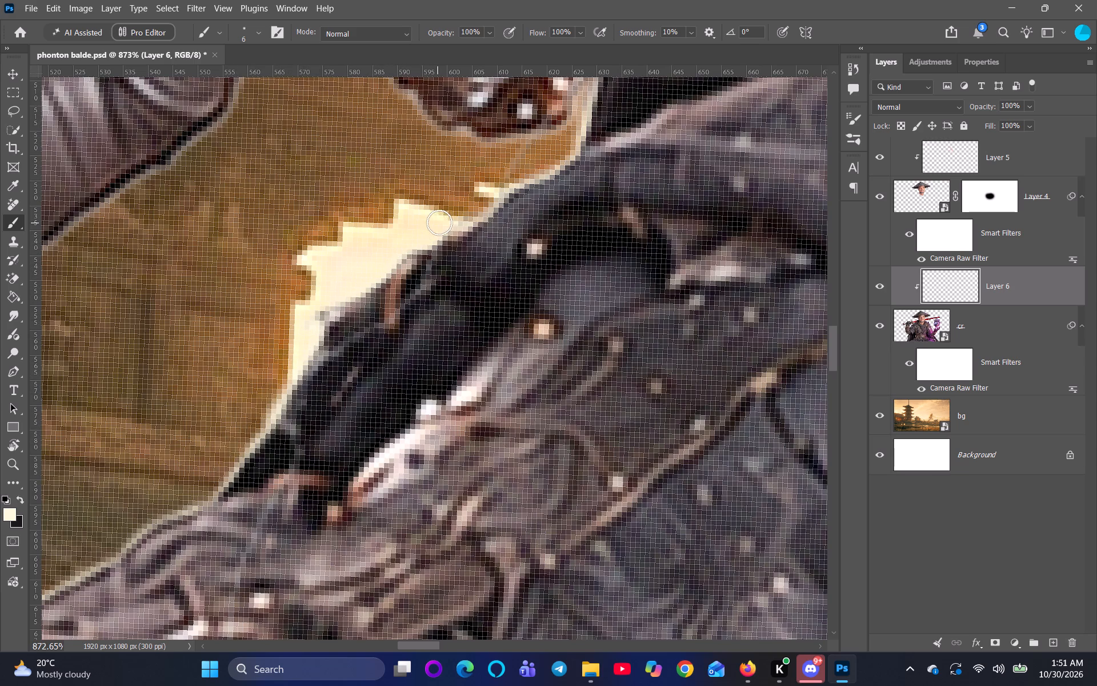
left_click_drag(439, 222, 438, 223)
Continue the cream edge light along the dark sleeve from the pale sky patch to the lower end of the sword guard.
scroll(518, 226, "down", 6)
key("space")
key("space")
key("space")
key("space")
key("space")
key("space")
left_click_drag(574, 276, 530, 442)
scroll(503, 421, "up", 4)
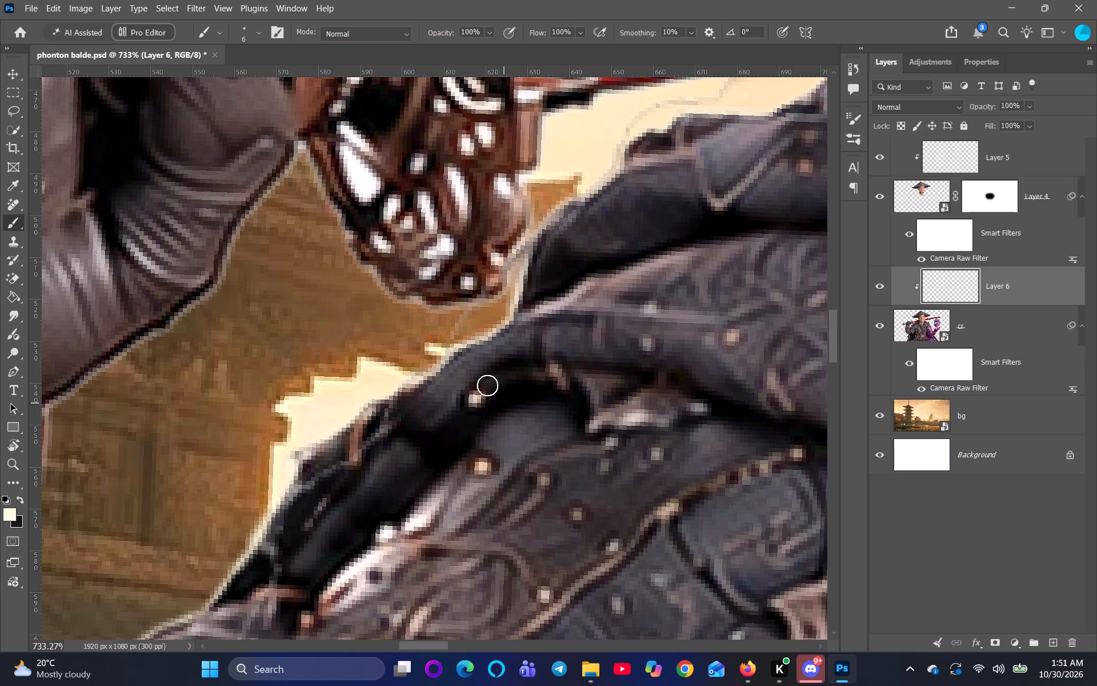
left_click_drag(397, 381, 471, 338)
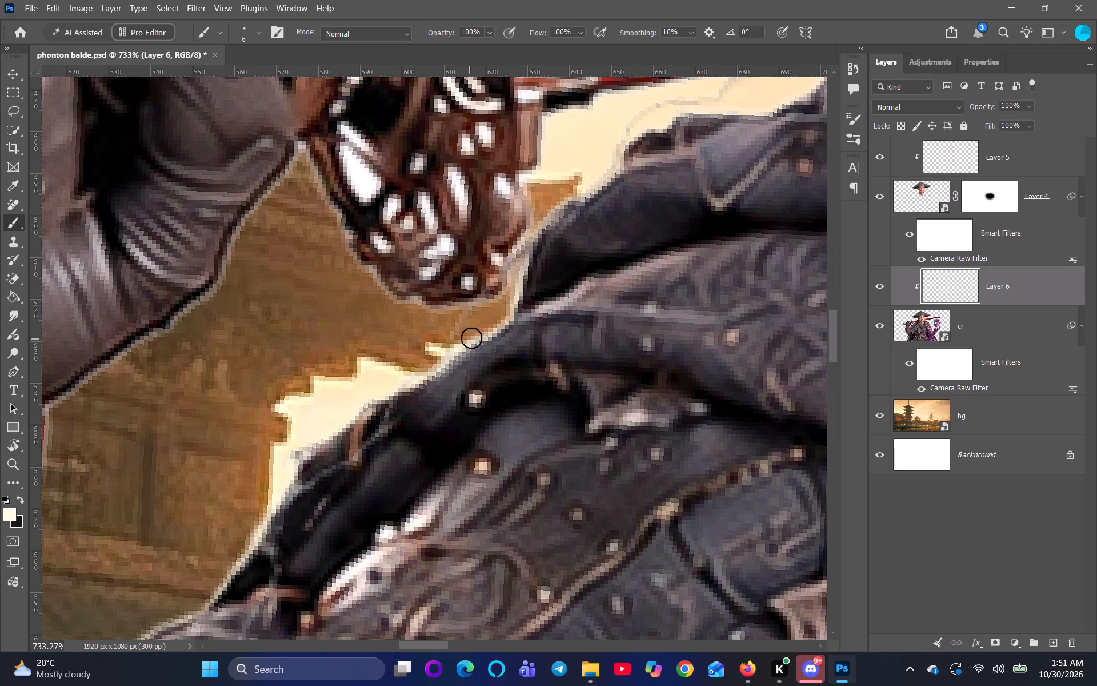
left_click_drag(471, 338, 521, 241)
Paint cream along the scarf's outer fold from beside the sword guard to the pale sky gap below the red blade.
scroll(580, 234, "down", 5)
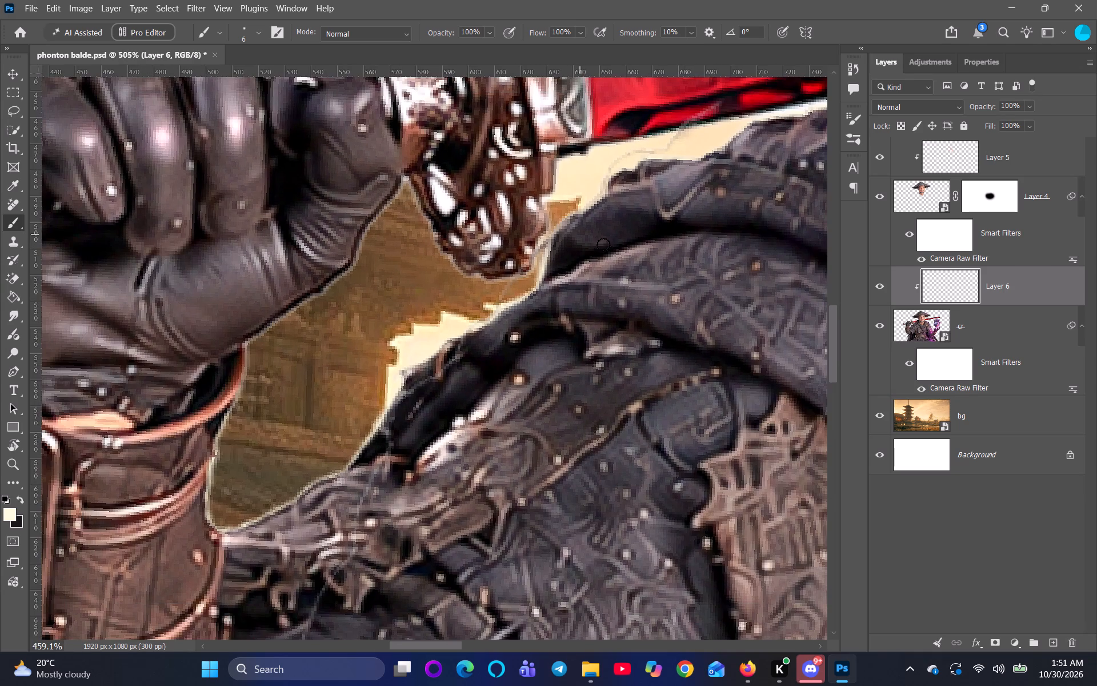
key("space")
key("space")
key("space")
key("space")
key("space")
key("space")
key("space")
key("space")
key("space")
key("space")
key("space")
key("space")
key("space")
key("space")
key("space")
key("space")
key("space")
key("space")
key("space")
key("space")
left_click_drag(624, 263, 534, 465)
scroll(519, 459, "up", 3)
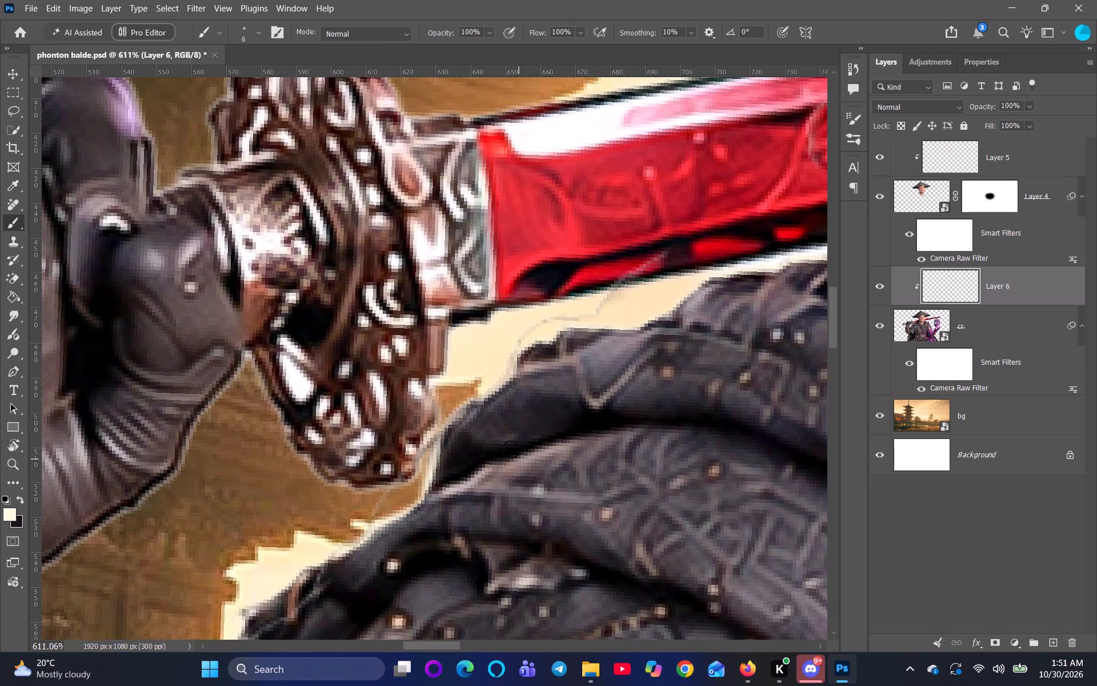
left_click_drag(453, 412, 510, 358)
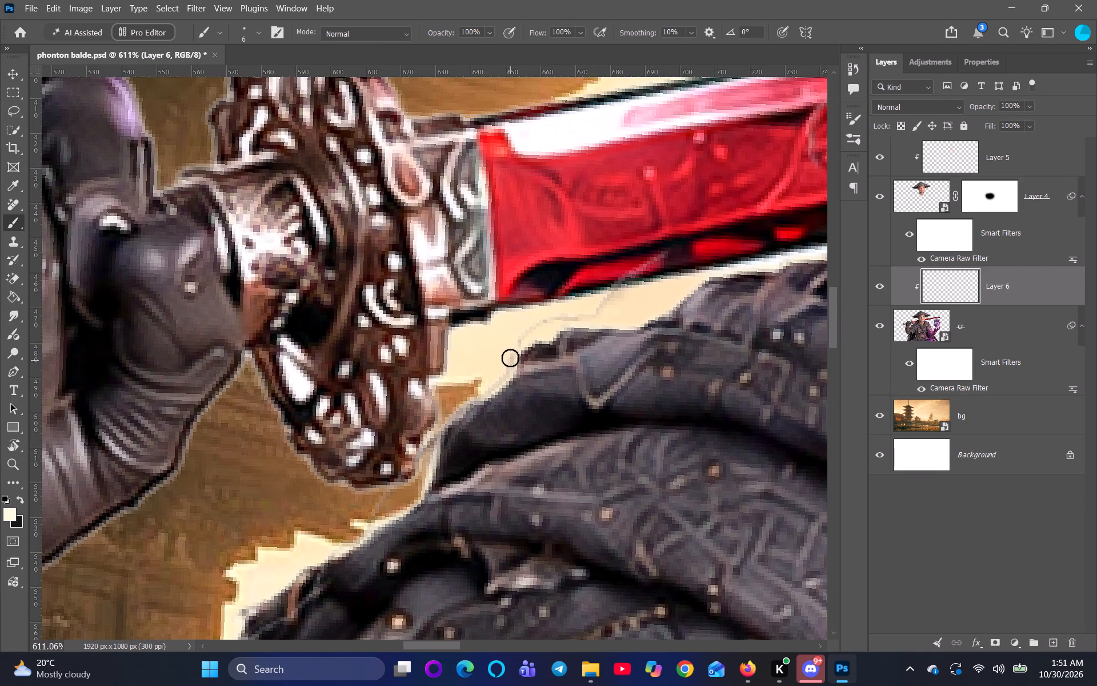
left_click_drag(510, 358, 542, 330)
Extend the cream edge light along the scarf's upper edge beneath the red blade, undoing the stroke nearest the gap's narrow tip.
key("space")
key("space")
key("space")
key("space")
key("space")
key("space")
left_click_drag(718, 366, 552, 472)
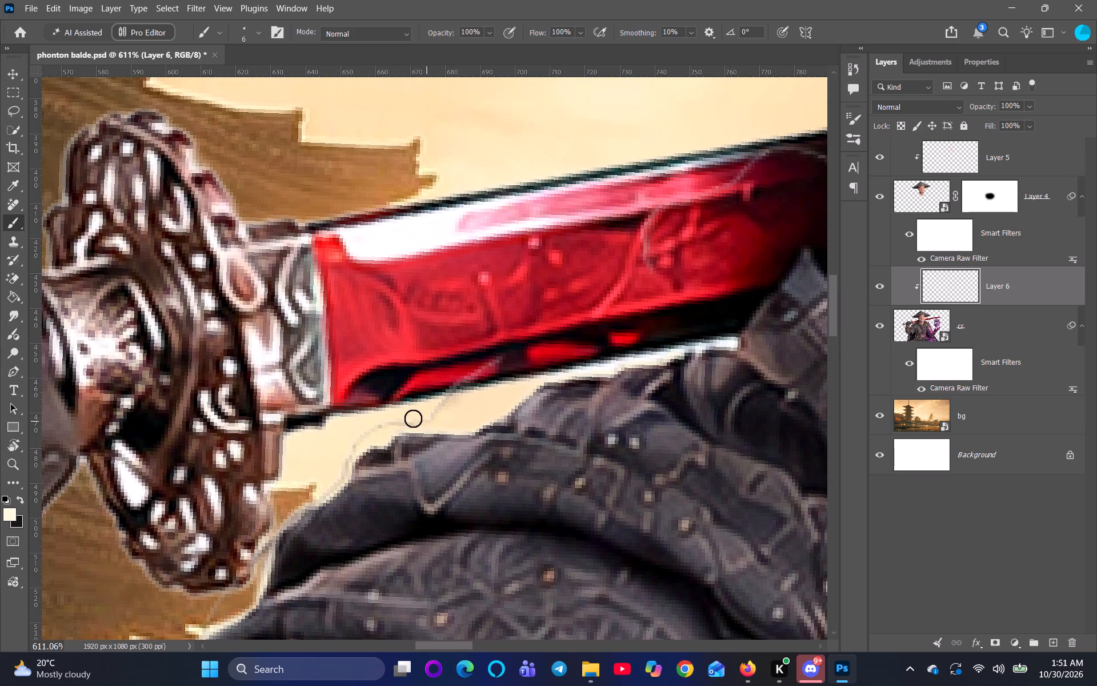
left_click_drag(413, 424, 519, 389)
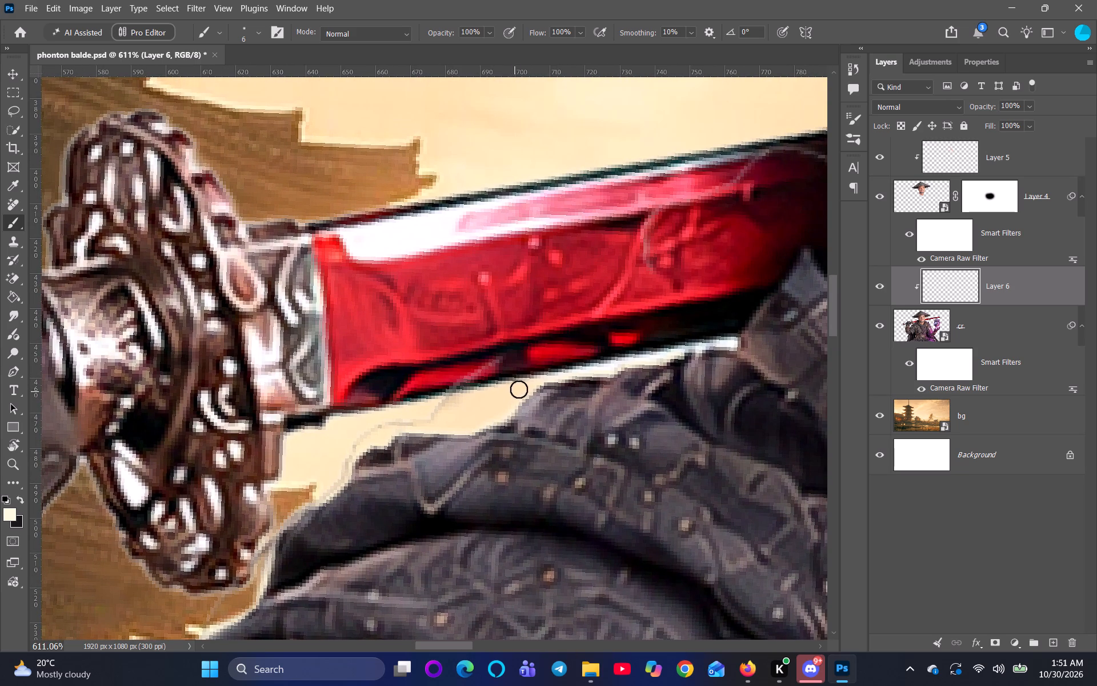
left_click_drag(519, 389, 555, 378)
left_click_drag(568, 374, 600, 368)
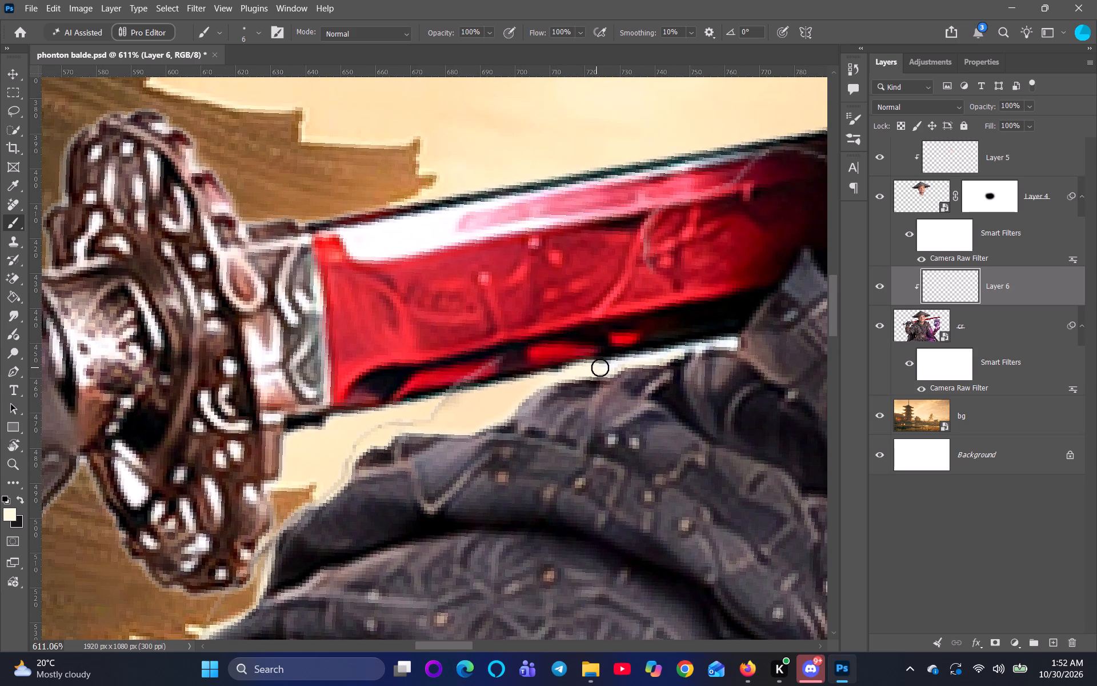
left_click_drag(600, 368, 604, 368)
left_click_drag(711, 342, 692, 348)
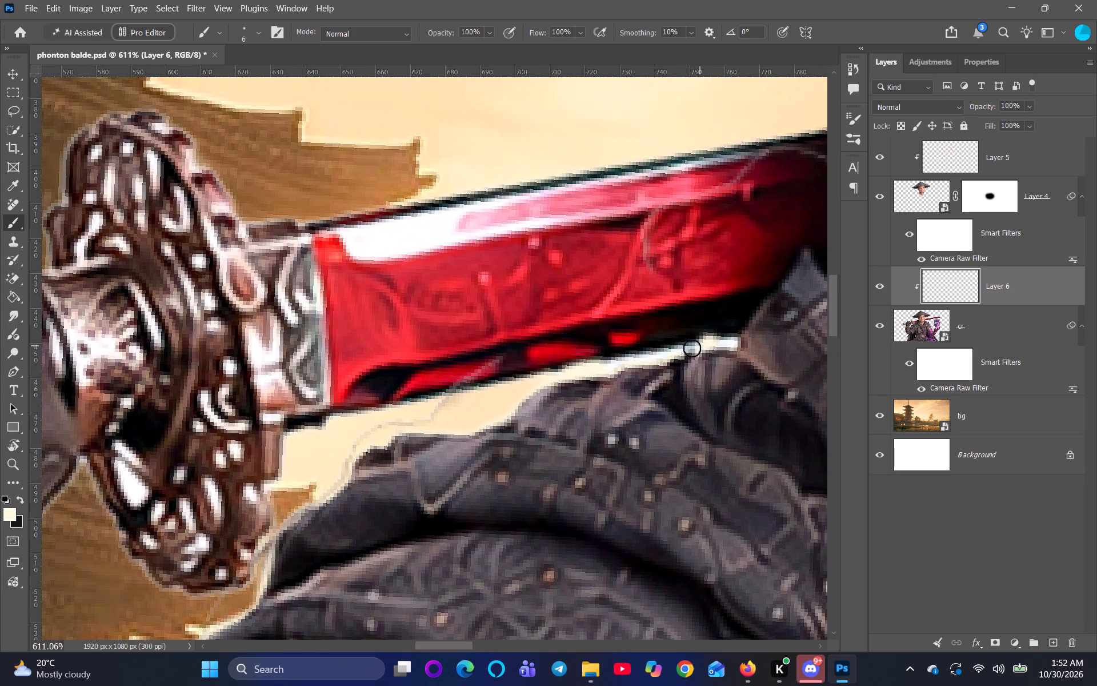
left_click_drag(692, 348, 682, 354)
key("ctrl+z")
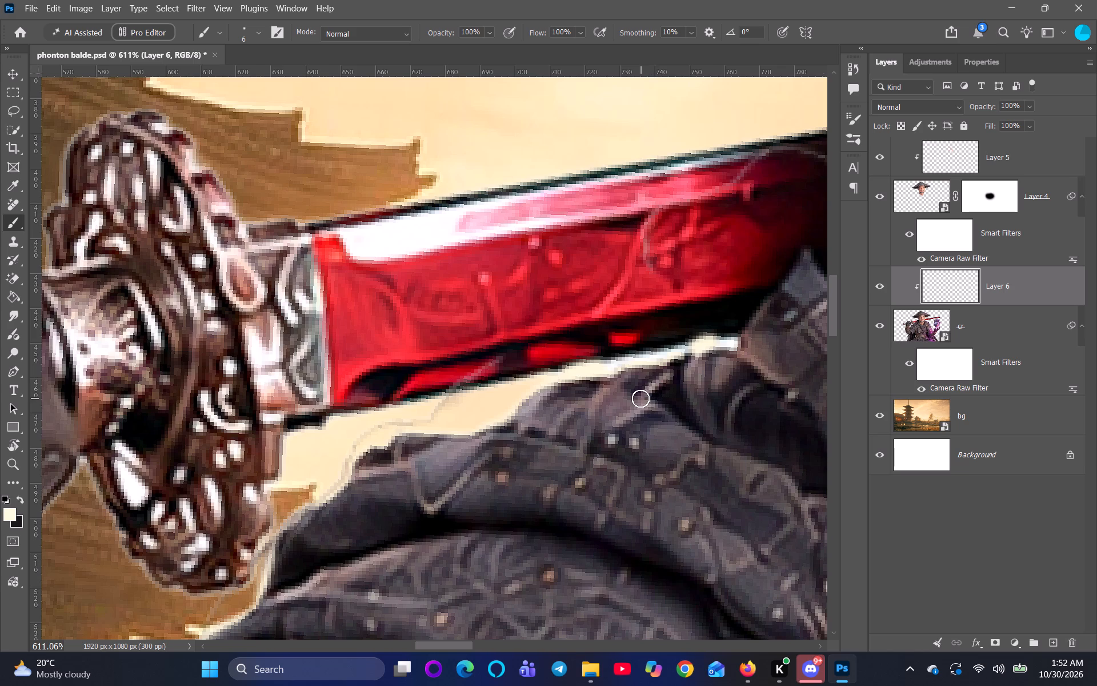
Paint cream along the brown sleeve's edge where it meets the dark fabric, in the gap between glove and shoulder.
scroll(640, 398, "down", 5)
key("space")
key("space")
key("space")
key("space")
key("space")
key("space")
key("space")
key("space")
key("space")
key("space")
key("space")
key("space")
key("space")
key("space")
key("space")
key("space")
key("space")
key("space")
key("space")
key("space")
left_click_drag(600, 523, 852, 303)
scroll(445, 385, "up", 5)
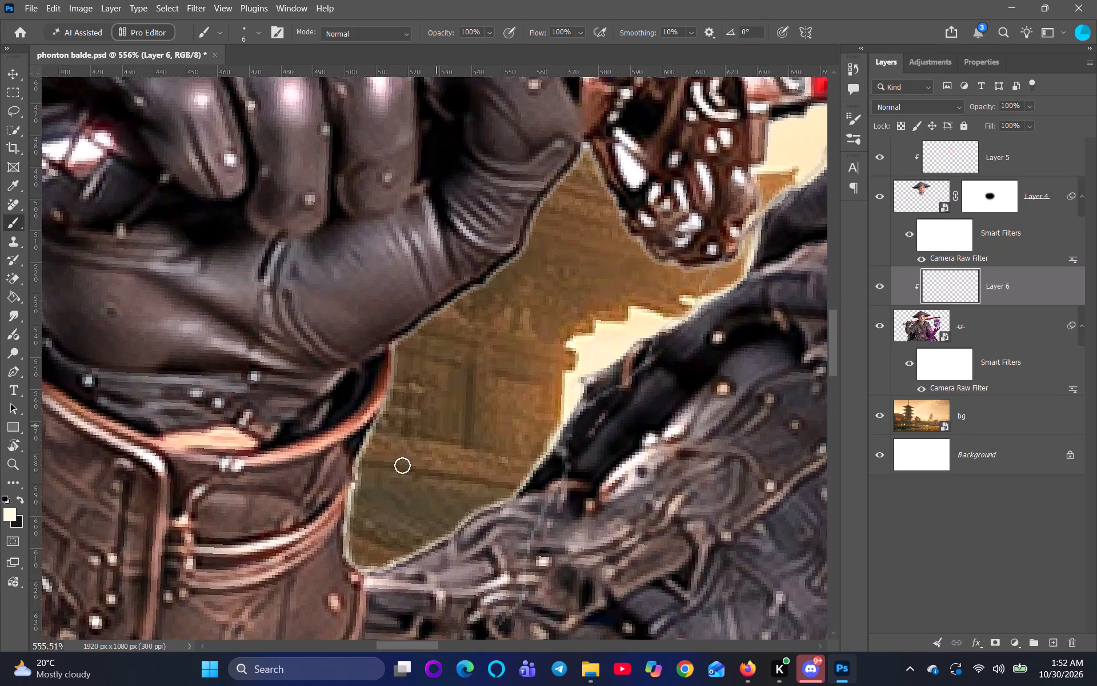
scroll(402, 465, "up", 2)
key("space")
key("space")
key("space")
key("space")
scroll(465, 545, "up", 4)
left_click_drag(558, 488, 507, 506)
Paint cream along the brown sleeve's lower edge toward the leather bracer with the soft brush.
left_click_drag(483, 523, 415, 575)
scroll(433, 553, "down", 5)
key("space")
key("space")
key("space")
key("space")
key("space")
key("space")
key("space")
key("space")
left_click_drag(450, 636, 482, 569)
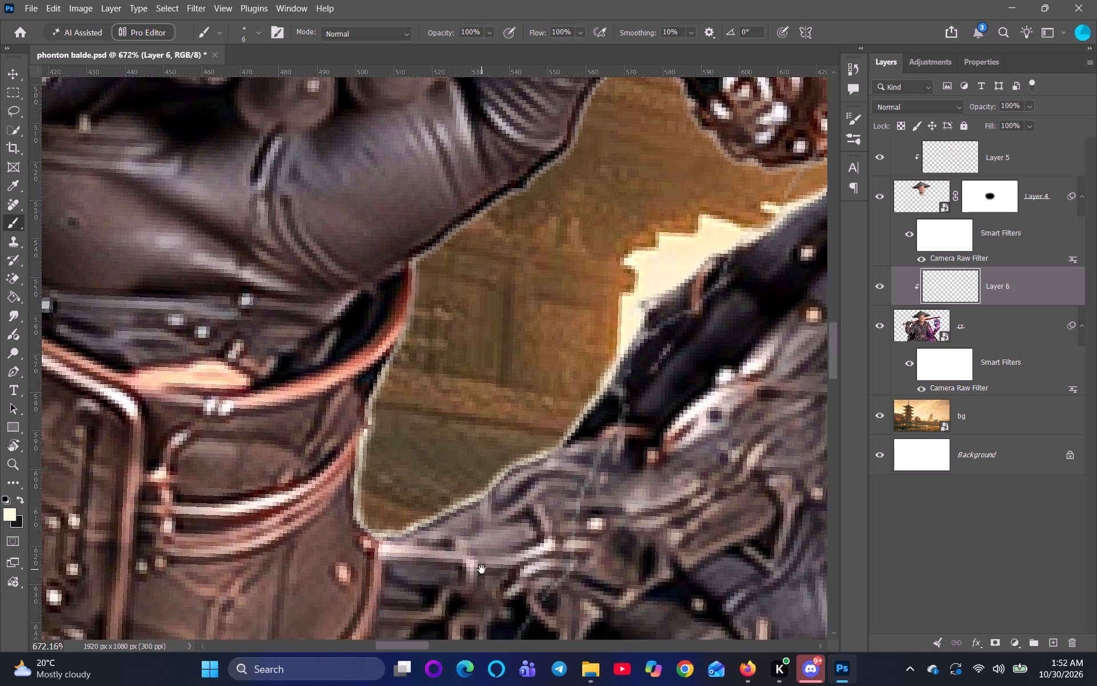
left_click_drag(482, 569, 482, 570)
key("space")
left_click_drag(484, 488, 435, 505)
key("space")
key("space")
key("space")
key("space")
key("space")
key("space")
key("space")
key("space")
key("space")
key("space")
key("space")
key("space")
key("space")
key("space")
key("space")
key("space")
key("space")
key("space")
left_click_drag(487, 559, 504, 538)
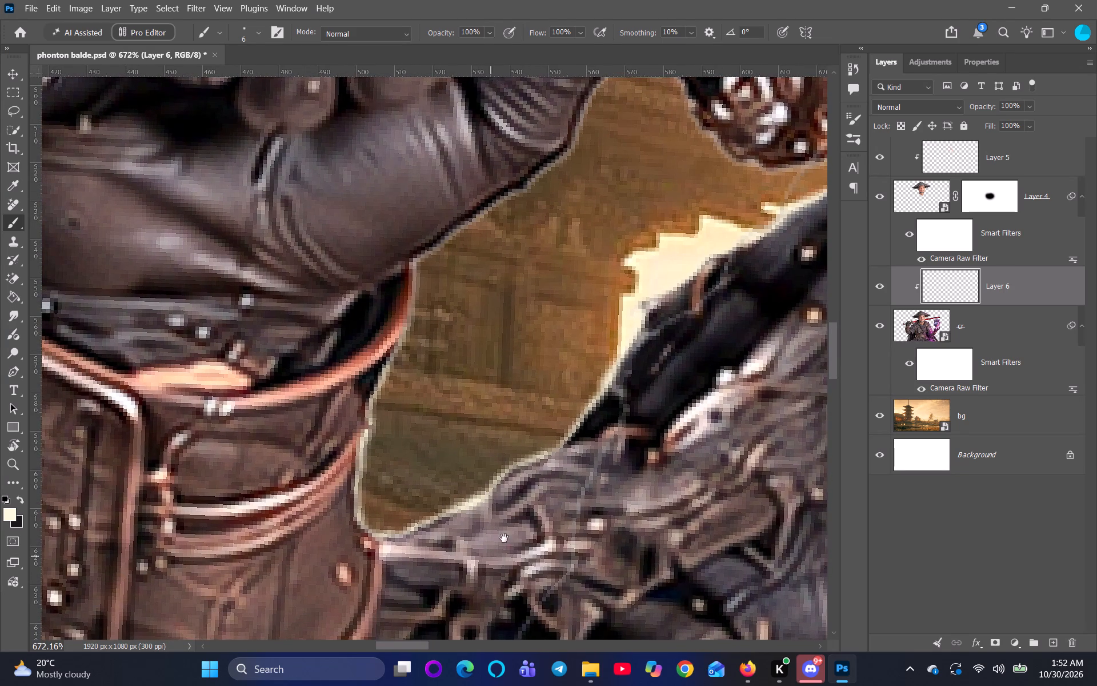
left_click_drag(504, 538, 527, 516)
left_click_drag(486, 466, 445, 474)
Raise the brush hardness to maximum and replace the last three strokes with fresh cream edge light along the sleeve toward the bracer.
right_click(458, 468)
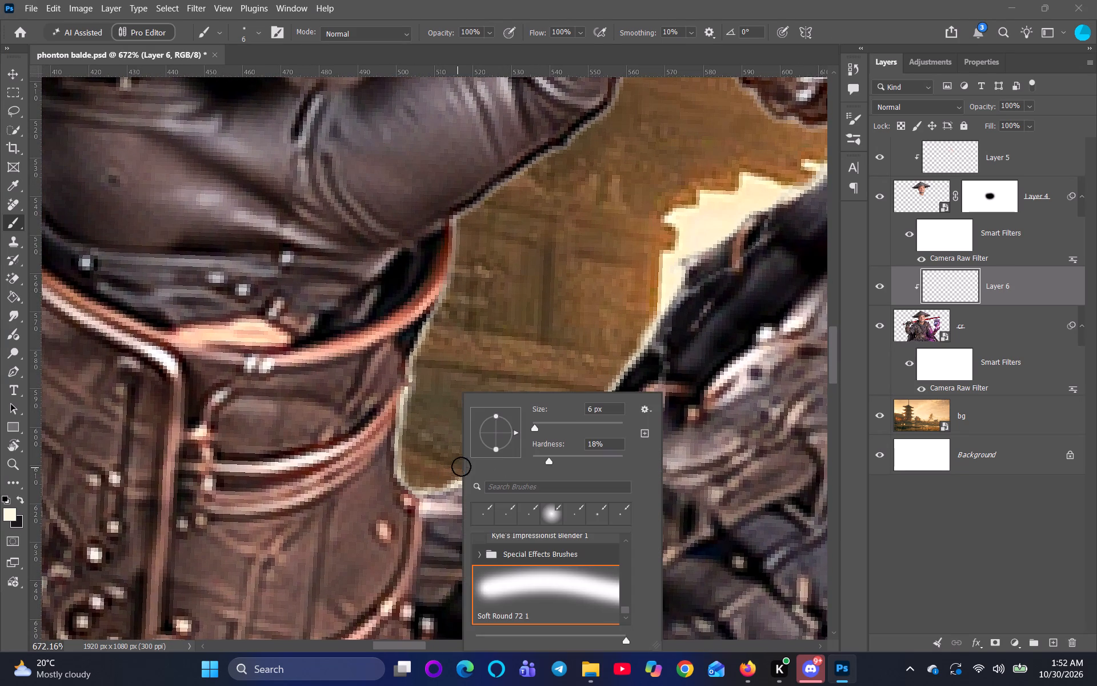
left_click_drag(545, 456, 641, 453)
left_click(504, 340)
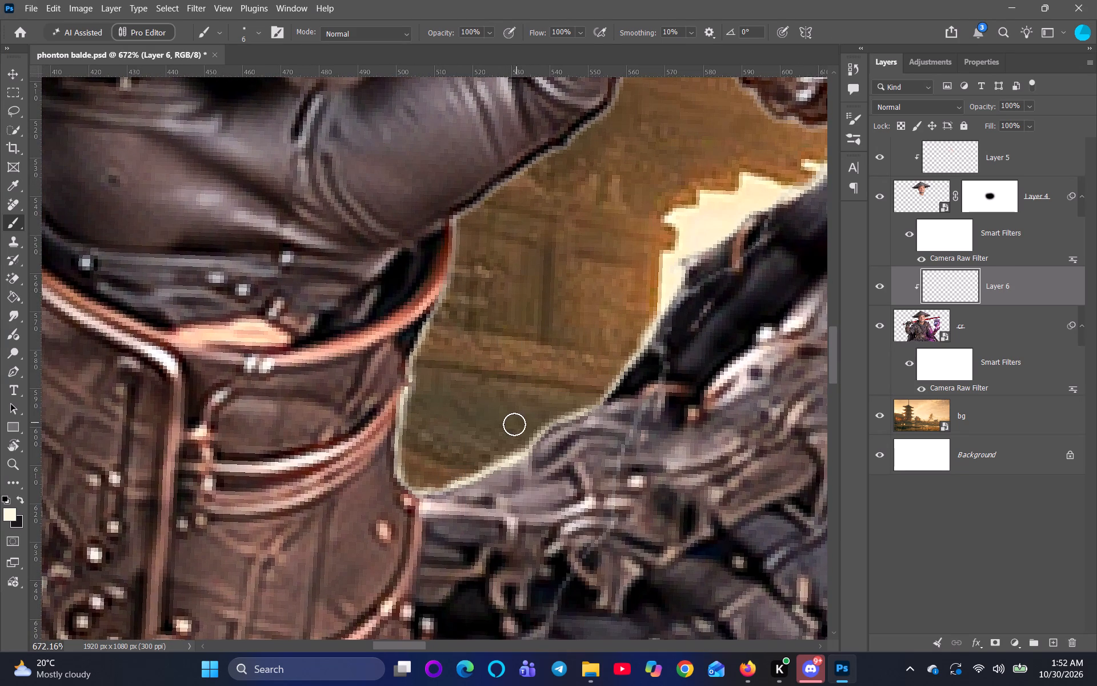
key("ctrl+z")
key("ctrl+z")
key("ctrl+z")
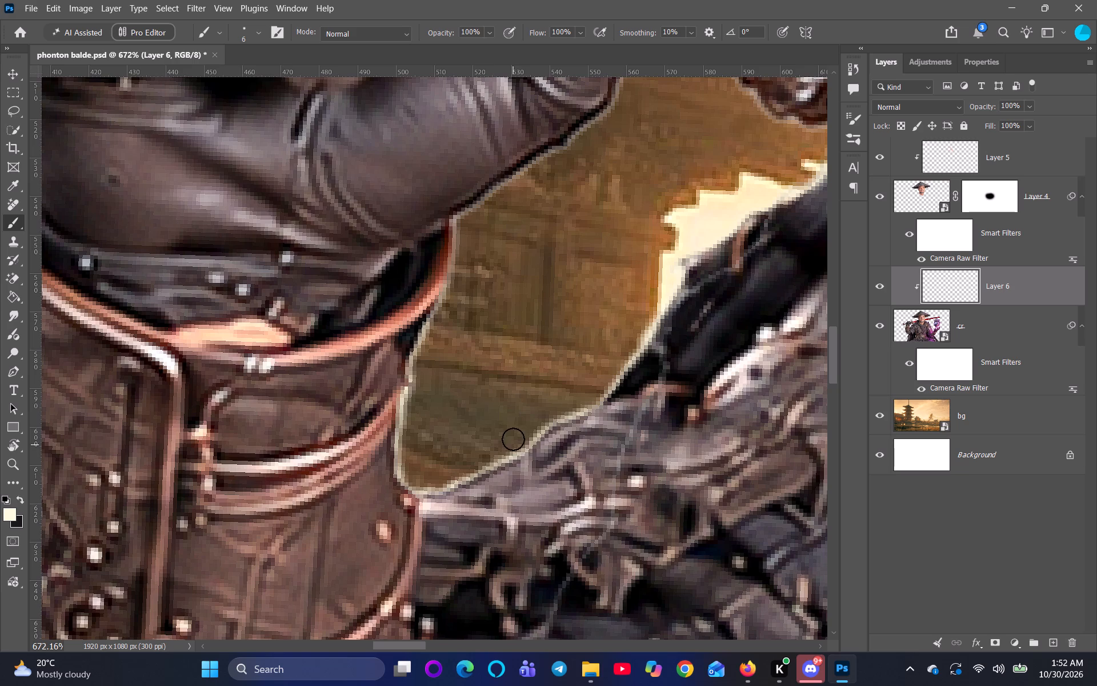
left_click_drag(515, 438, 483, 463)
left_click_drag(487, 467, 426, 475)
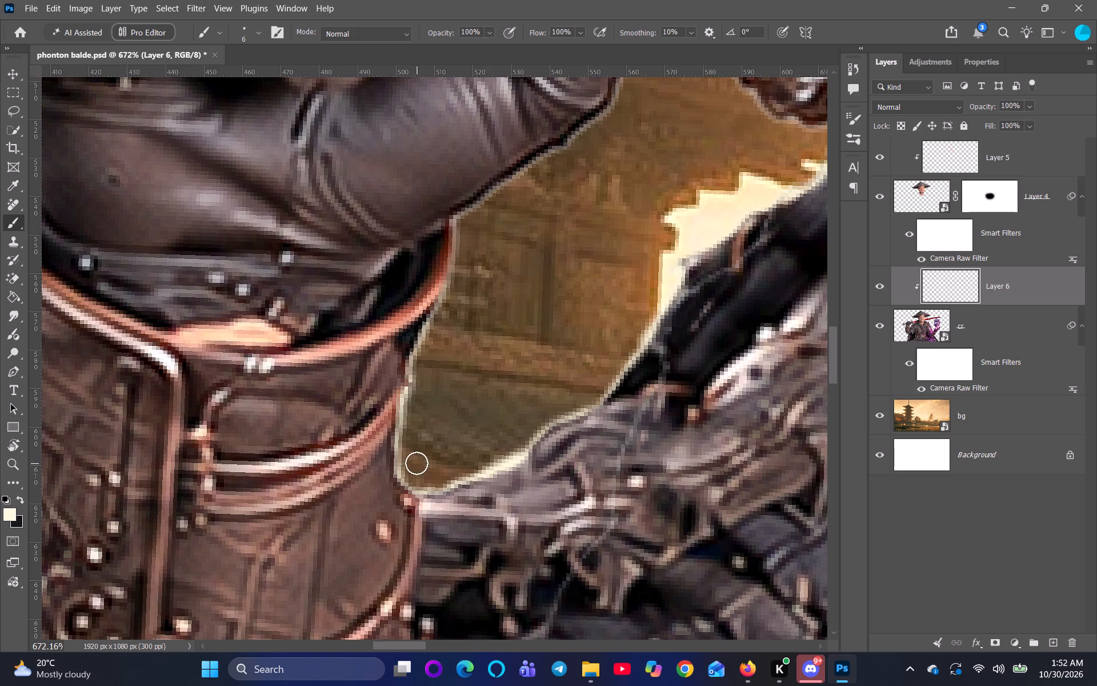
Paint cream edge light up the leather bracer's edge and copper cuff rim facing the gap.
left_click_drag(429, 337, 432, 392)
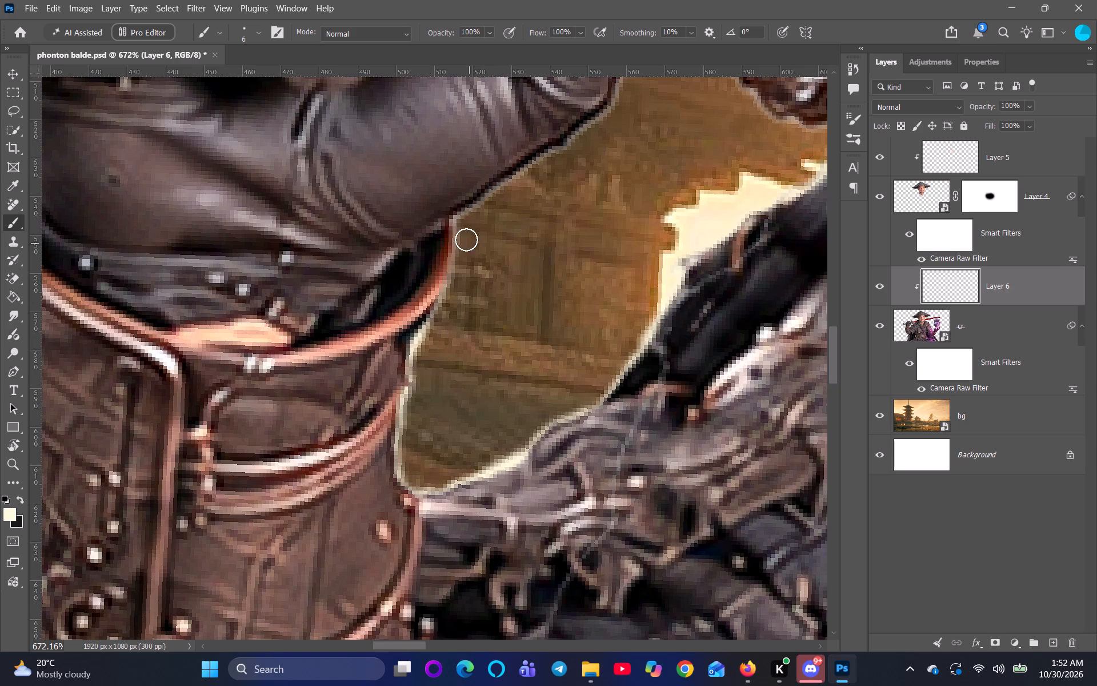
left_click_drag(465, 232, 446, 298)
Paint cream along the glove's lower edge, starting from the corner where it meets the bracer cuff.
key("space")
key("space")
key("space")
key("space")
key("space")
key("space")
key("space")
key("space")
key("space")
key("space")
key("space")
key("space")
key("space")
key("space")
key("space")
key("space")
key("space")
key("space")
key("space")
key("space")
left_click_drag(505, 236, 374, 504)
scroll(374, 504, "up", 4)
scroll(297, 526, "up", 1)
left_click_drag(270, 527, 309, 509)
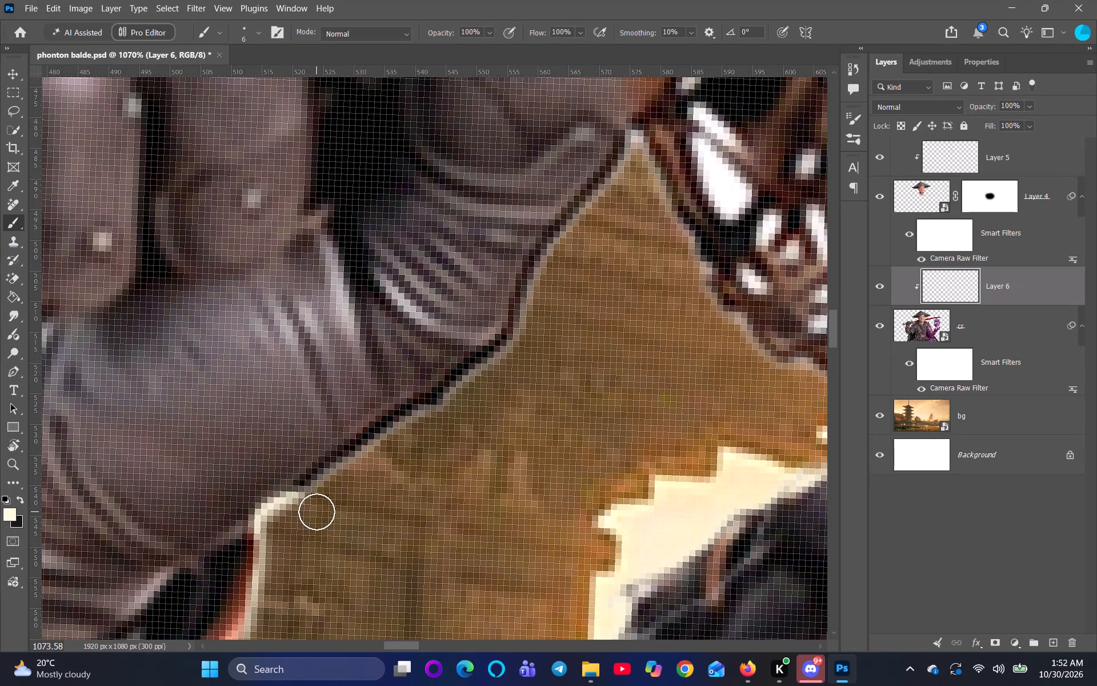
left_click_drag(312, 512, 371, 458)
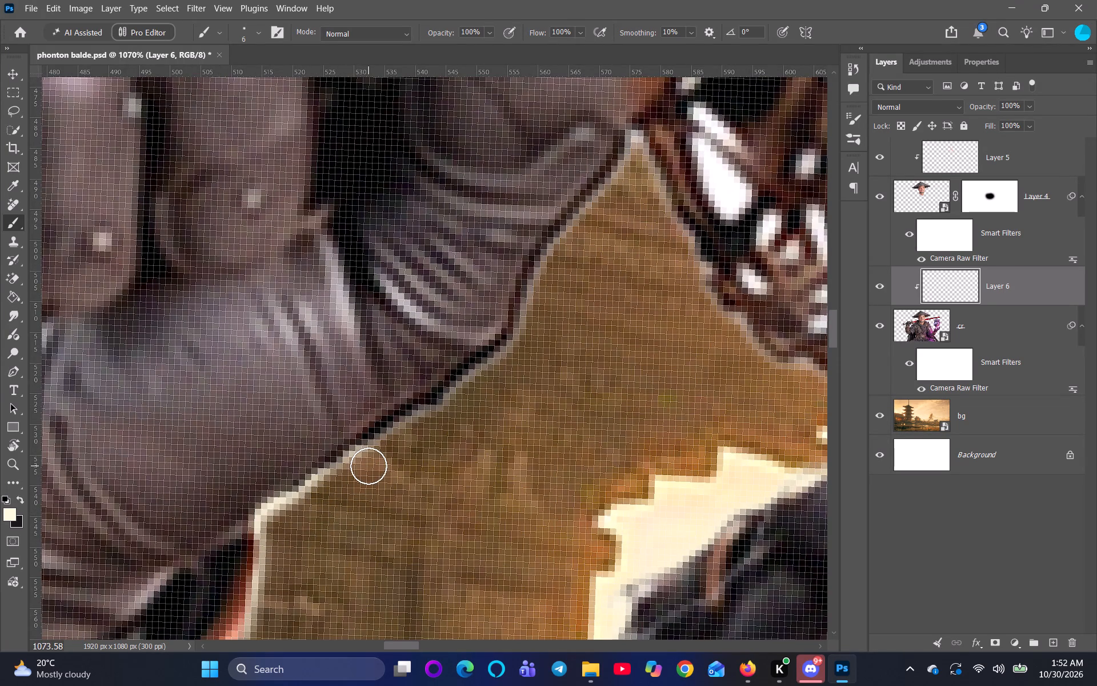
Reduce the brush size to 4 and continue the cream edge light up the glove's edge to the gap's tip beside the sword guard.
key("bracketleft")
key("bracketleft")
left_click_drag(368, 455, 414, 431)
left_click_drag(386, 447, 411, 421)
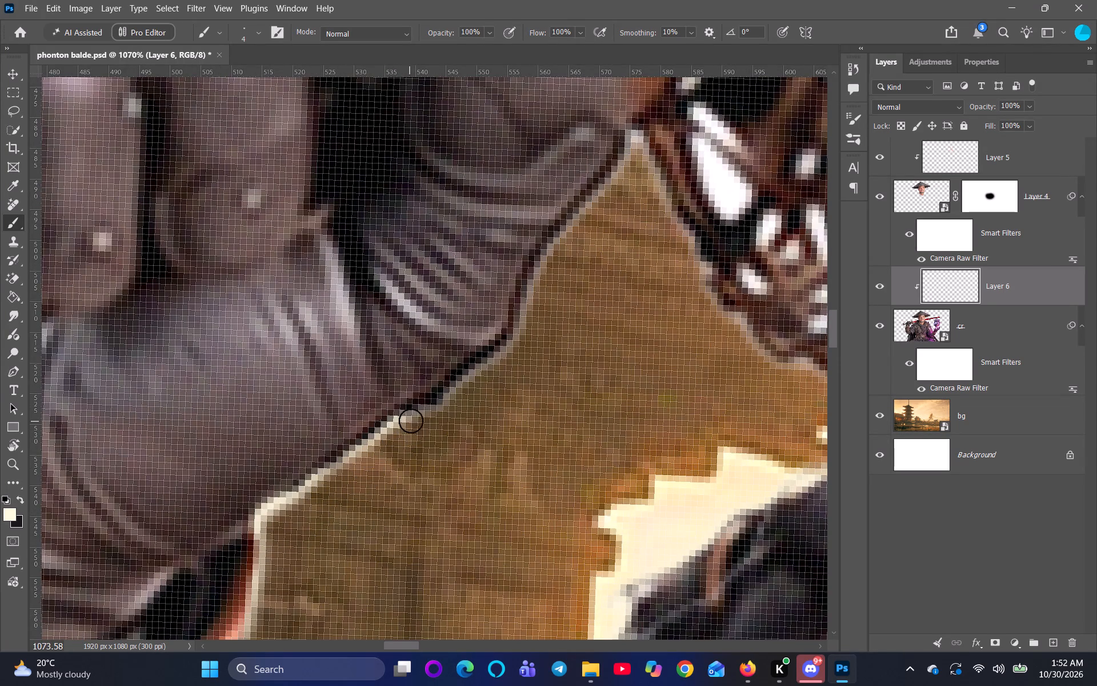
left_click_drag(411, 421, 425, 419)
left_click_drag(421, 420, 470, 382)
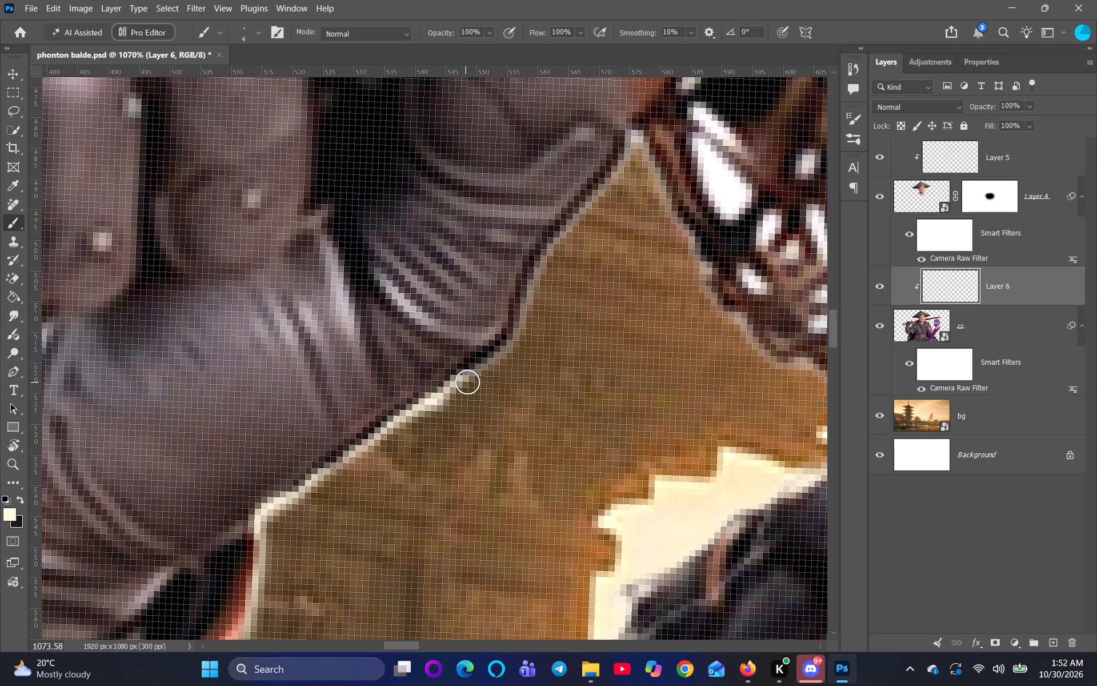
left_click_drag(467, 382, 546, 261)
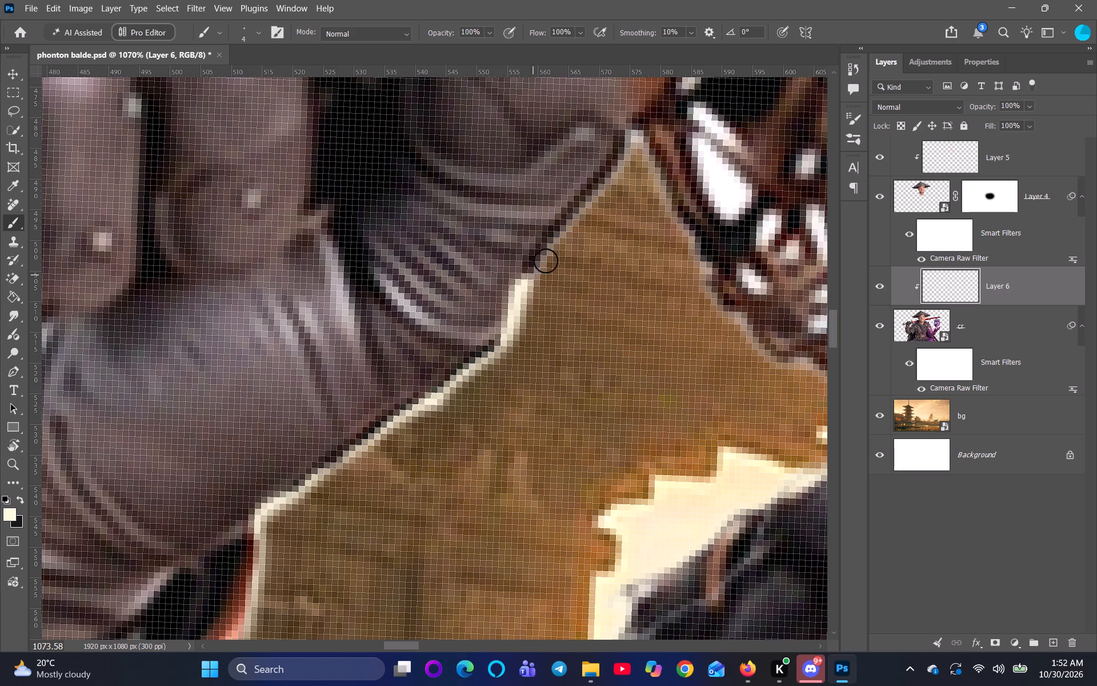
left_click_drag(546, 261, 545, 261)
left_click_drag(534, 275, 606, 202)
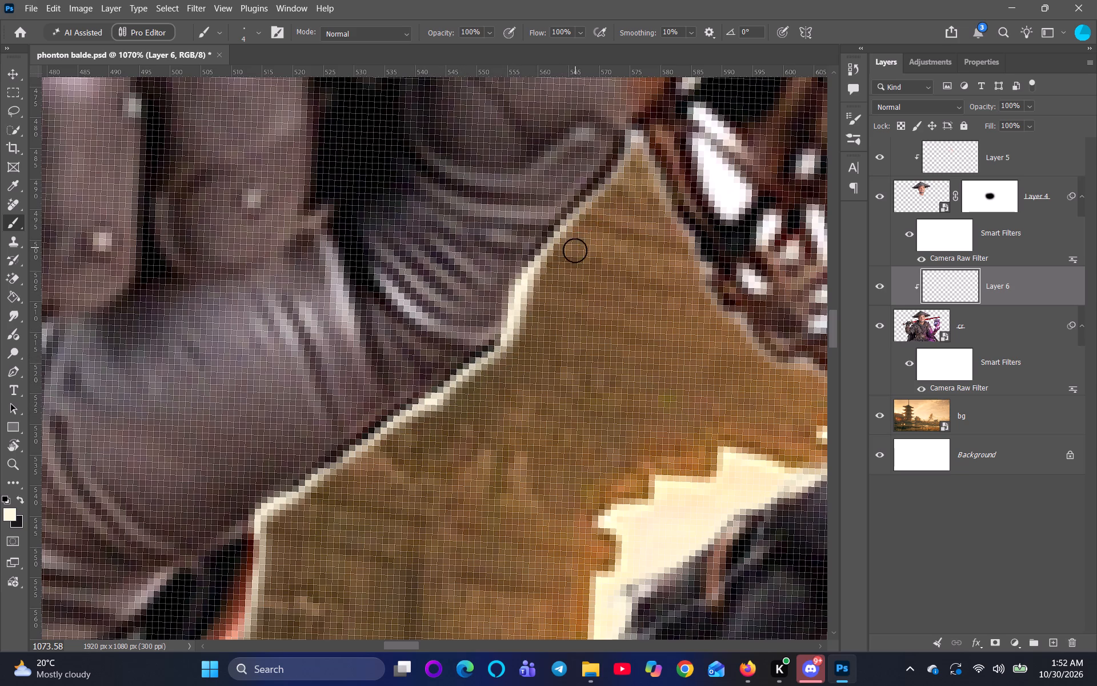
left_click_drag(577, 244, 602, 198)
left_click_drag(570, 258, 623, 157)
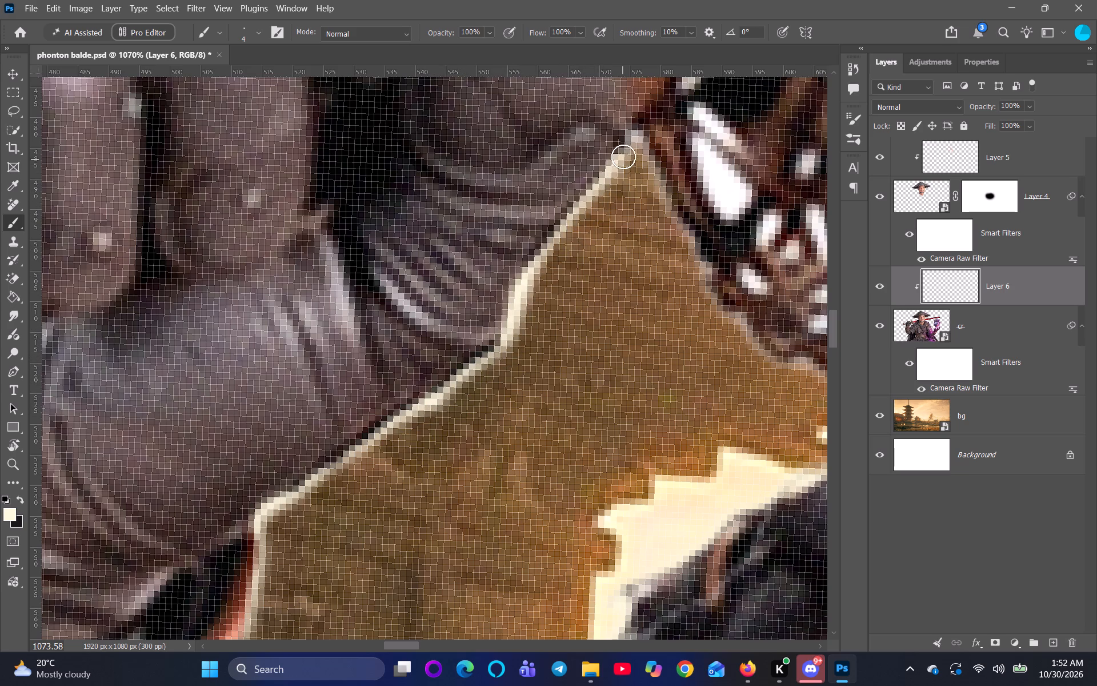
left_click_drag(623, 157, 626, 137)
Examine the edge light around the gloved hand and bracer against the whole figure and background.
key("space")
key("space")
key("space")
key("space")
key("space")
key("space")
key("space")
key("space")
key("space")
key("space")
key("space")
key("space")
key("space")
key("space")
key("space")
key("space")
key("space")
key("space")
key("space")
key("space")
left_click_drag(616, 222, 506, 453)
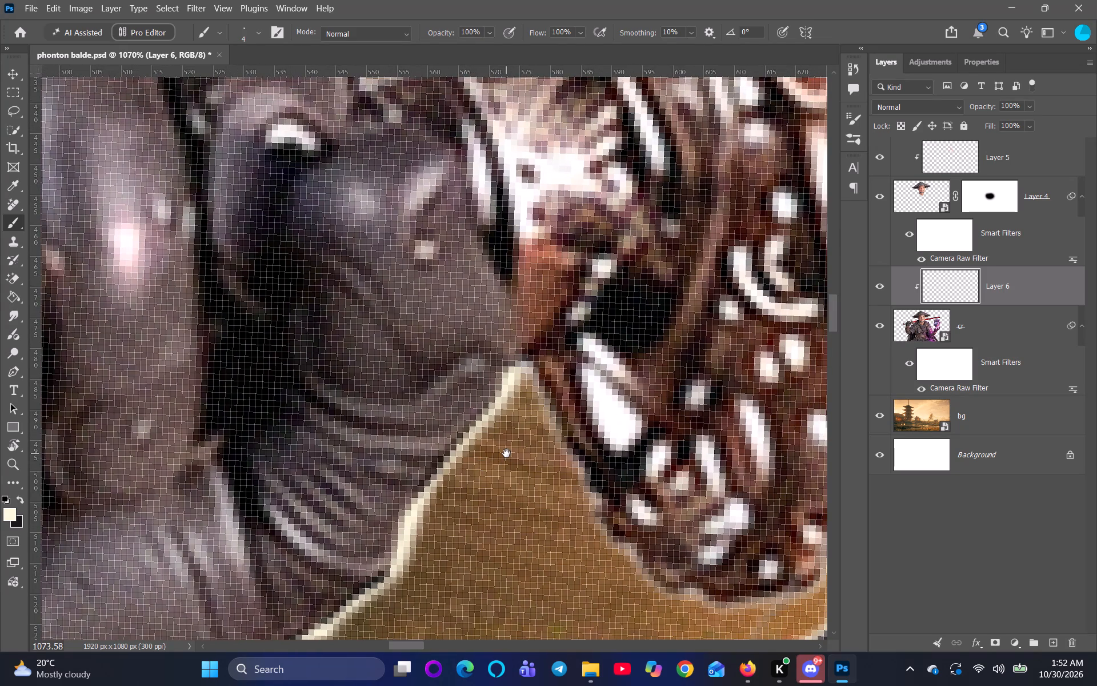
scroll(509, 373, "down", 1)
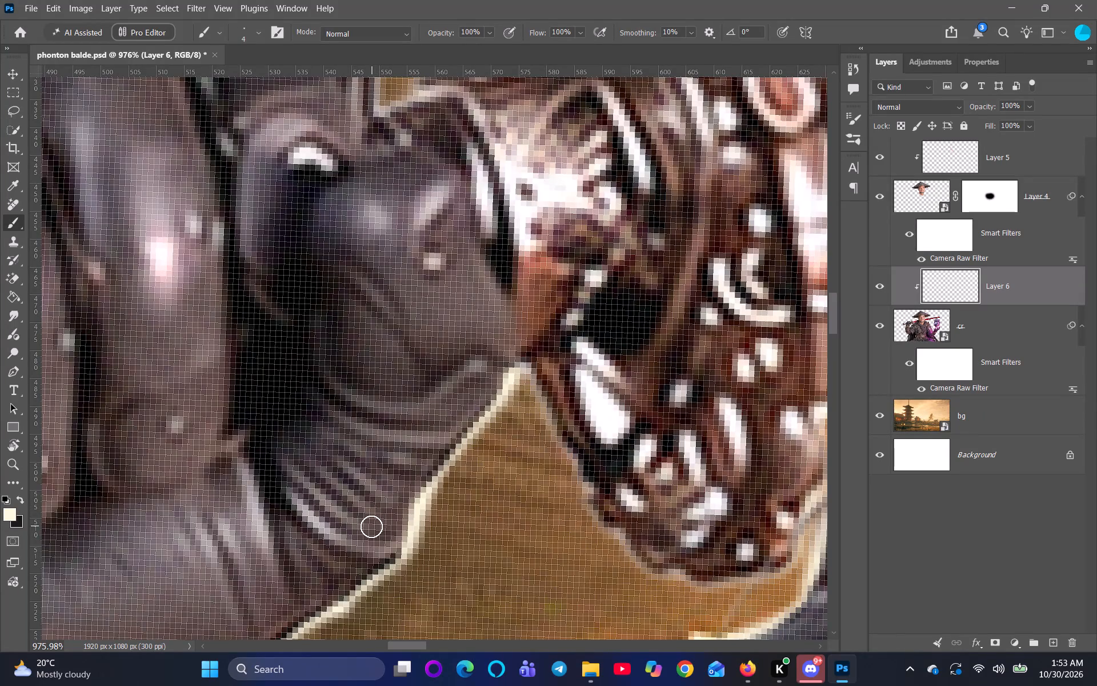
key("space")
key("space")
key("space")
key("space")
scroll(530, 414, "down", 14)
scroll(506, 492, "down", 7)
key("space")
key("space")
key("space")
key("space")
key("space")
key("space")
key("space")
key("space")
key("space")
key("space")
key("space")
key("space")
key("space")
key("space")
key("space")
key("space")
key("space")
key("space")
key("space")
key("space")
left_click_drag(522, 599, 515, 565)
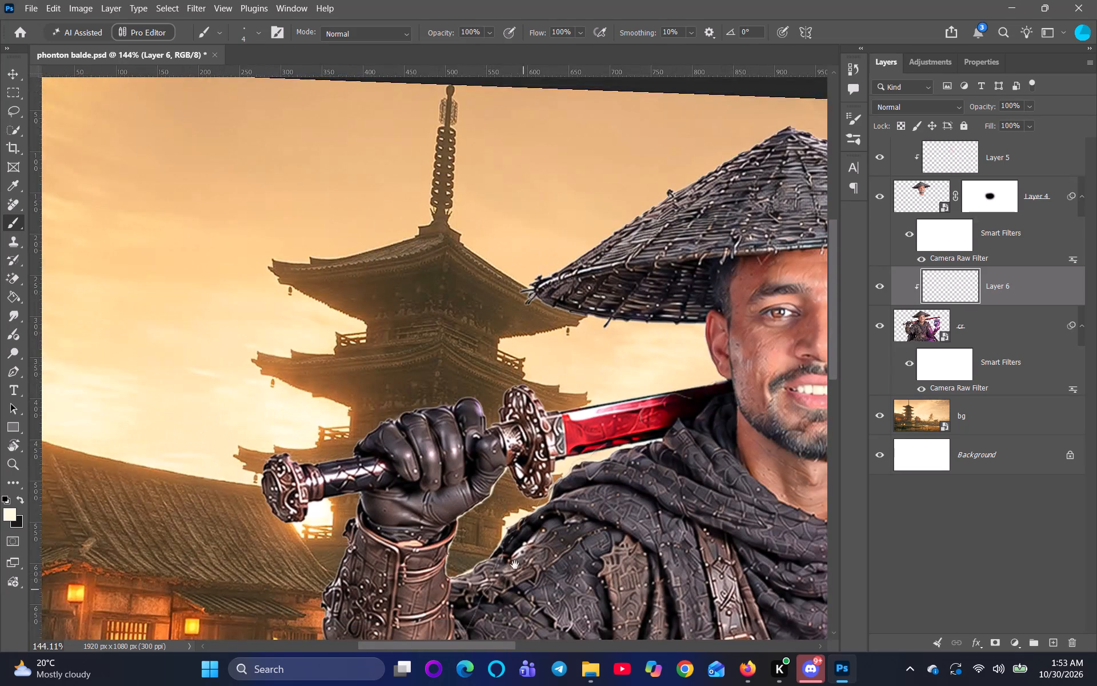
left_click_drag(515, 565, 394, 458)
scroll(422, 442, "down", 4)
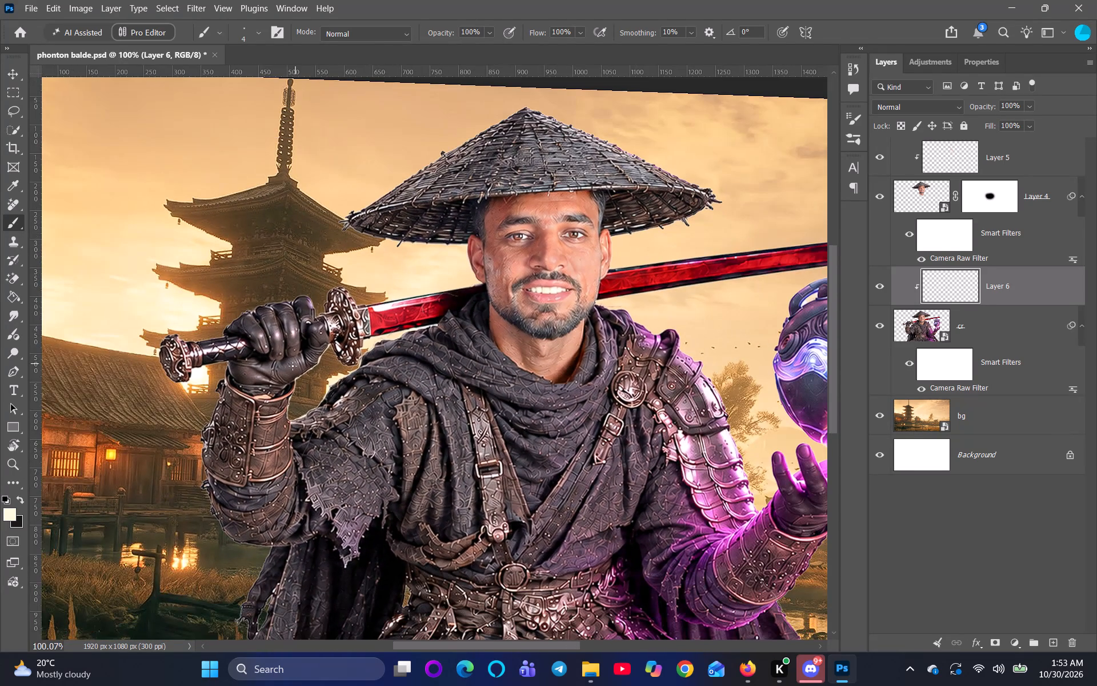
Set the brush to 5 px with 38% hardness for work near the glove's thumb and the sword guard.
key("space")
key("space")
key("space")
key("space")
key("space")
key("space")
key("space")
key("space")
key("space")
key("space")
key("space")
key("space")
key("space")
key("space")
key("space")
key("space")
key("space")
key("space")
key("space")
key("space")
scroll(293, 366, "up", 9)
scroll(337, 280, "up", 6)
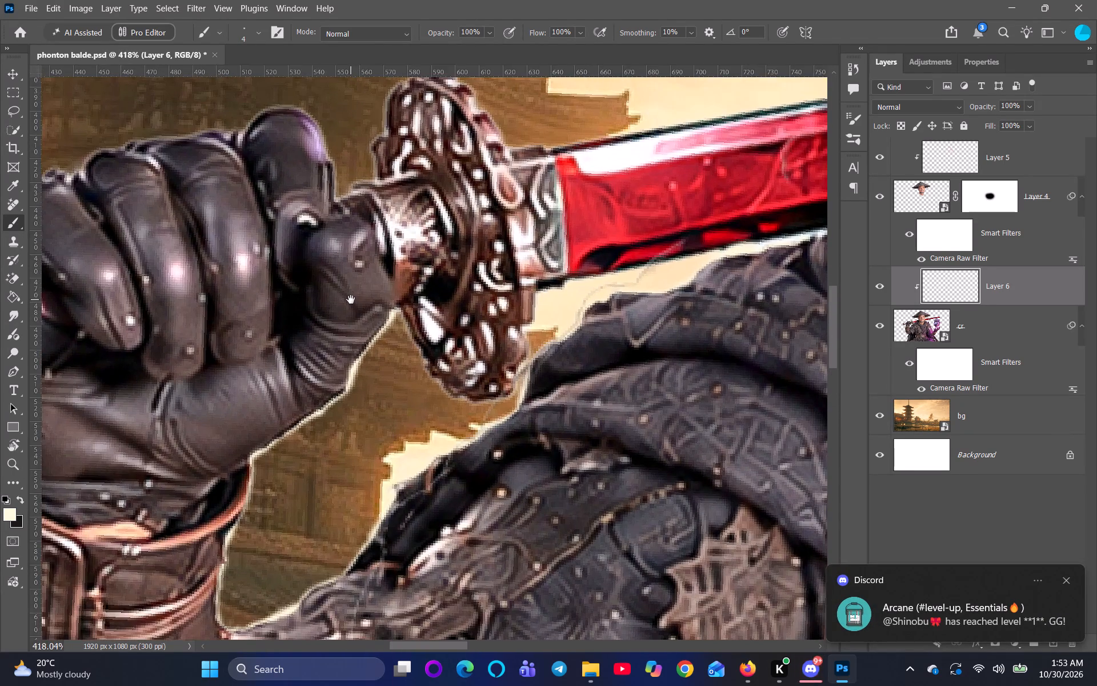
scroll(346, 306, "up", 3)
key("space")
key("space")
key("space")
key("space")
key("space")
key("space")
key("space")
key("space")
key("space")
key("space")
key("space")
key("space")
key("space")
key("space")
key("space")
key("space")
key("space")
key("space")
left_click_drag(245, 229, 389, 470)
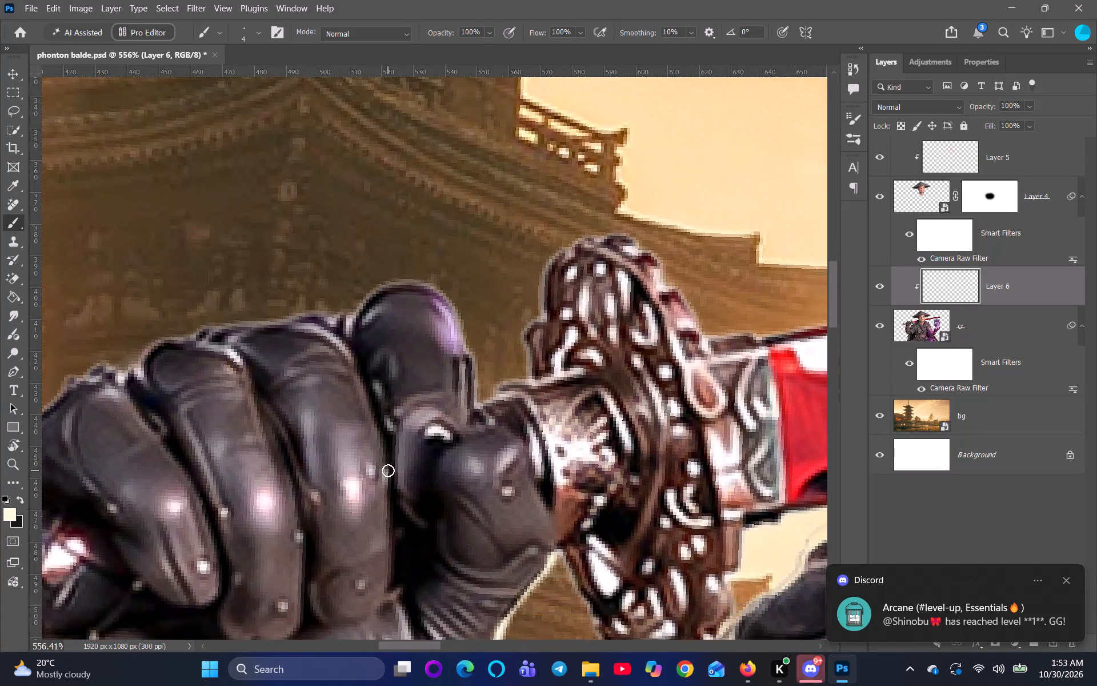
scroll(556, 532, "up", 5)
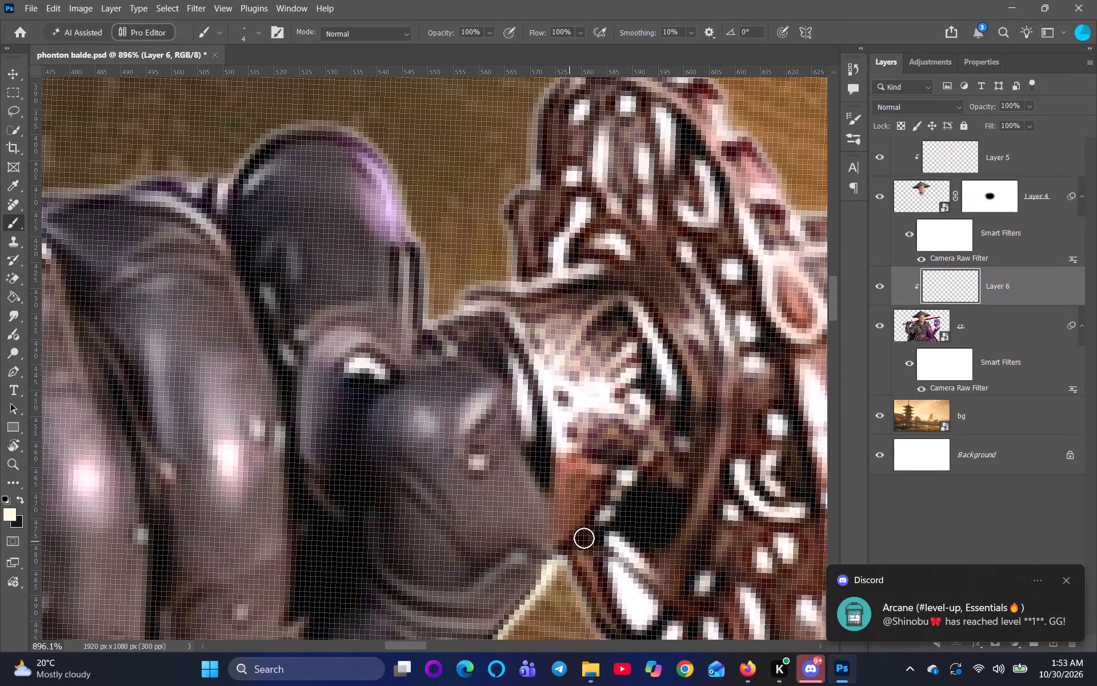
key("space")
key("space")
key("space")
key("space")
key("space")
key("space")
key("space")
left_click_drag(592, 552, 472, 494)
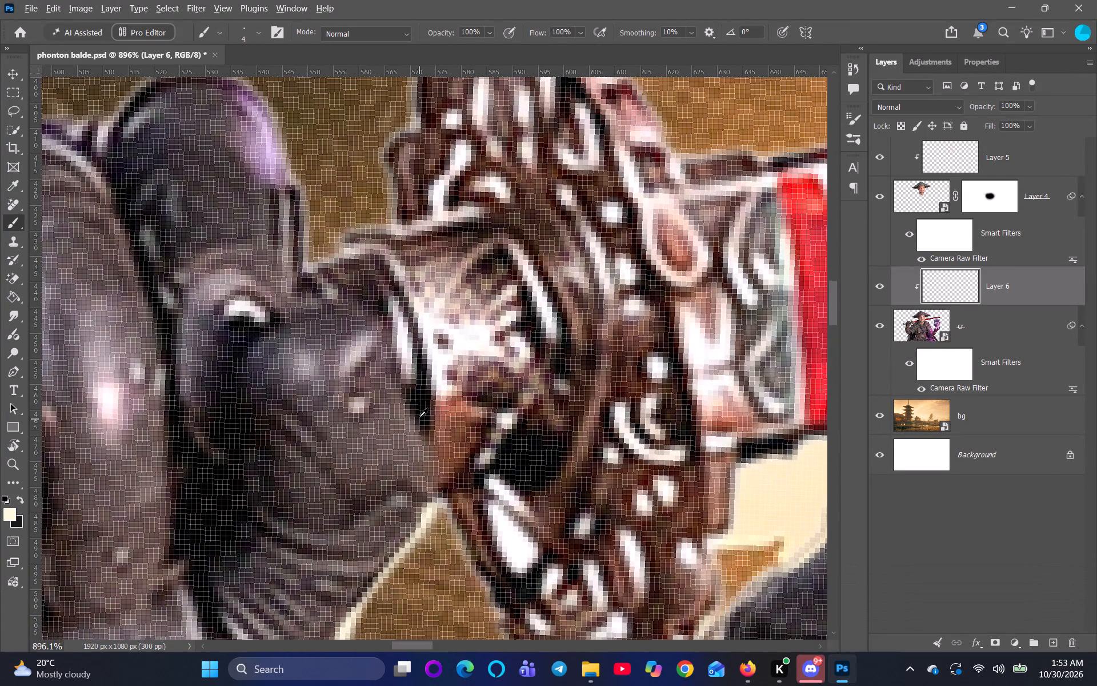
right_click_drag(426, 417, 455, 445, "alt")
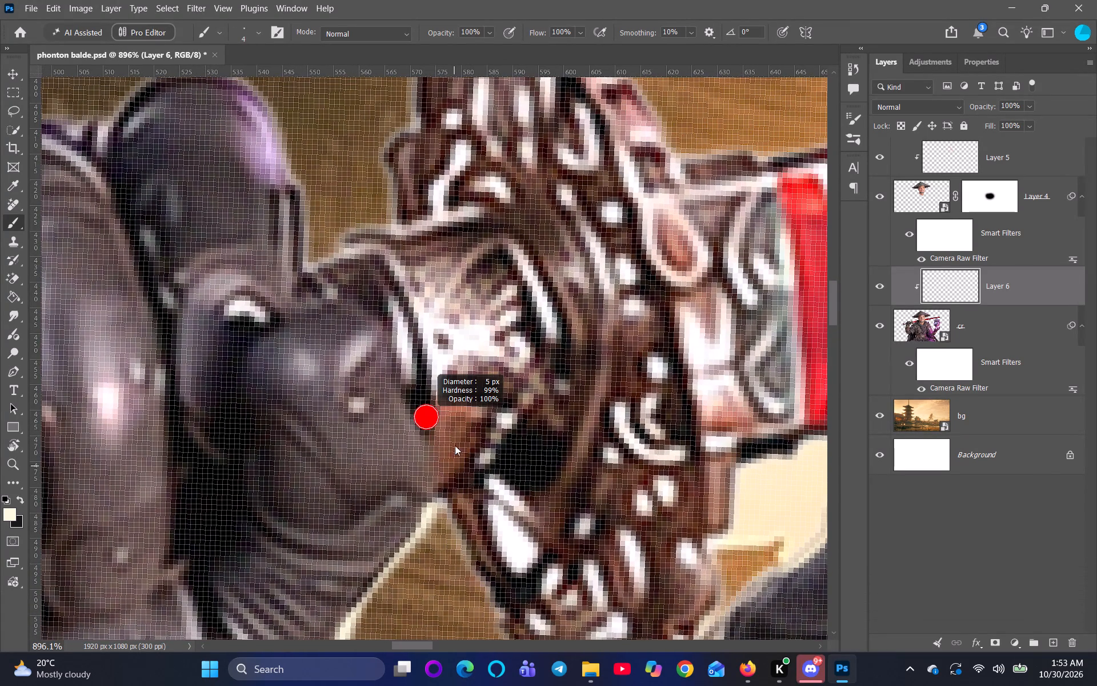
right_click_drag(455, 445, 461, 293, "alt")
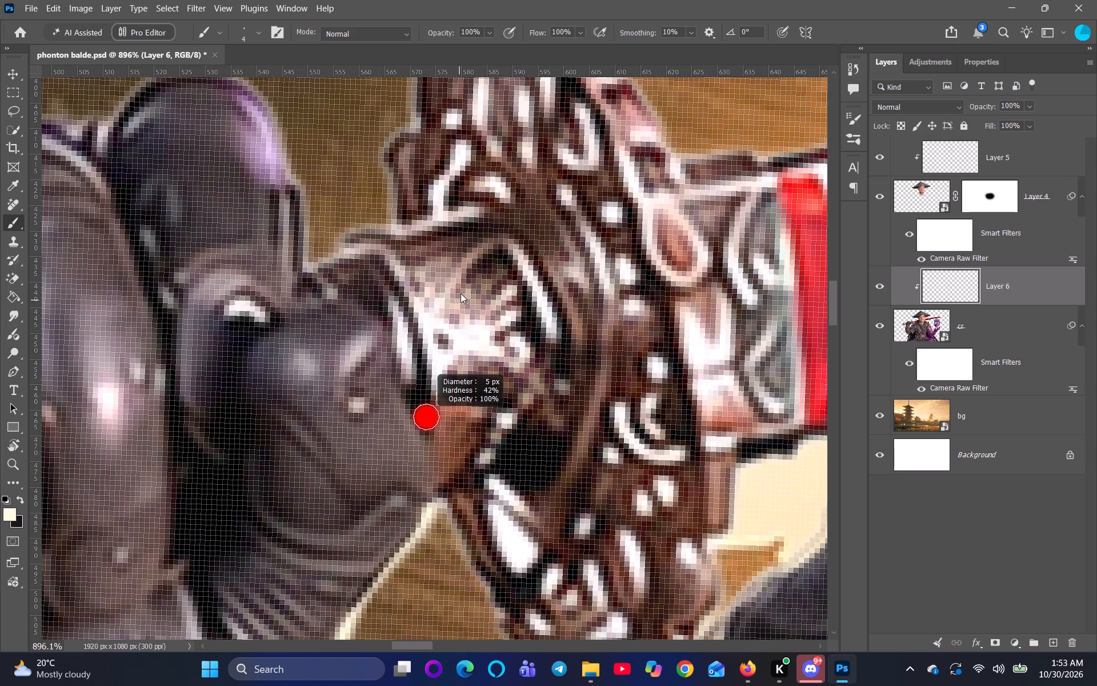
right_click_drag(461, 293, 469, 272, "alt")
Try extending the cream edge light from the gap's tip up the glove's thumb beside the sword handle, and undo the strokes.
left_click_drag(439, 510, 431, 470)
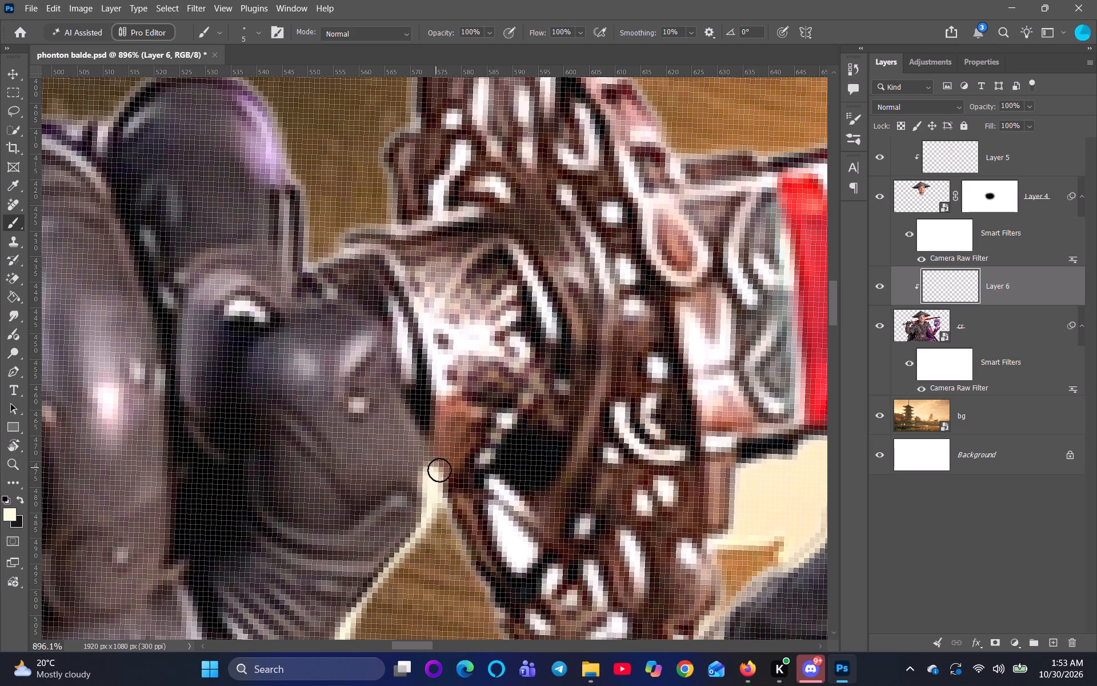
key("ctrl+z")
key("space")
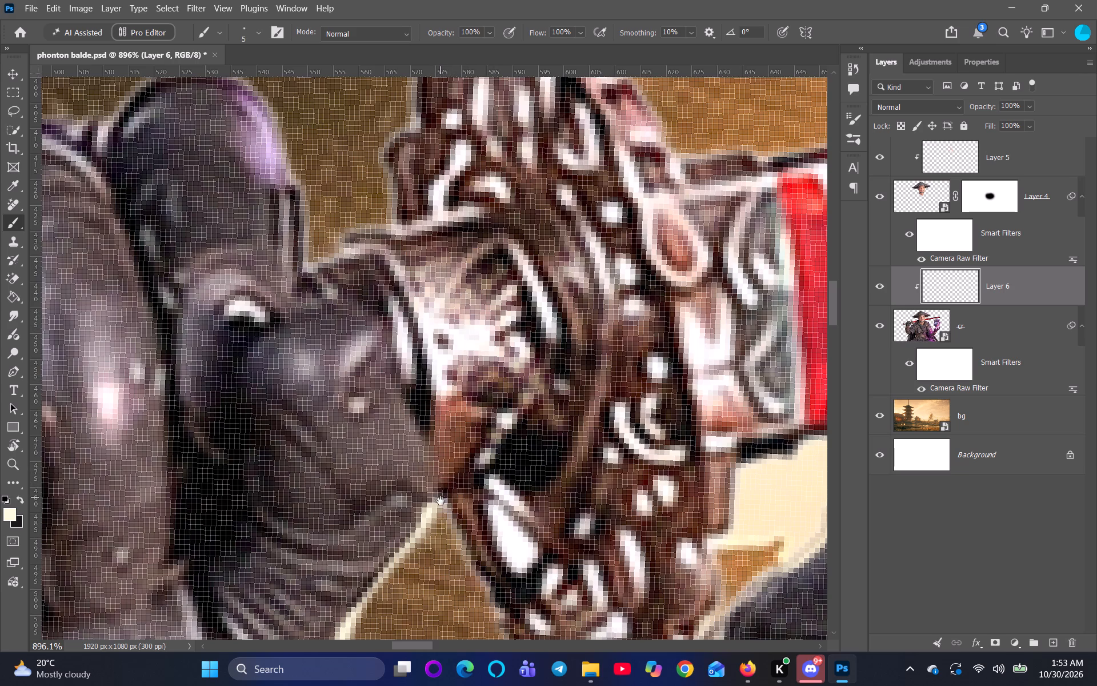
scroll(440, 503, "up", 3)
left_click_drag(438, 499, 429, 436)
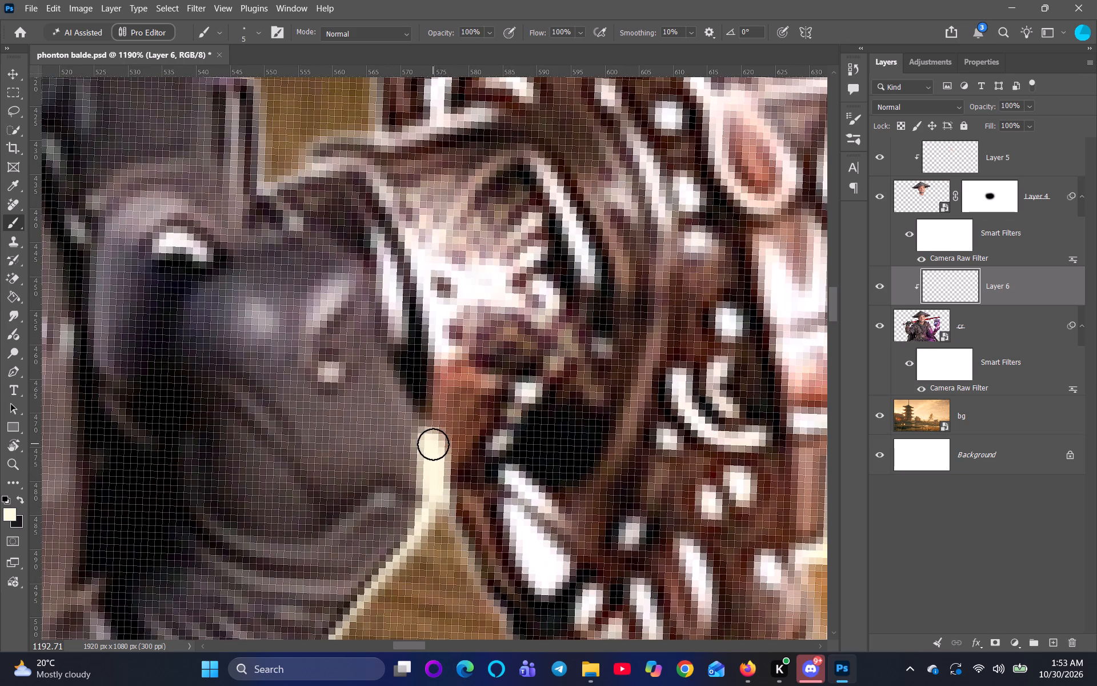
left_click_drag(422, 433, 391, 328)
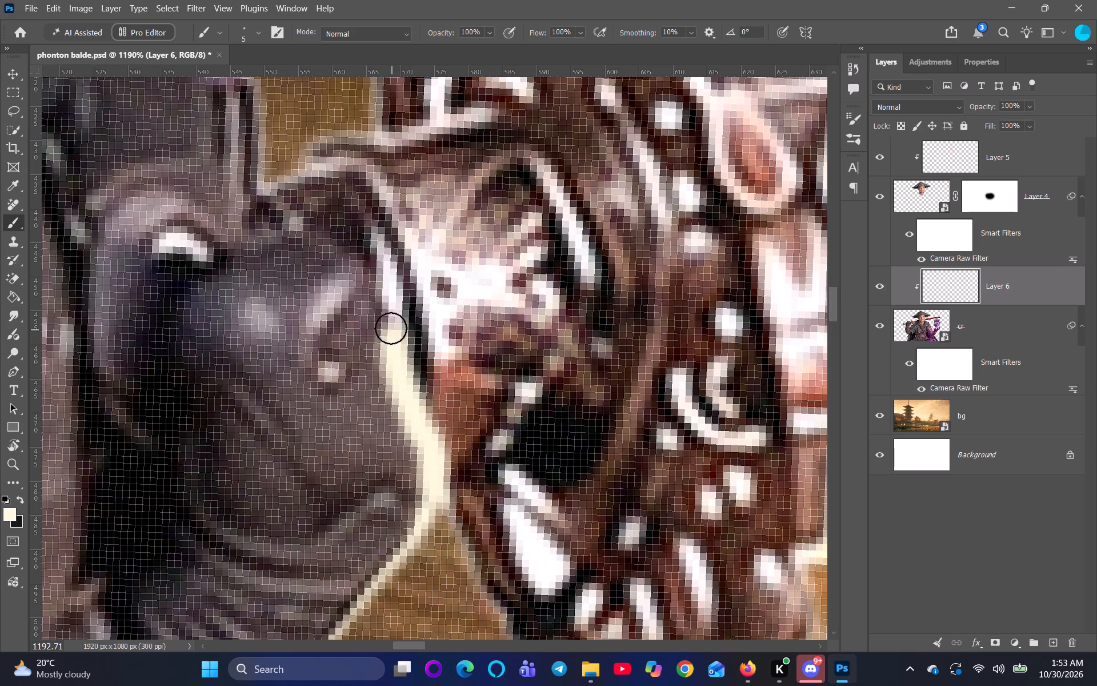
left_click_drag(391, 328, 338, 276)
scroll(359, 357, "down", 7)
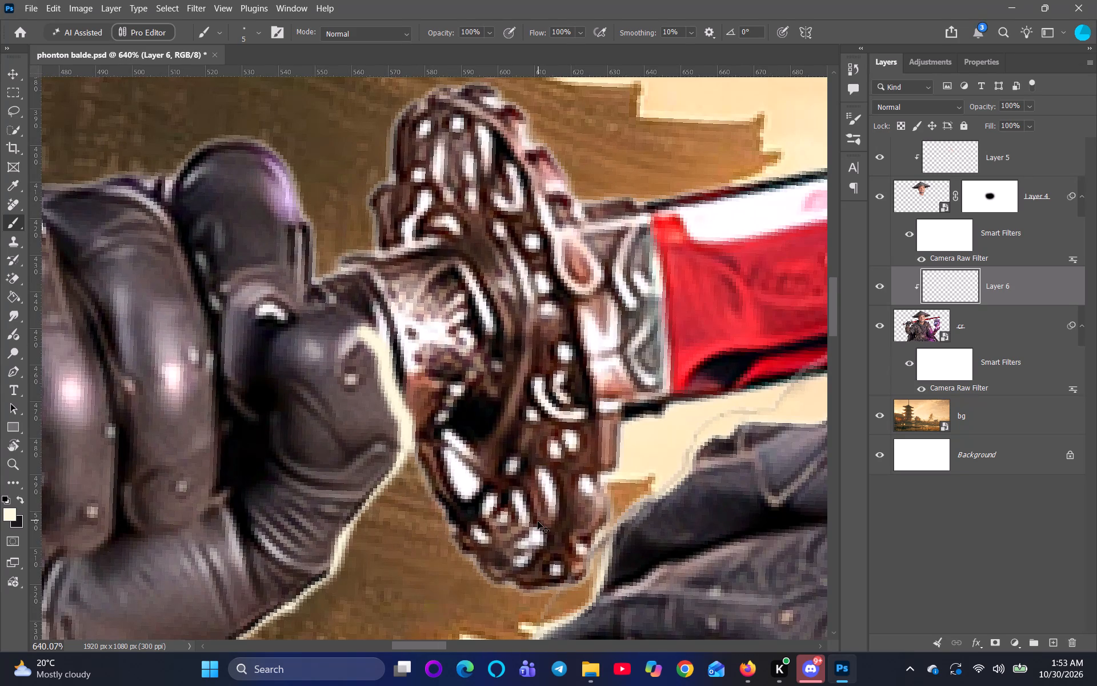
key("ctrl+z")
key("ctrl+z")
Reduce the brush size to 3 and paint cream edge light from the gap's tip up the glove's thumb beside the sword handle.
scroll(479, 505, "up", 4)
right_click(406, 400)
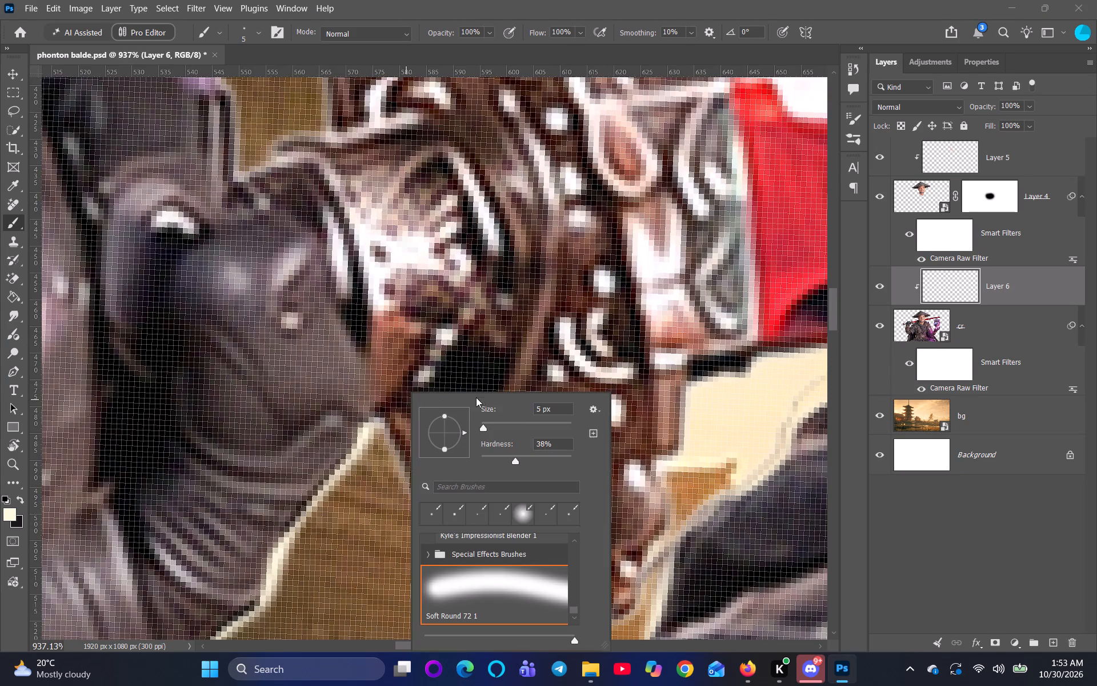
left_click(456, 339)
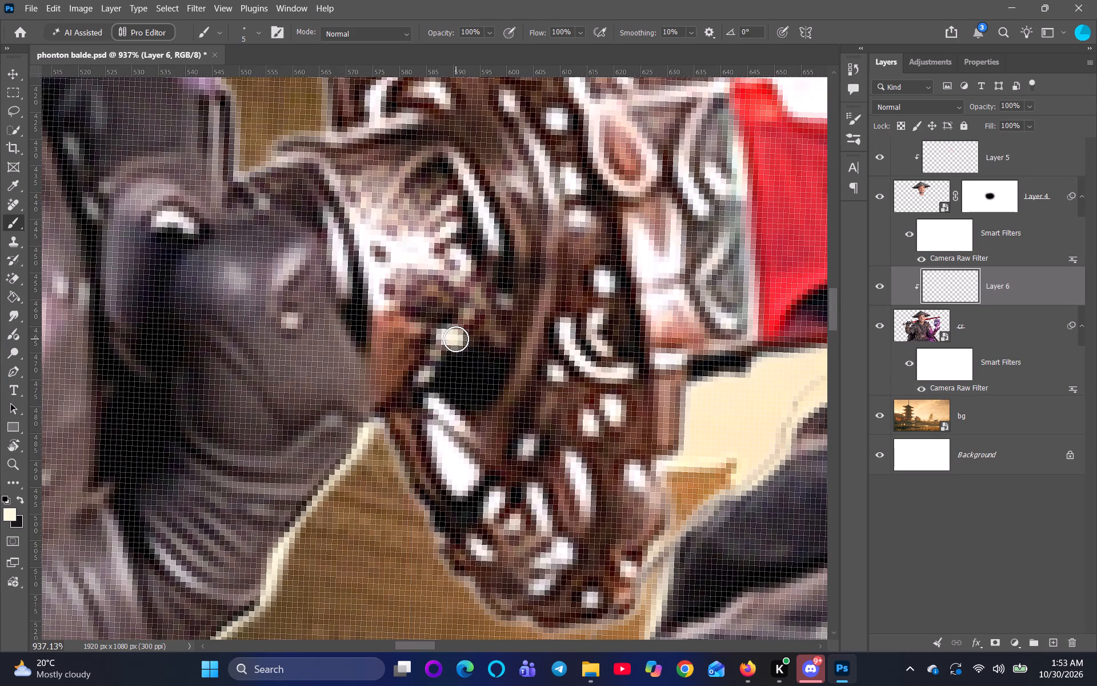
scroll(351, 416, "up", 9)
scroll(403, 424, "up", 3)
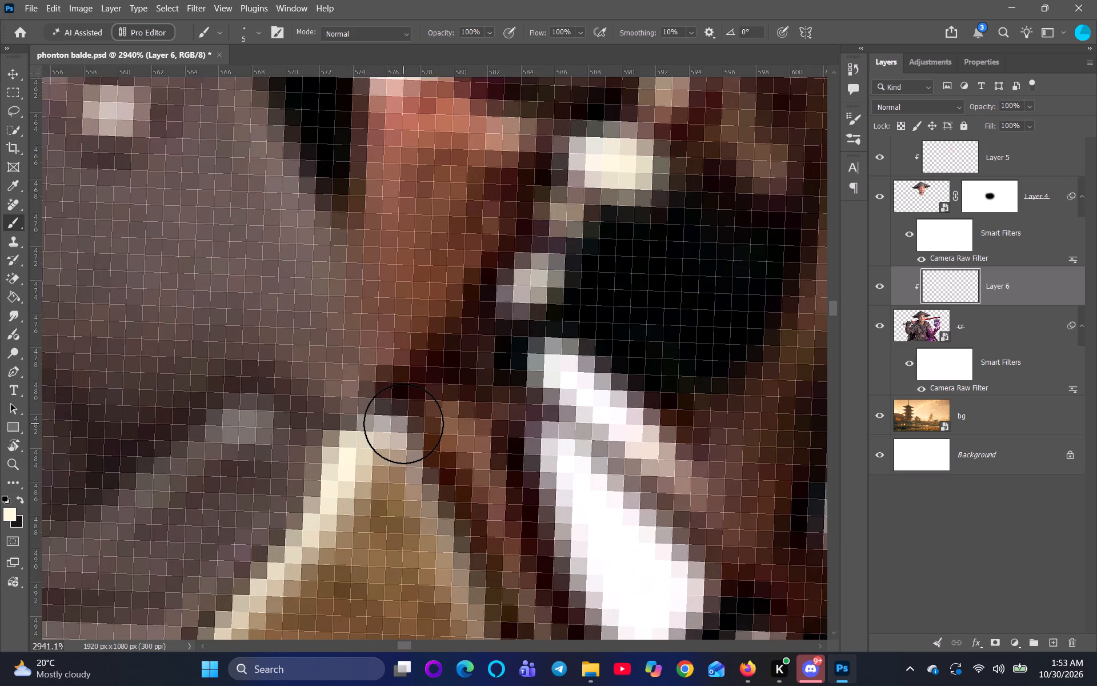
key("bracketleft")
scroll(389, 393, "down", 3)
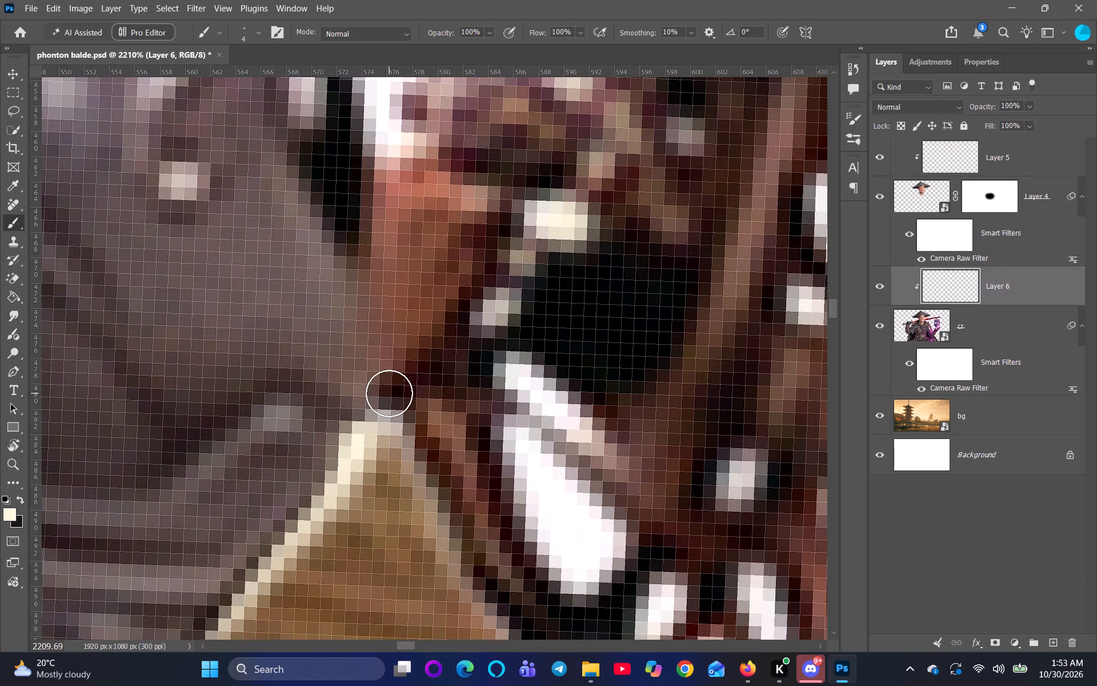
key("bracketleft")
left_click_drag(383, 445, 376, 433)
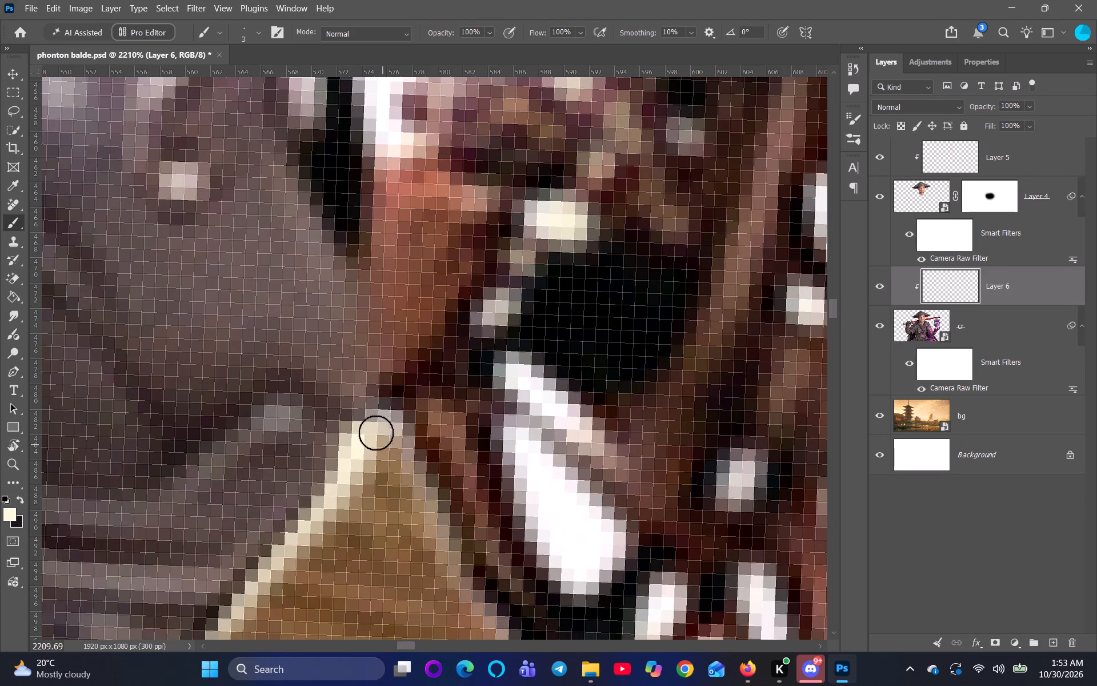
left_click_drag(376, 433, 366, 278)
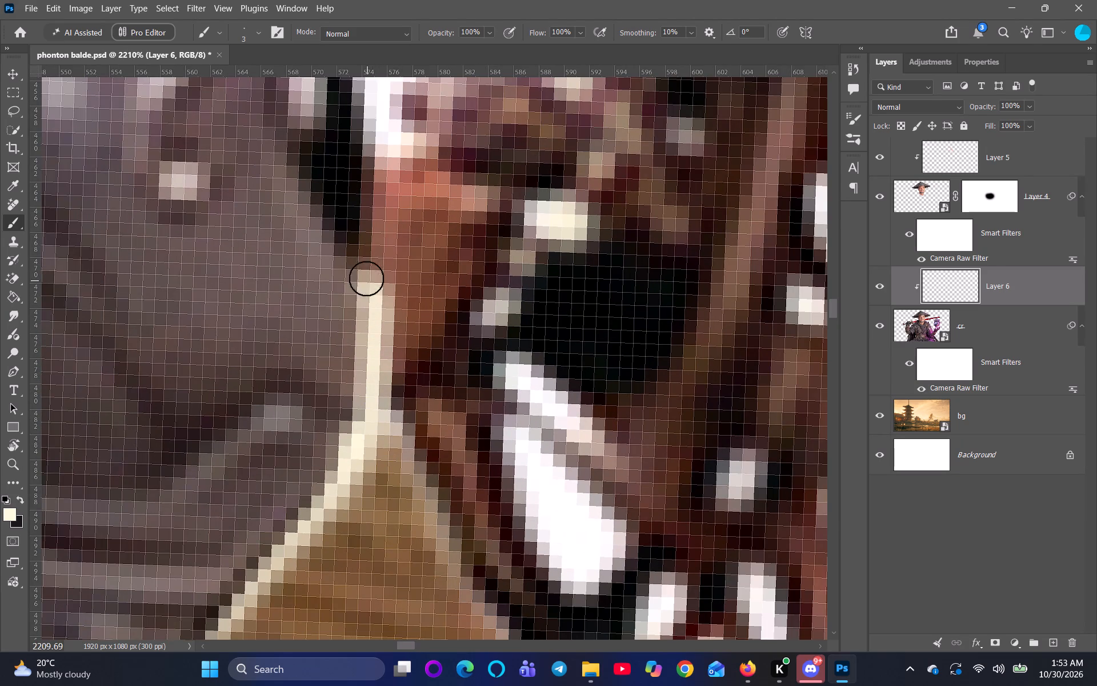
left_click_drag(366, 278, 323, 221)
Continue the cream edge light up the thumb's outer edge, beside the sword handle, to the tip of the thumb.
scroll(310, 247, "down", 6)
key("space")
key("space")
key("space")
key("space")
key("space")
key("space")
key("space")
key("space")
key("space")
key("space")
key("space")
key("space")
key("space")
key("space")
key("space")
key("space")
left_click_drag(325, 294, 367, 489)
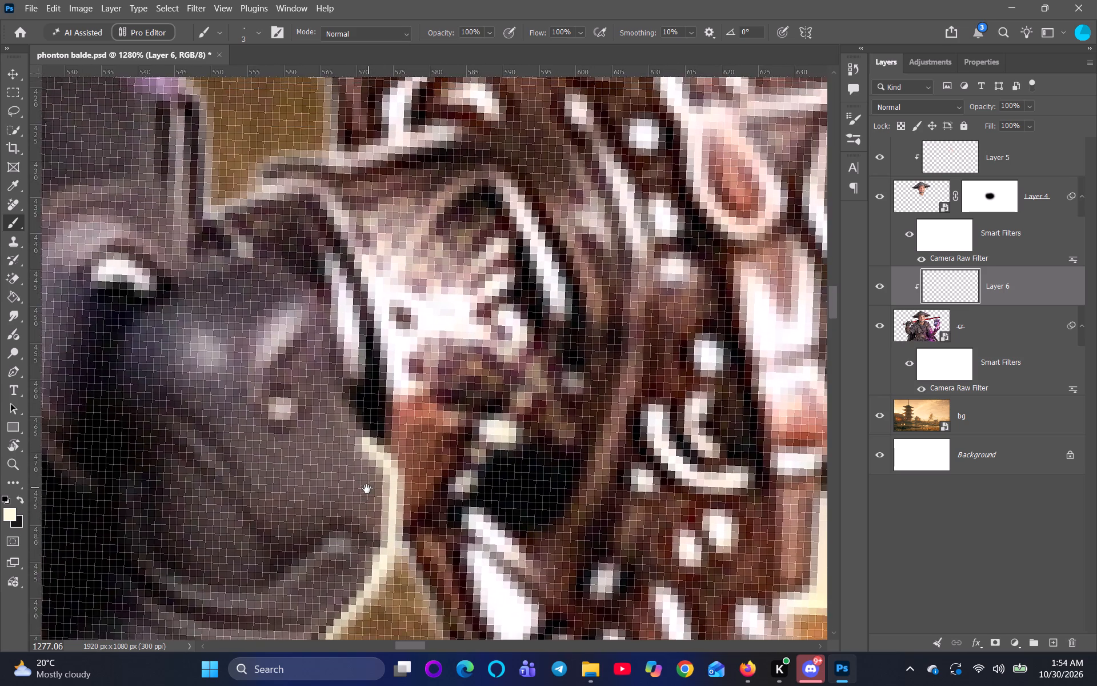
left_click_drag(367, 489, 361, 494)
scroll(351, 476, "up", 4)
left_click_drag(361, 429, 343, 394)
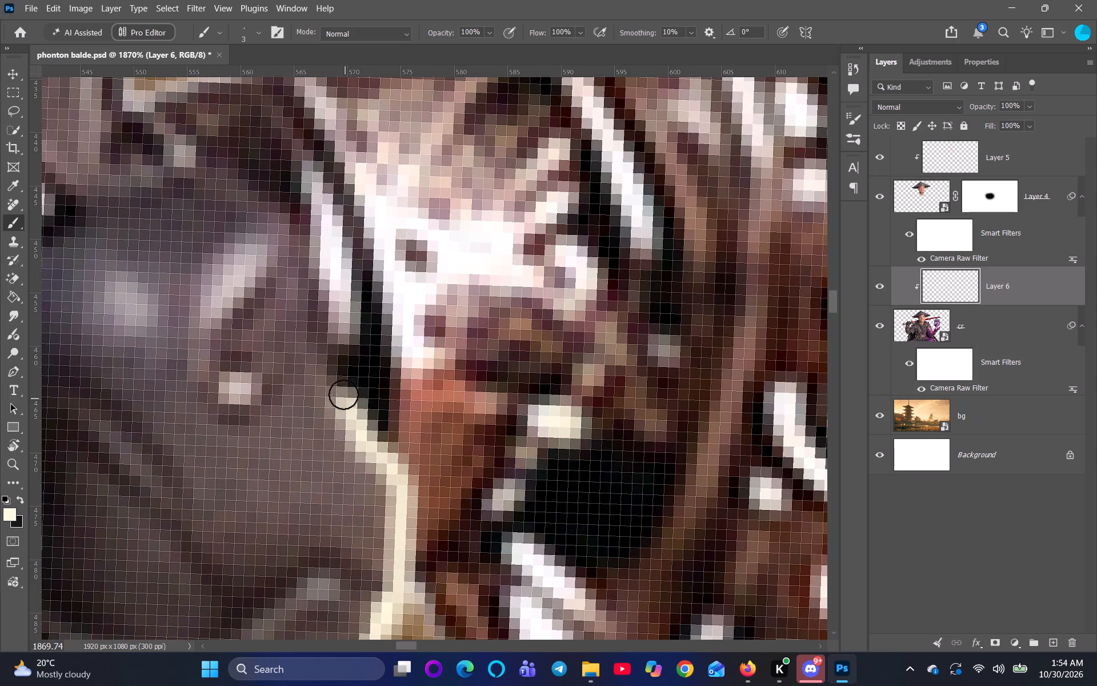
left_click_drag(343, 394, 254, 236)
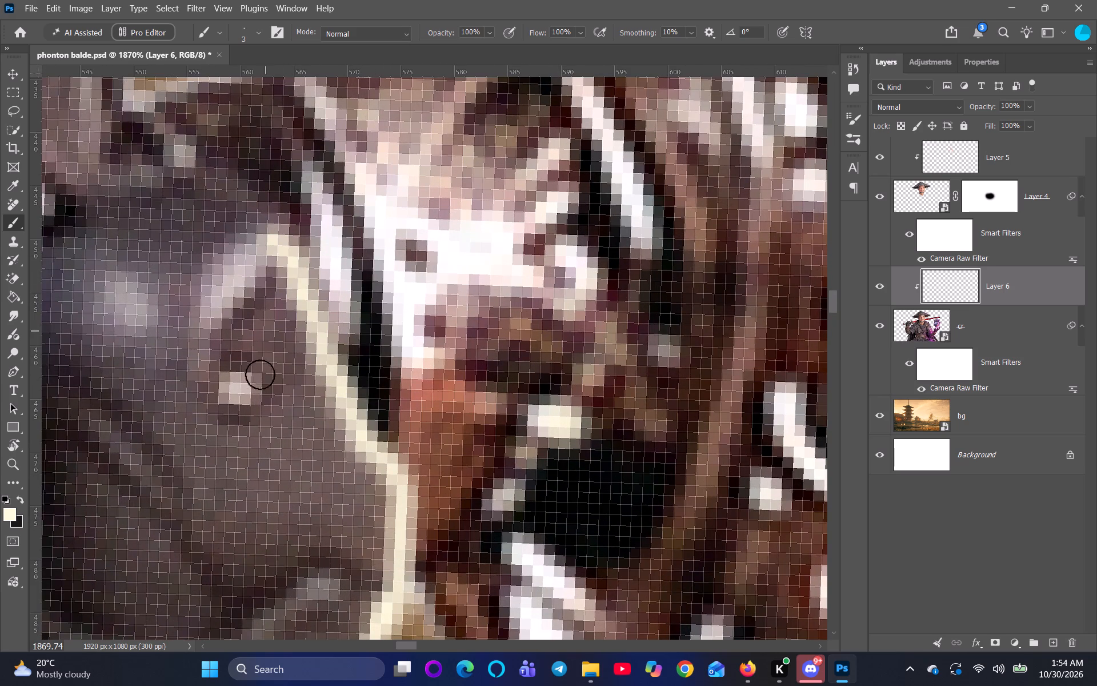
Curve the cream edge light over the thumb's tip and a short way down its inner side.
scroll(262, 383, "down", 20)
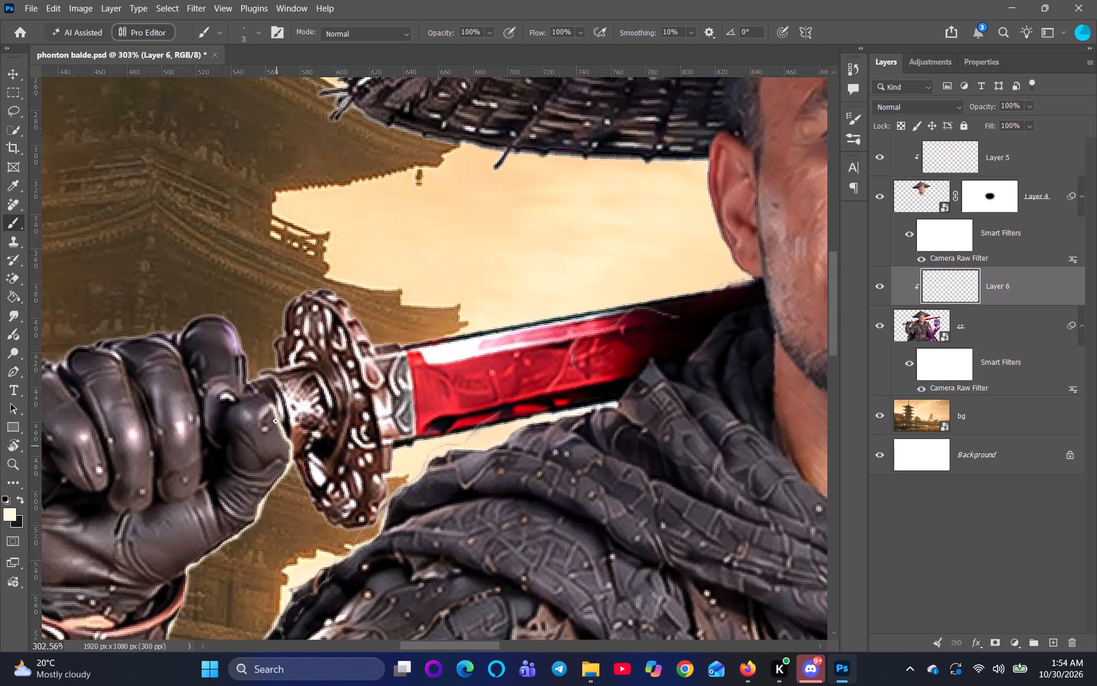
scroll(272, 414, "up", 12)
key("space")
key("space")
scroll(245, 409, "up", 6)
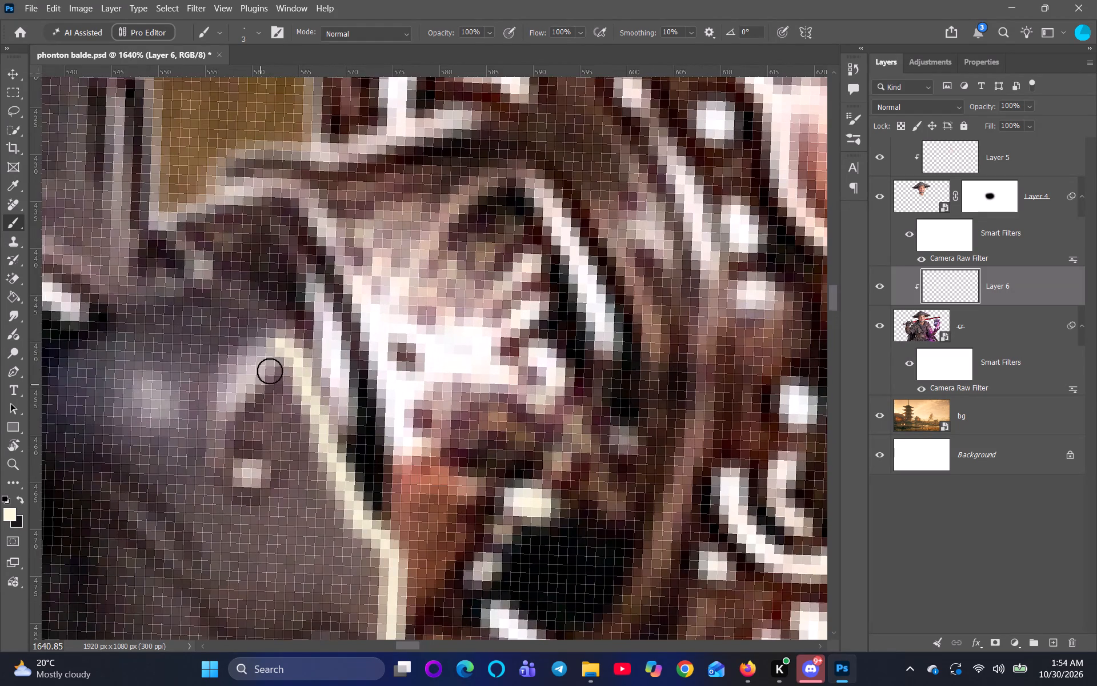
key("space")
key("space")
left_click_drag(275, 352, 252, 368)
left_click_drag(256, 368, 209, 408)
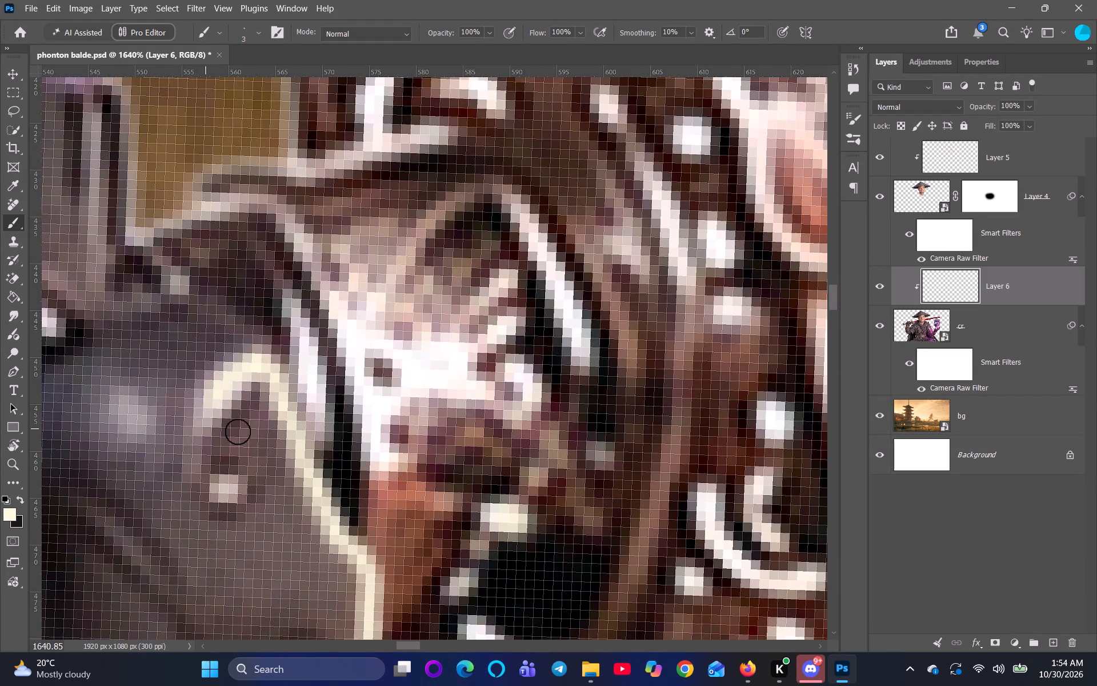
scroll(263, 439, "down", 14)
key("space")
scroll(295, 447, "up", 8)
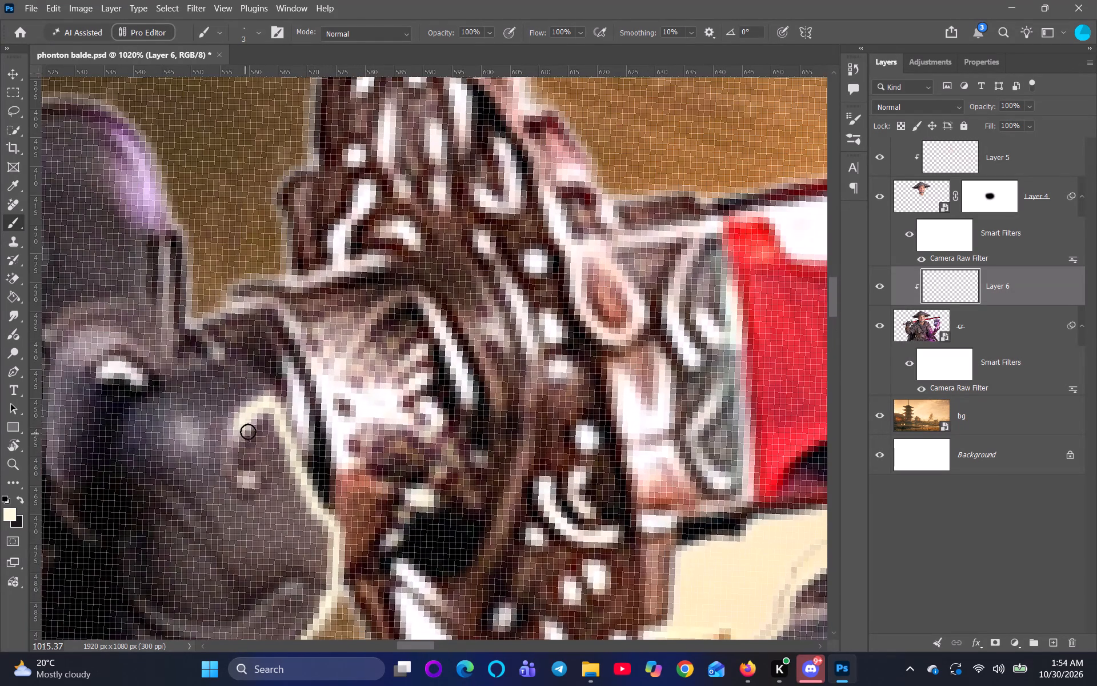
left_click_drag(244, 429, 229, 463)
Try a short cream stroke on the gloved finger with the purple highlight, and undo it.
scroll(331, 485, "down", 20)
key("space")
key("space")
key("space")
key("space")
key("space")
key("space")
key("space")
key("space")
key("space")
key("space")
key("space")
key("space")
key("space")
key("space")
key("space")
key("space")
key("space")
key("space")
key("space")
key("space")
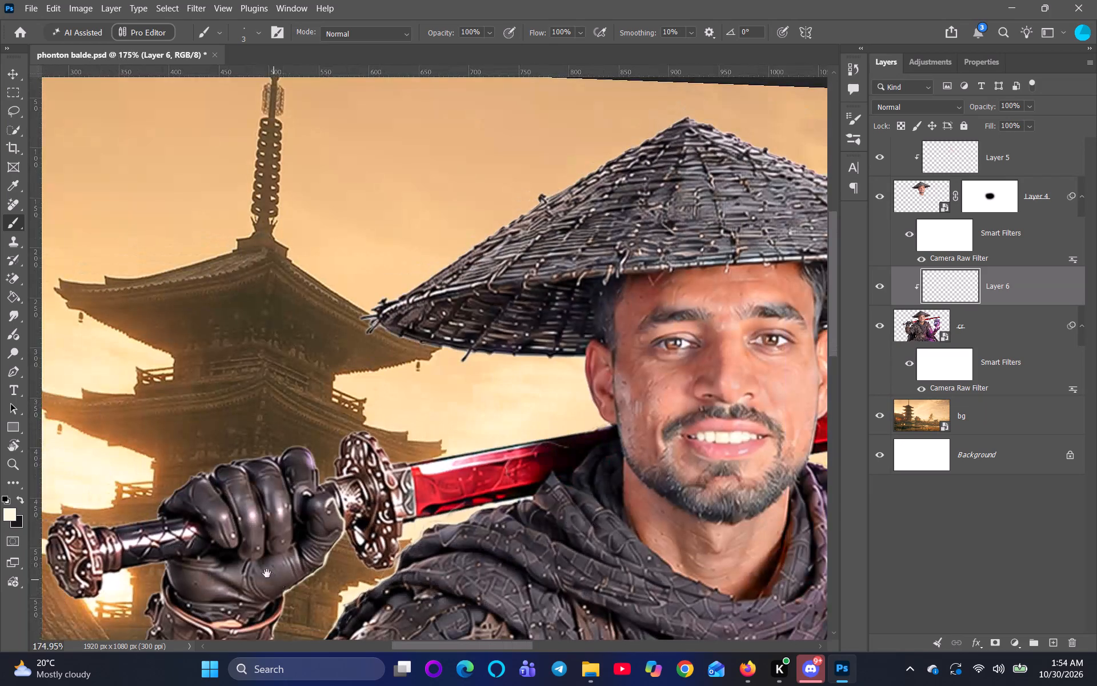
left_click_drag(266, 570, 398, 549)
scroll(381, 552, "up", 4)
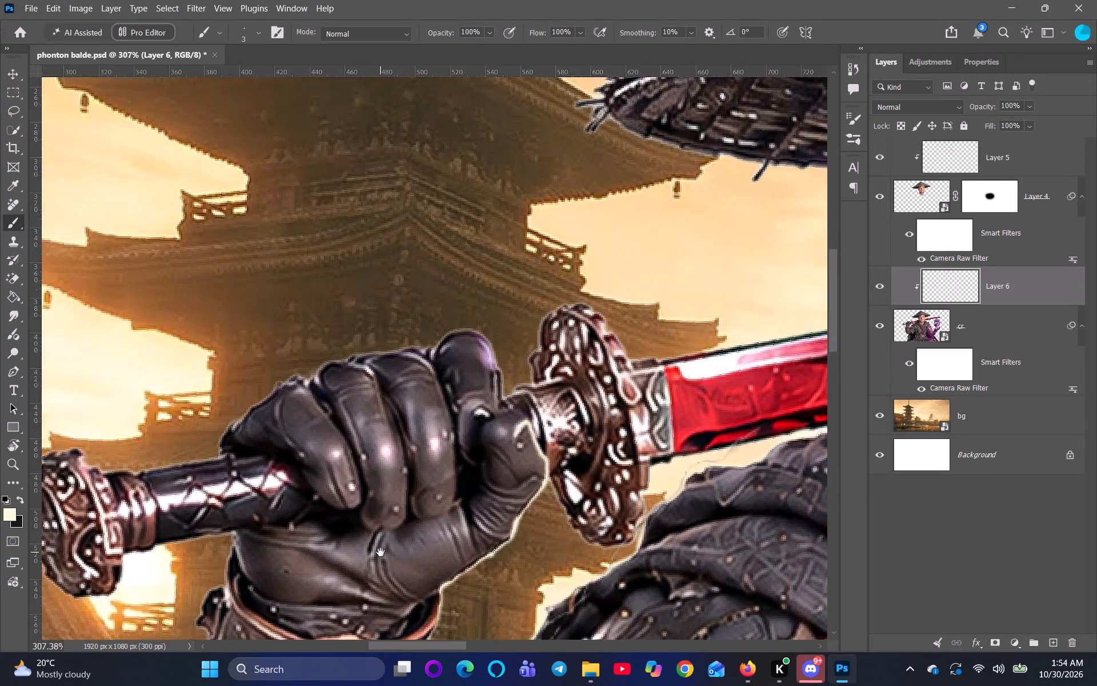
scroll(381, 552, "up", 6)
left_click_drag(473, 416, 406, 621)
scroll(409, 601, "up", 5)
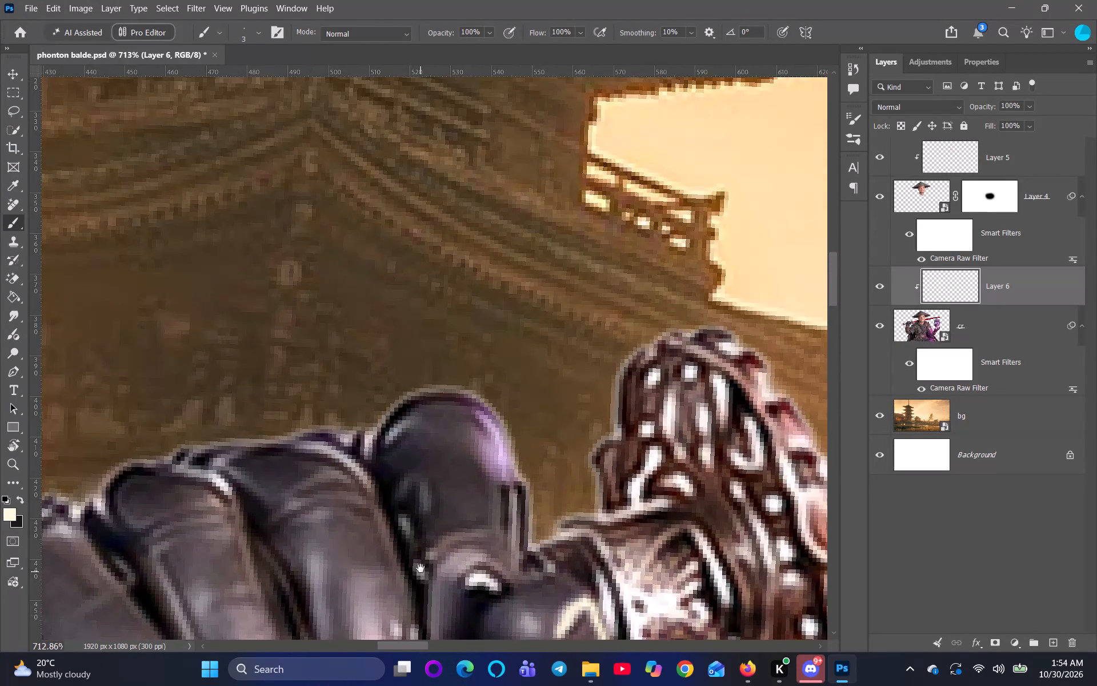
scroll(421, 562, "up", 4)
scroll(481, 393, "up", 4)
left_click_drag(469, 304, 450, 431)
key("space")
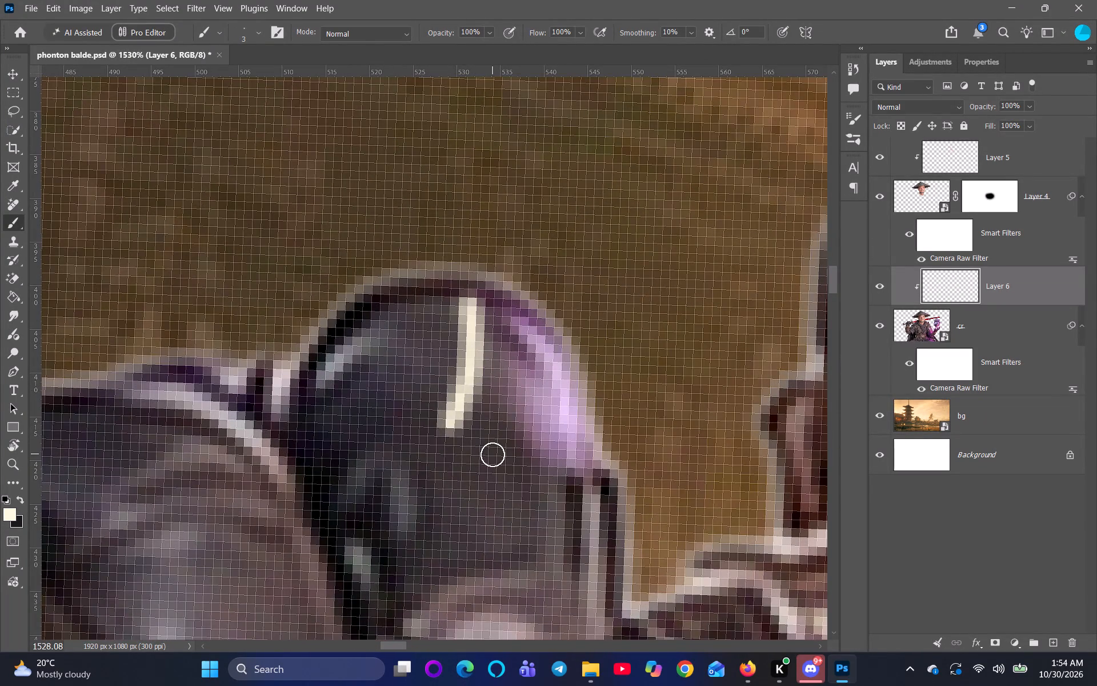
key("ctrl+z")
Reduce the brush size to 2, adjust its hardness, and paint thin cream edge light over the top of the purple-highlighted finger.
key("space")
key("space")
key("space")
key("space")
key("space")
key("space")
key("space")
key("space")
key("space")
key("space")
key("space")
key("space")
key("space")
key("space")
key("space")
key("space")
left_click_drag(467, 348, 445, 547)
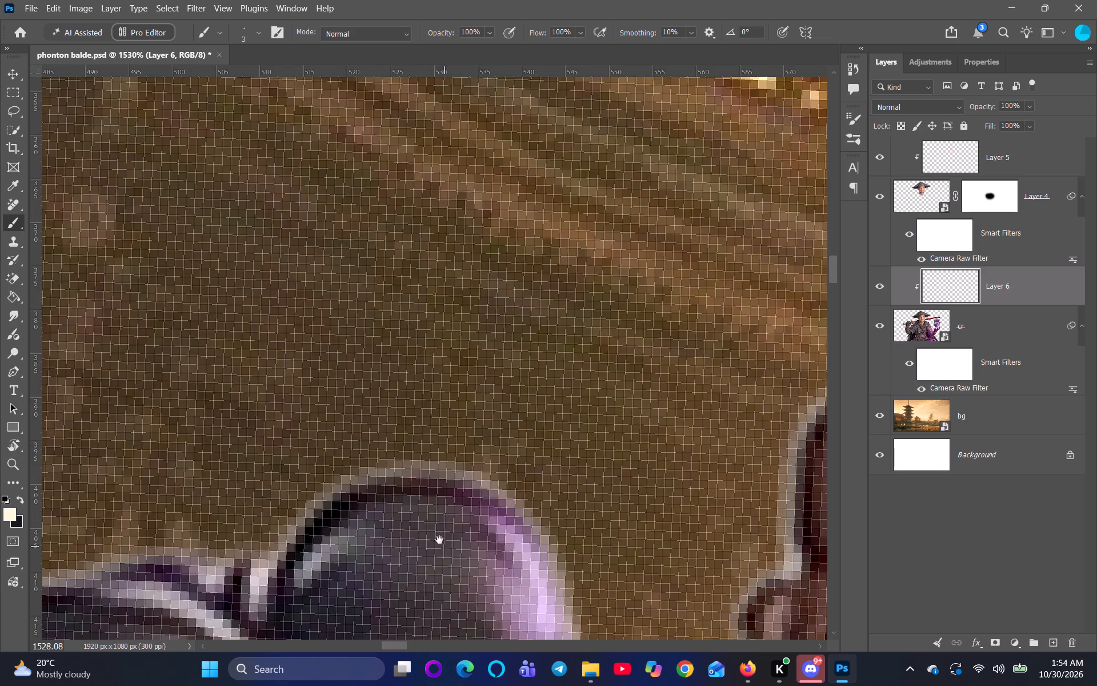
scroll(442, 533, "up", 3)
scroll(545, 520, "up", 3)
scroll(555, 527, "down", 4)
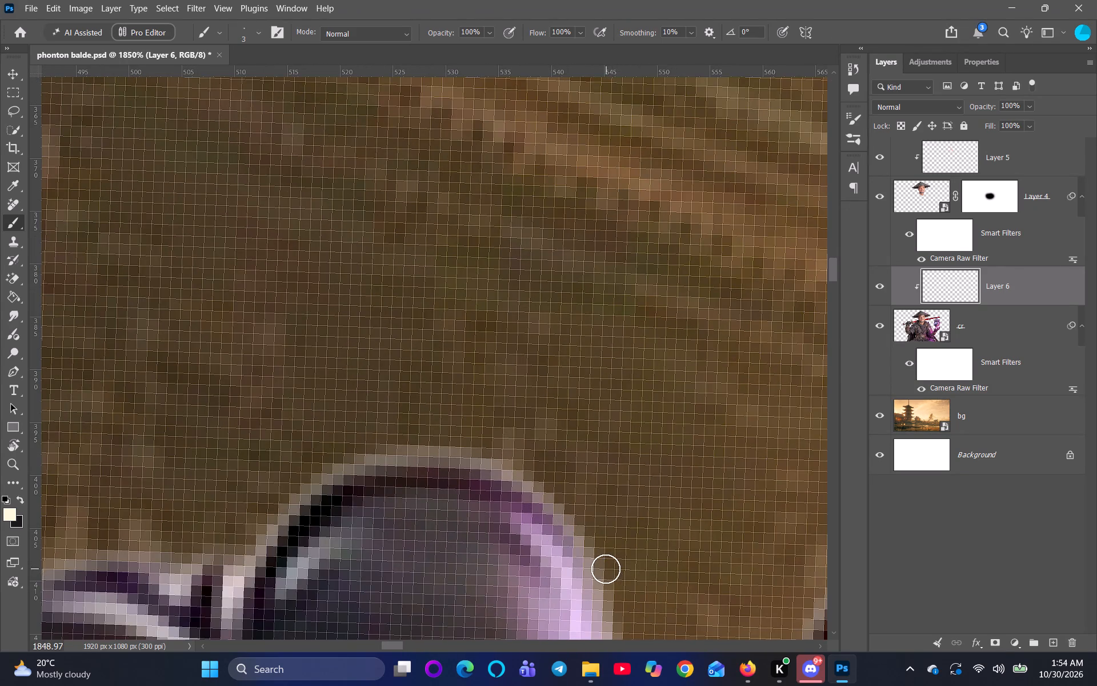
key("bracketleft")
scroll(586, 549, "up", 1)
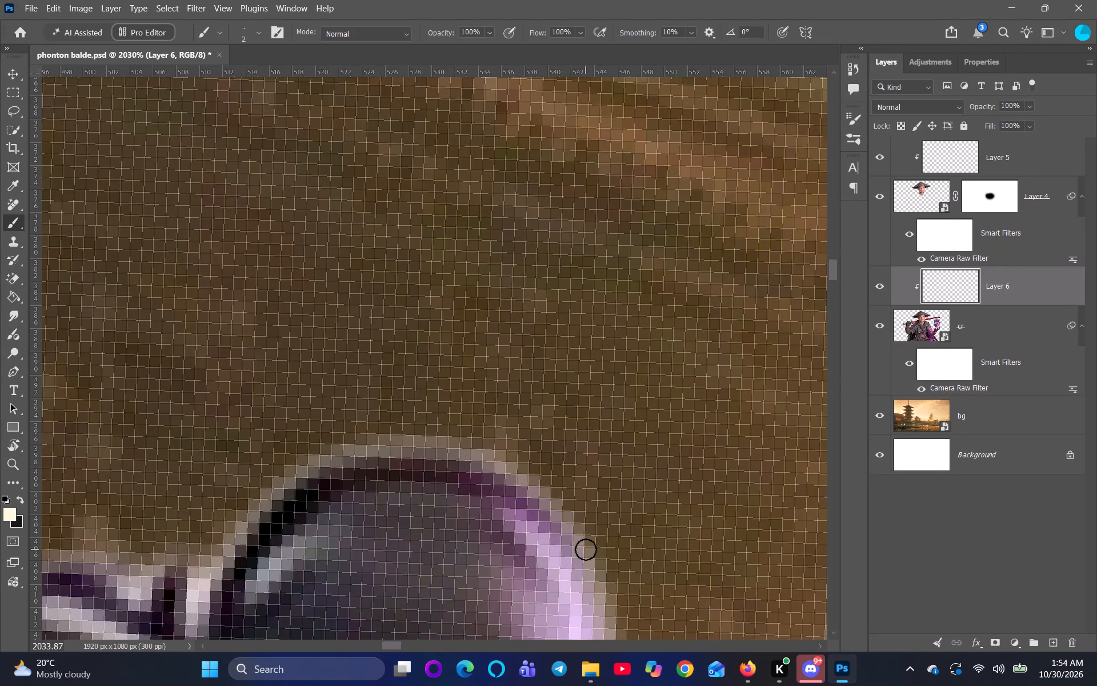
right_click_drag(584, 527, 595, 599, "alt")
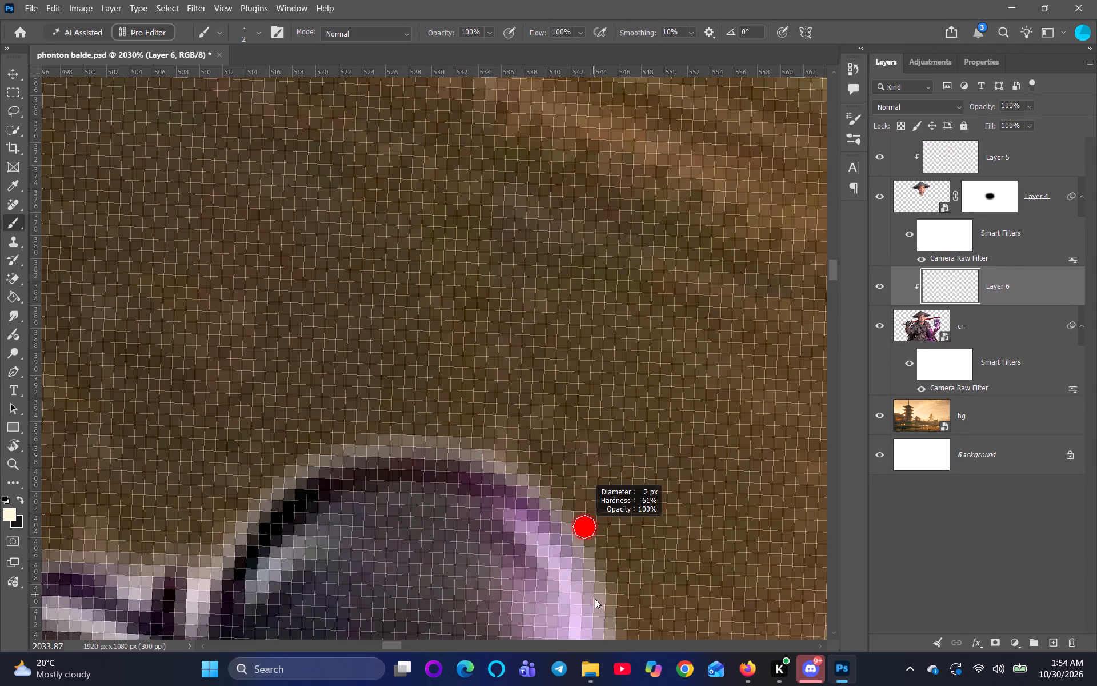
right_click_drag(595, 599, 616, 444, "alt")
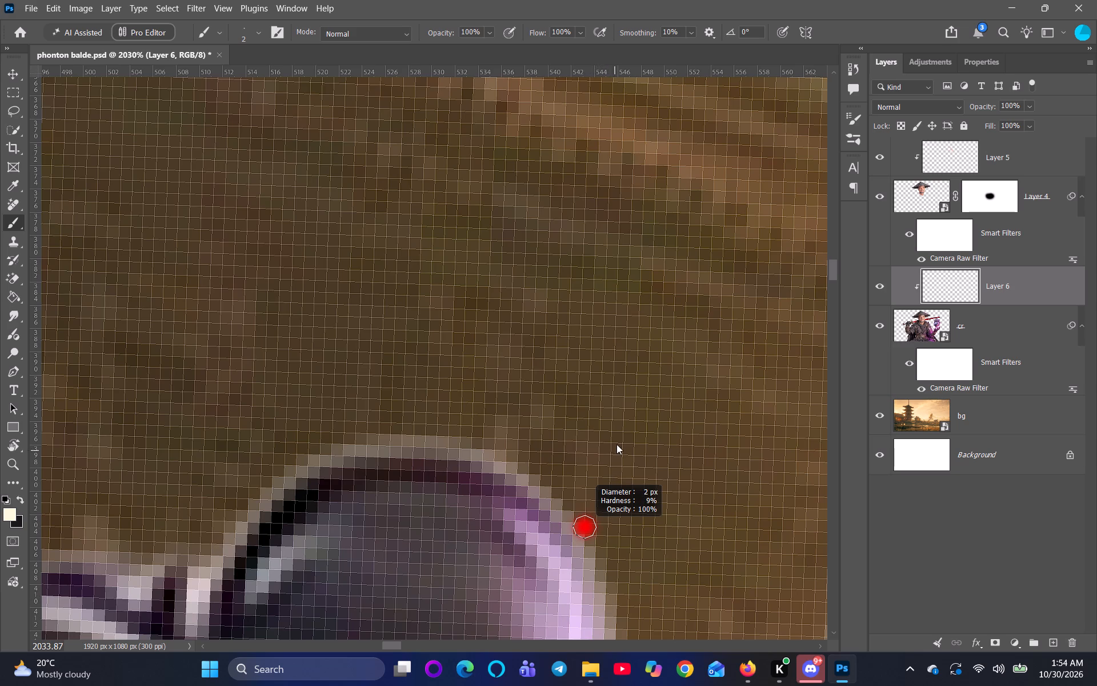
right_click_drag(616, 444, 628, 543, "alt")
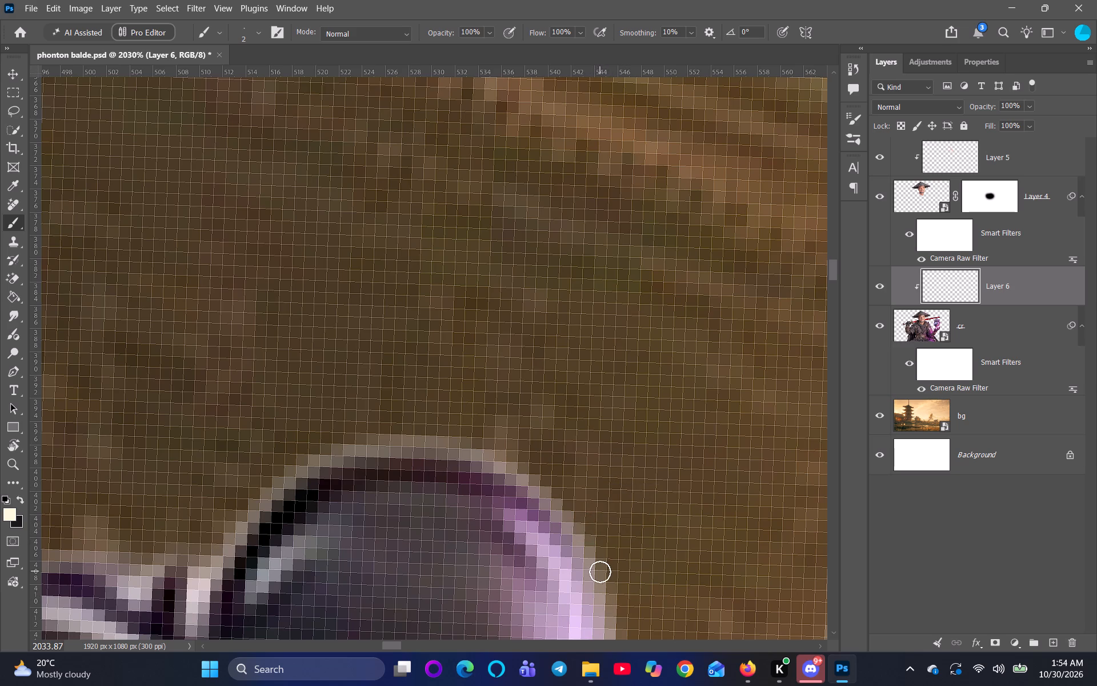
left_click_drag(599, 576, 541, 497)
left_click_drag(572, 549, 483, 468)
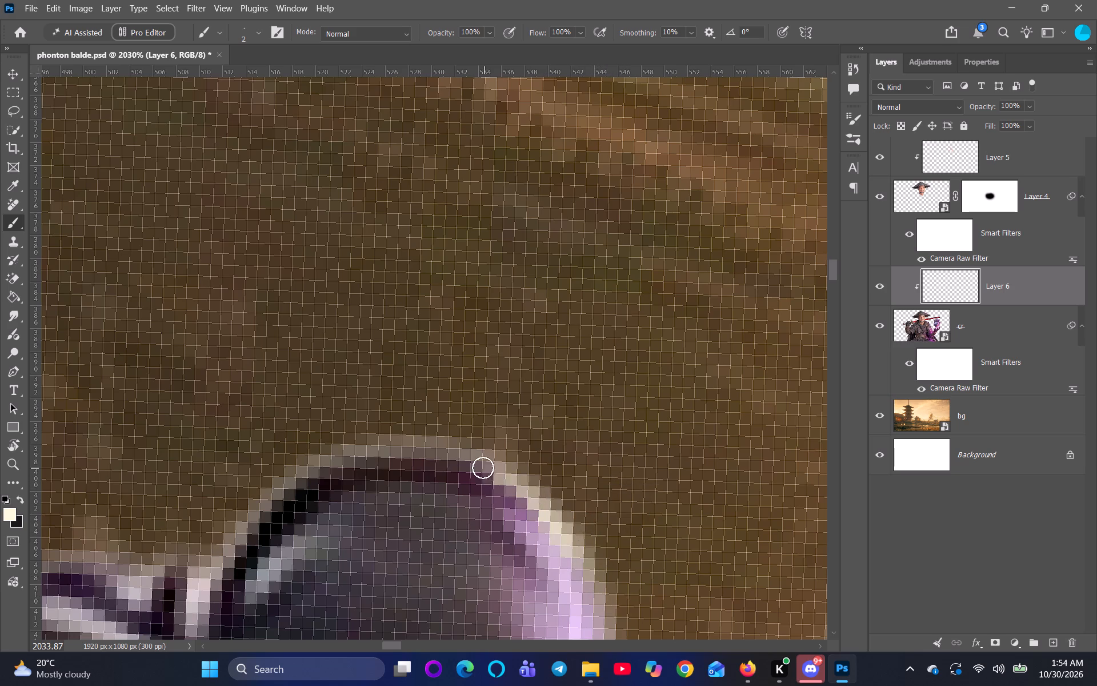
left_click_drag(483, 468, 440, 448)
left_click_drag(489, 462, 316, 462)
left_click_drag(349, 456, 226, 545)
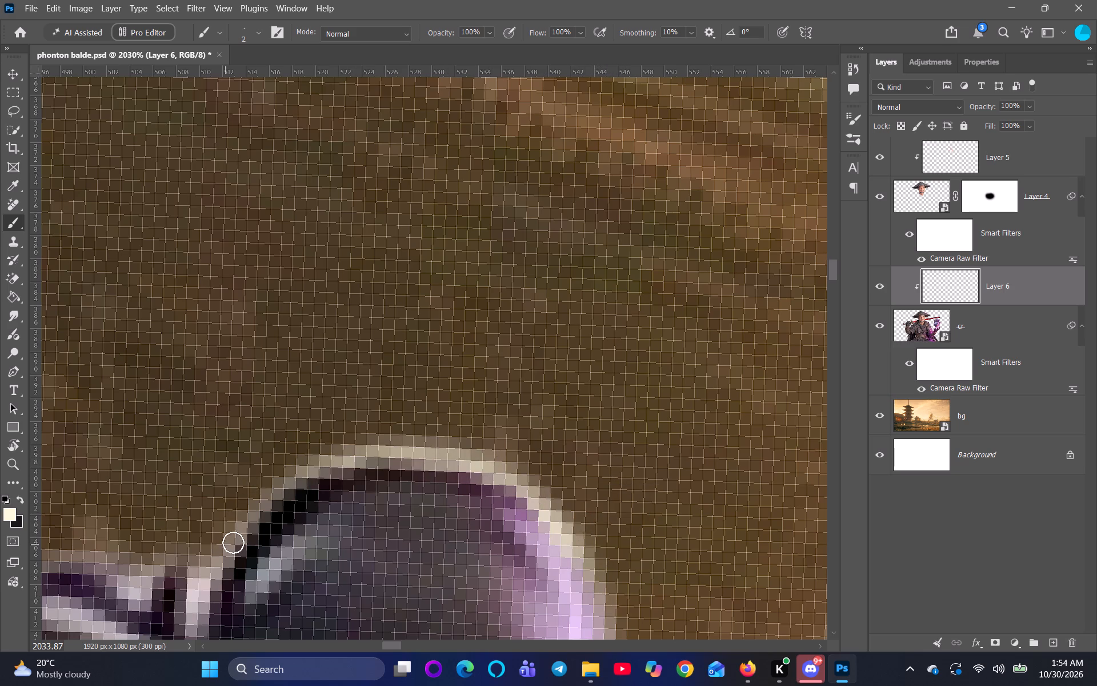
left_click_drag(305, 473, 229, 569)
left_click_drag(273, 502, 231, 571)
Continue the thin cream edge light from the base of the purple-highlighted finger along the top edge of the adjacent knuckle.
key("space")
key("space")
key("space")
key("space")
key("space")
key("space")
key("space")
key("space")
key("space")
key("space")
key("space")
key("space")
key("space")
left_click_drag(267, 563, 623, 467)
left_click_drag(578, 473, 499, 462)
left_click_drag(518, 478, 341, 476)
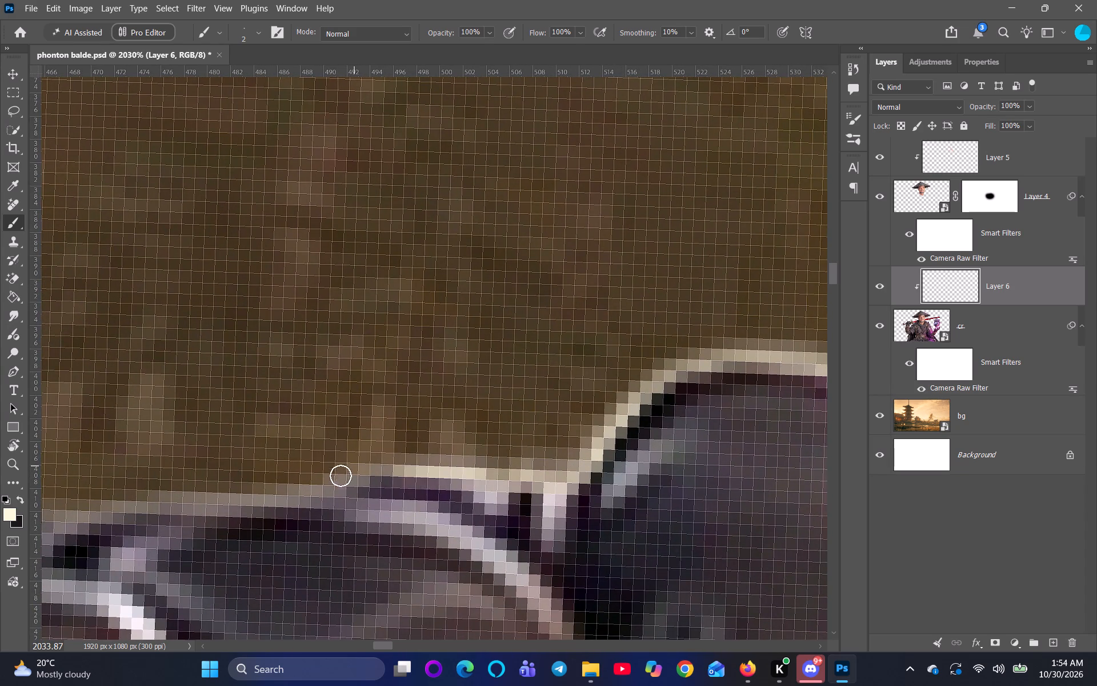
left_click_drag(341, 476, 341, 480)
left_click_drag(392, 474, 315, 513)
Extend the thin cream edge light along the rest of that knuckle's top edge towards the next finger.
key("space")
key("space")
key("space")
key("space")
key("space")
left_click_drag(305, 546, 482, 476)
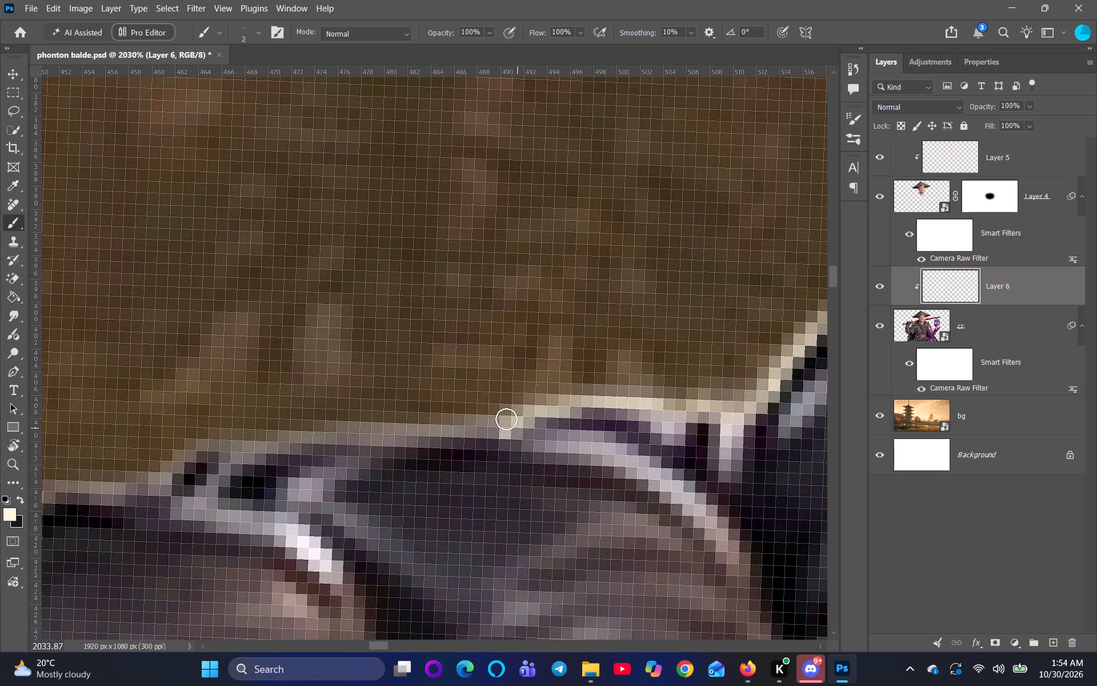
left_click_drag(498, 414, 297, 464)
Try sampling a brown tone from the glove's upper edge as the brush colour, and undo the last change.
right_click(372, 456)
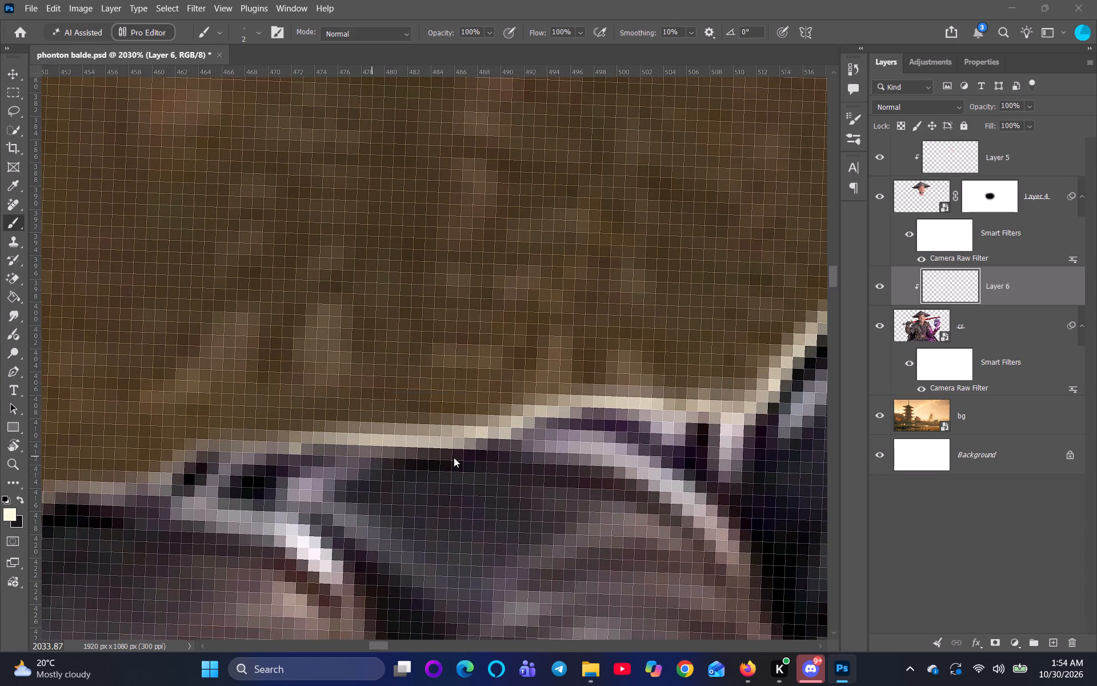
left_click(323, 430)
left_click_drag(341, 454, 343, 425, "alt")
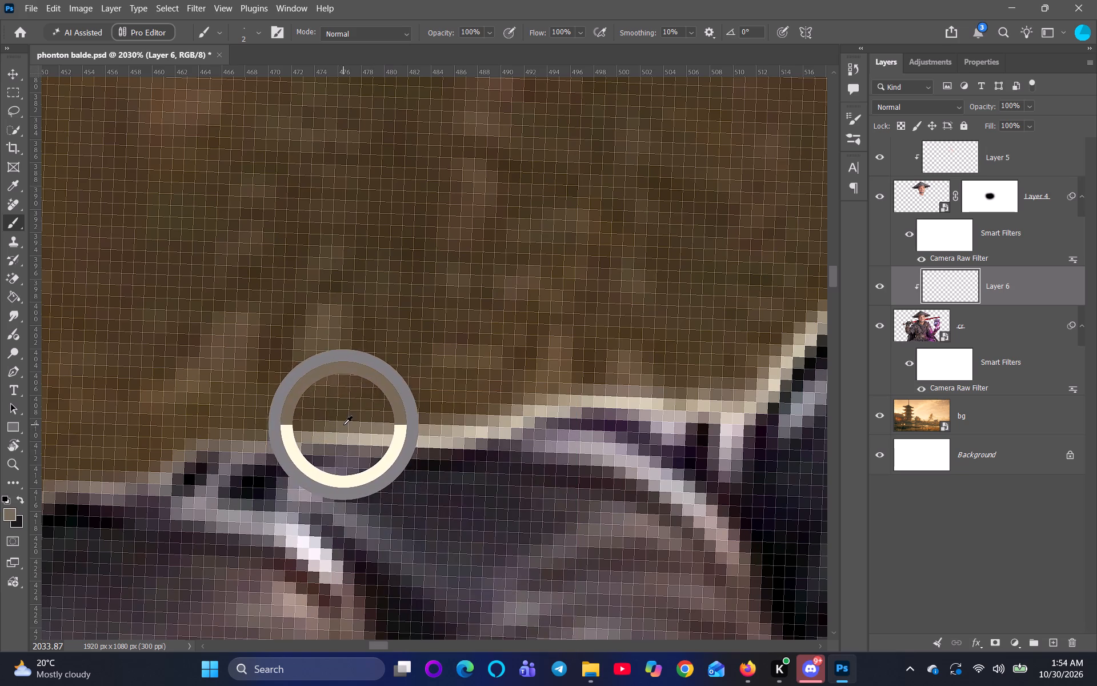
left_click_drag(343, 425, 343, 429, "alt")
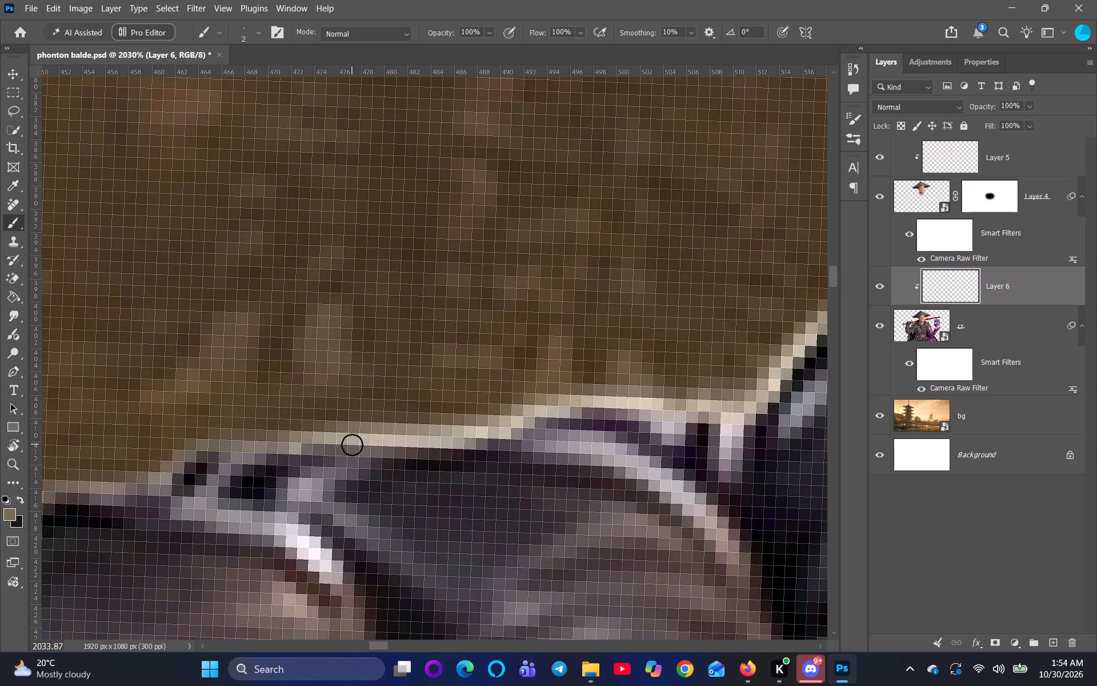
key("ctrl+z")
Sample a warm cream from the bright sky beside the pagoda as the foreground colour.
scroll(359, 437, "down", 18)
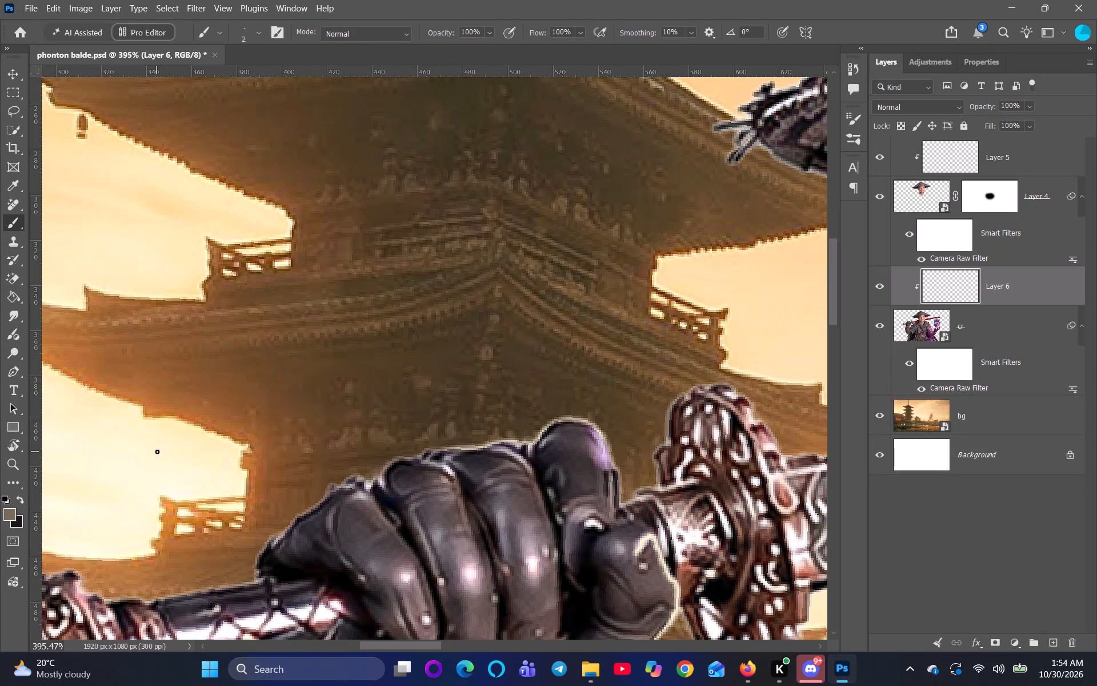
left_click(157, 449, "alt")
scroll(345, 549, "down", 4)
scroll(337, 558, "up", 2)
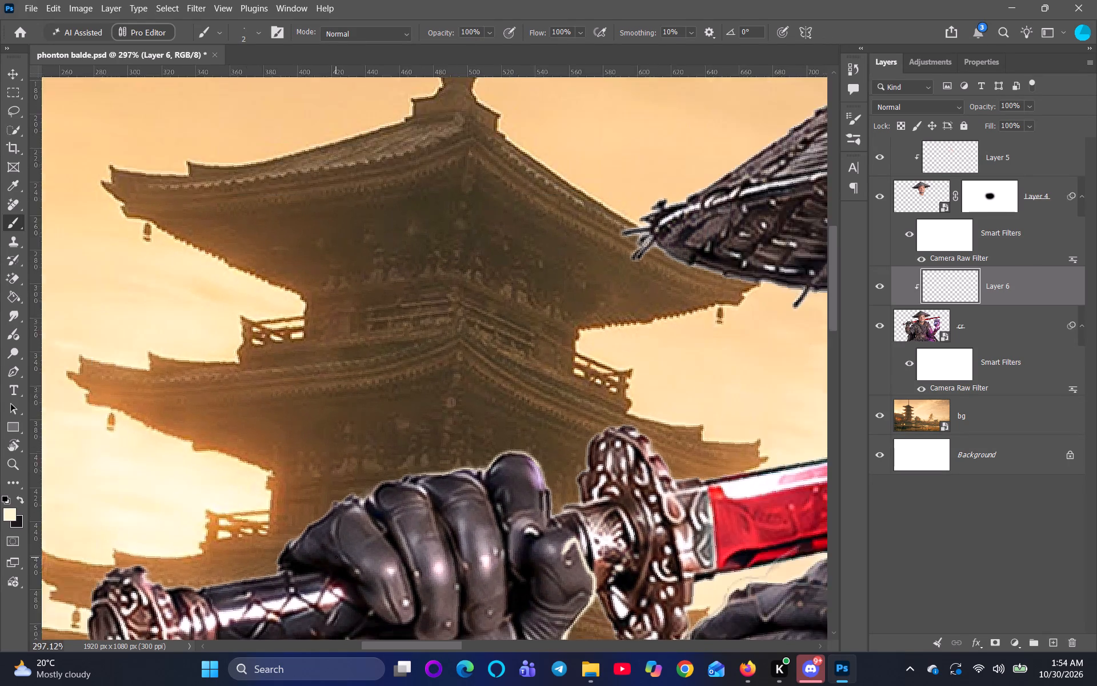
Harden the 2 px brush slightly and extend the thin cream edge light past the finger gap along the next knuckle's top edge.
scroll(336, 557, "up", 9)
key("space")
key("space")
key("space")
key("space")
key("space")
key("space")
key("space")
key("space")
key("space")
key("space")
key("space")
key("space")
key("space")
key("space")
key("space")
key("space")
key("space")
key("space")
key("space")
key("space")
left_click_drag(550, 460, 493, 589)
scroll(476, 583, "up", 8)
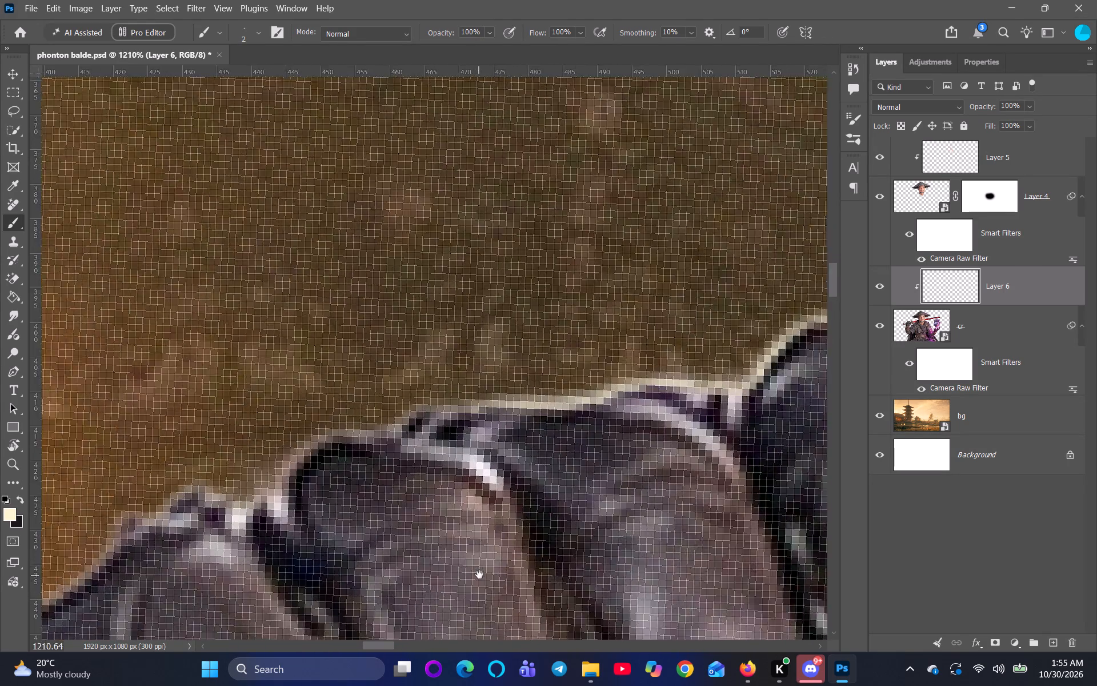
scroll(511, 500, "up", 5)
left_click_drag(556, 369, 497, 468)
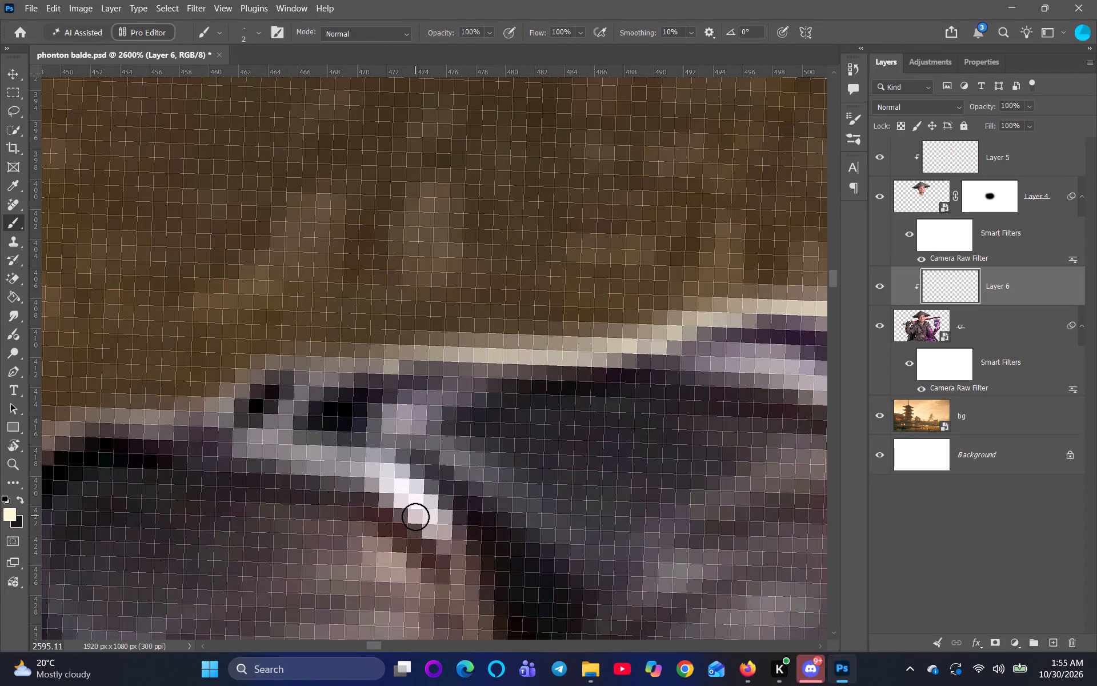
key("bracketleft")
scroll(403, 428, "up", 3)
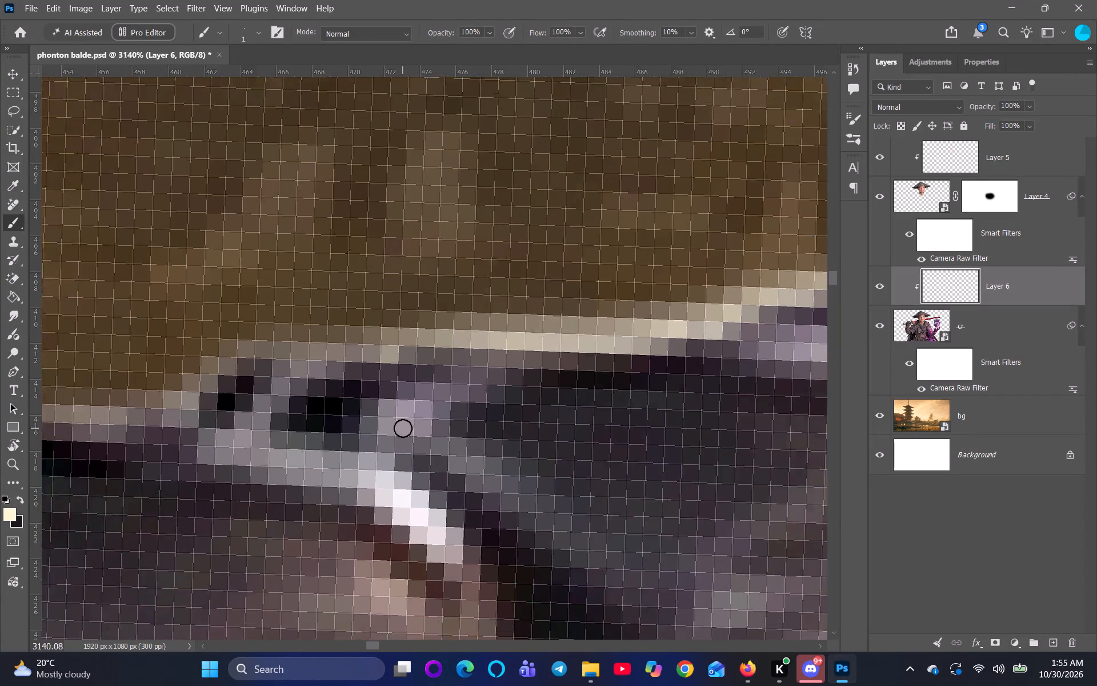
scroll(374, 368, "down", 4)
key("bracketright")
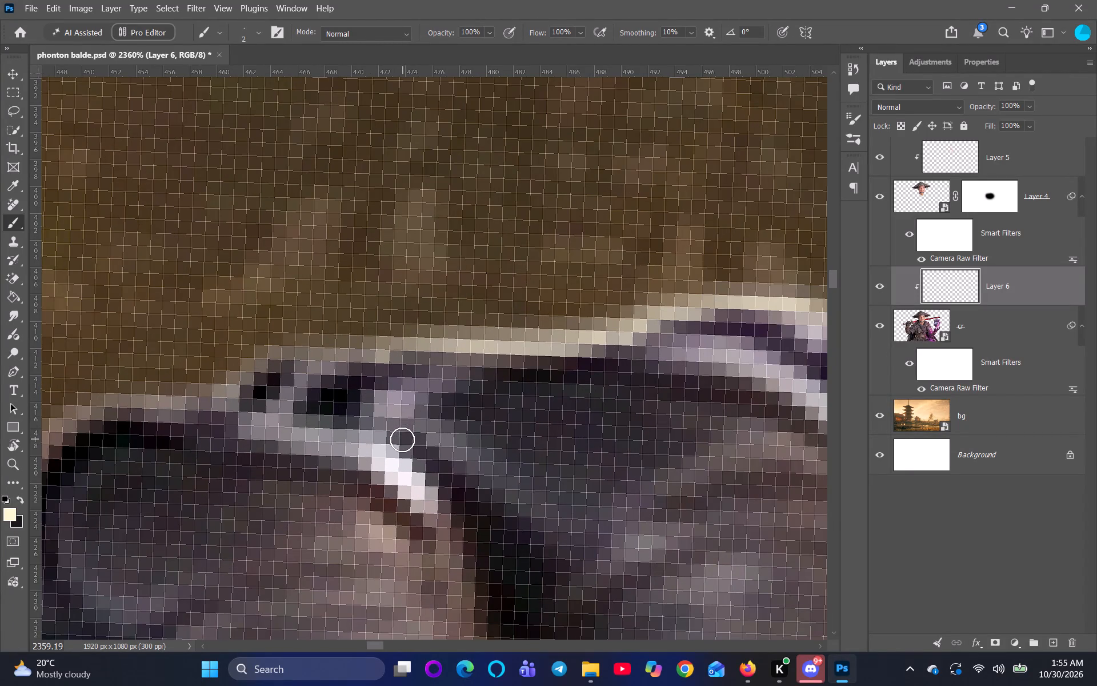
right_click_drag(402, 440, 403, 418, "alt")
right_click_drag(396, 409, 396, 409, "alt")
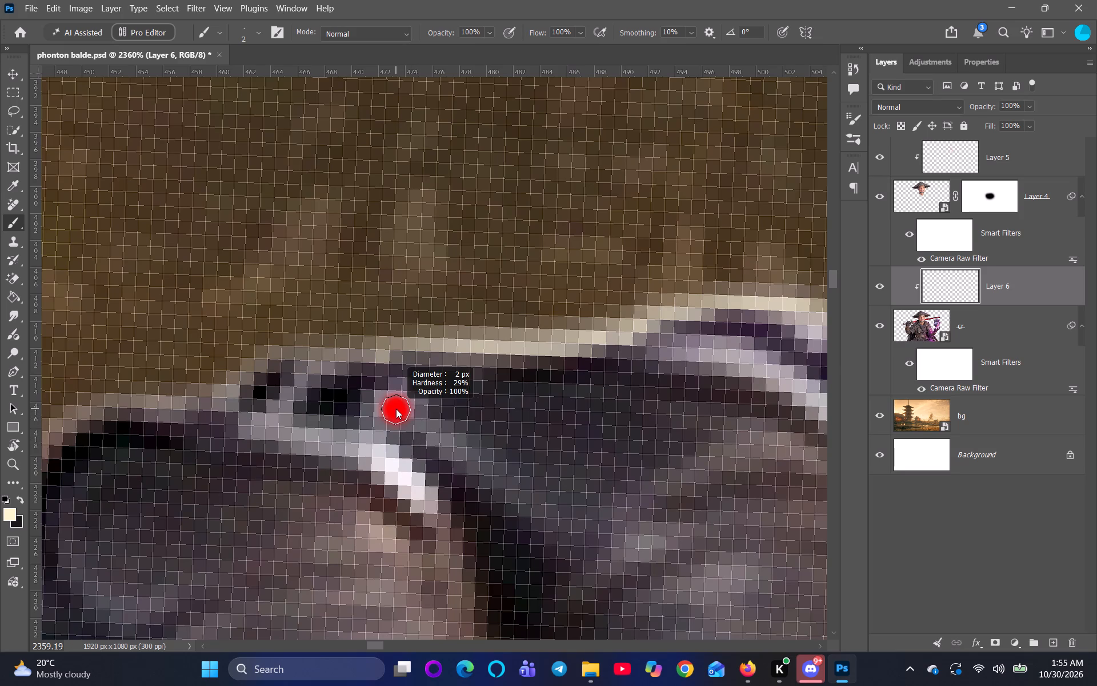
right_click_drag(396, 409, 399, 419, "alt")
right_click_drag(399, 419, 409, 455, "alt")
left_click_drag(384, 342, 295, 349)
left_click_drag(353, 352, 246, 413)
left_click_drag(254, 372, 178, 399)
key("space")
key("space")
key("space")
key("space")
left_click_drag(231, 442, 382, 396)
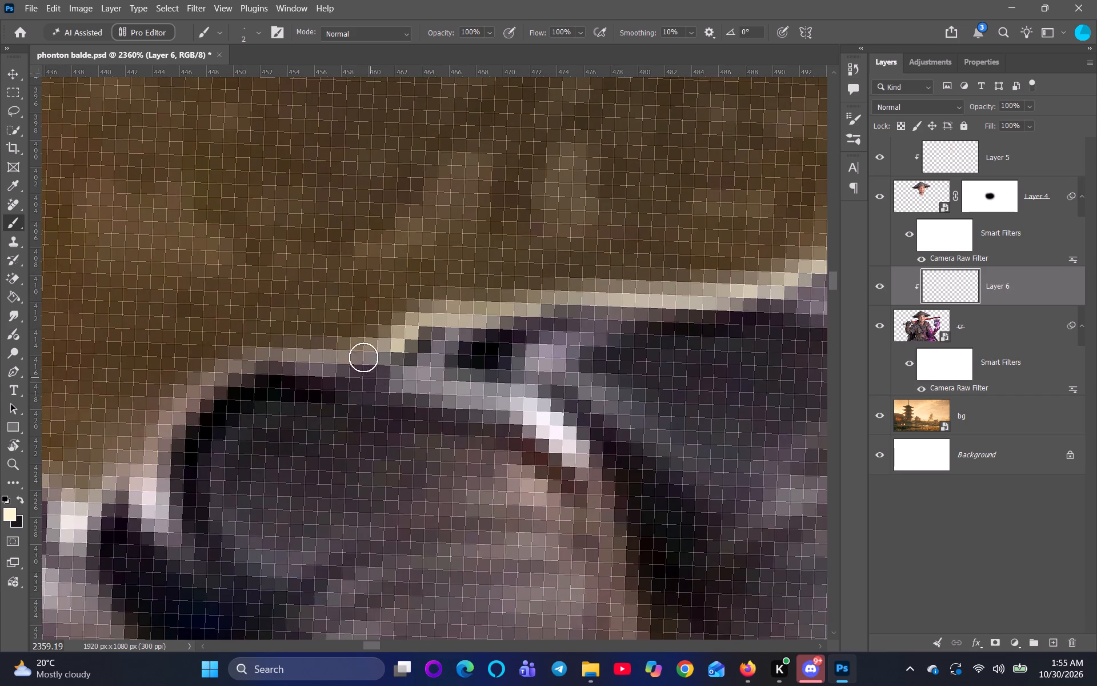
left_click_drag(363, 356, 206, 390)
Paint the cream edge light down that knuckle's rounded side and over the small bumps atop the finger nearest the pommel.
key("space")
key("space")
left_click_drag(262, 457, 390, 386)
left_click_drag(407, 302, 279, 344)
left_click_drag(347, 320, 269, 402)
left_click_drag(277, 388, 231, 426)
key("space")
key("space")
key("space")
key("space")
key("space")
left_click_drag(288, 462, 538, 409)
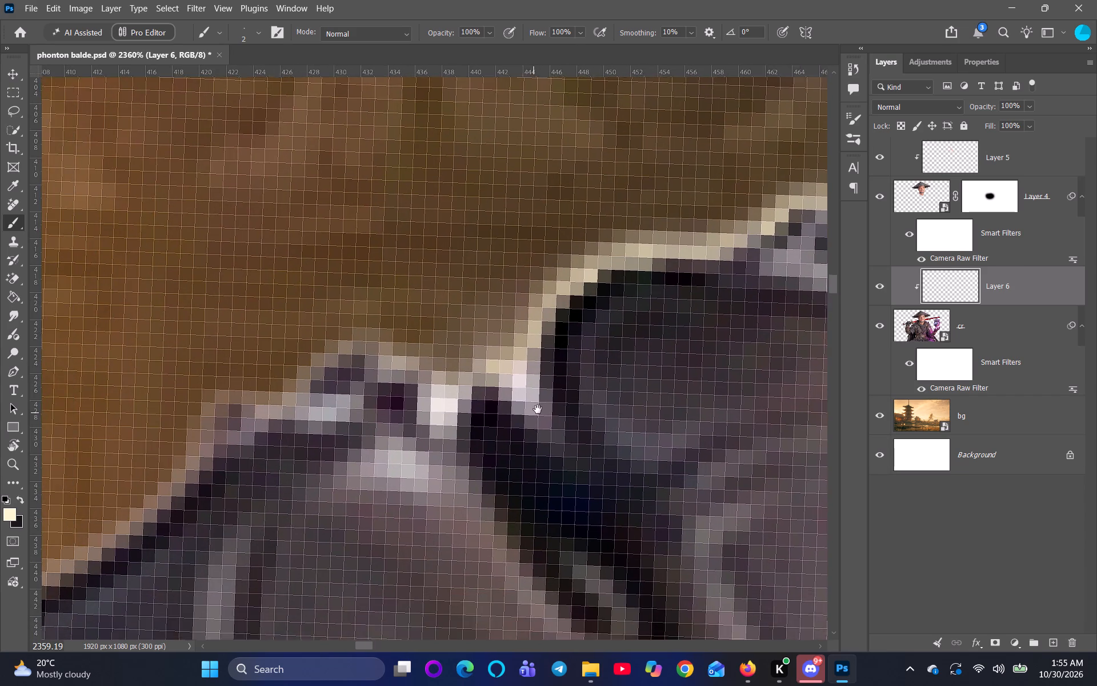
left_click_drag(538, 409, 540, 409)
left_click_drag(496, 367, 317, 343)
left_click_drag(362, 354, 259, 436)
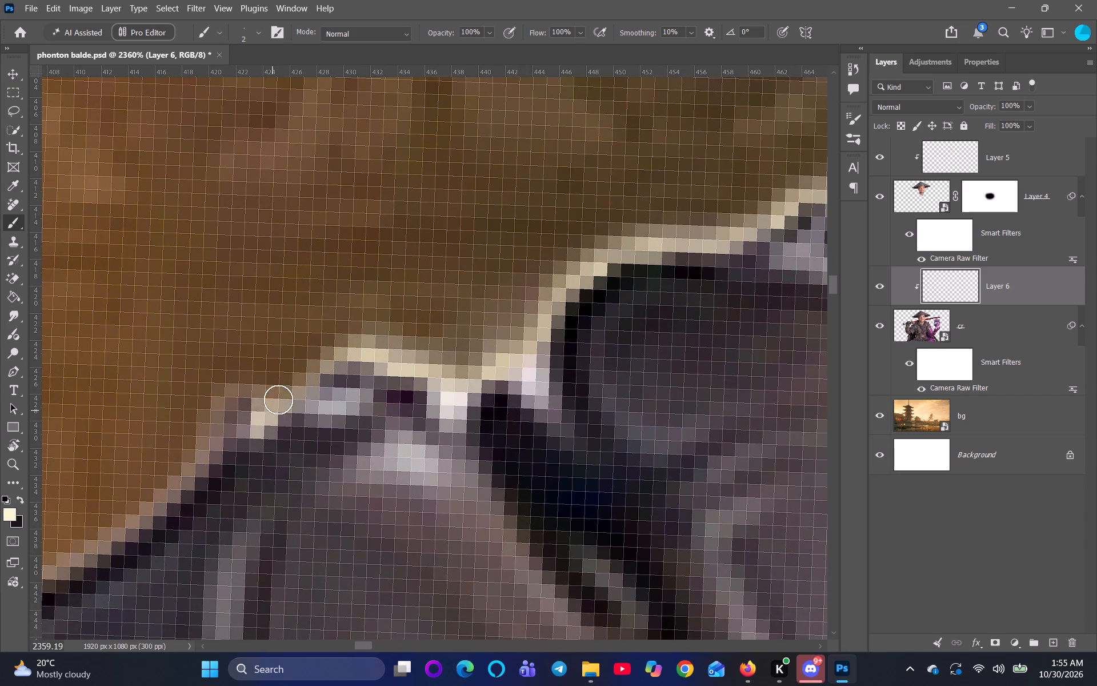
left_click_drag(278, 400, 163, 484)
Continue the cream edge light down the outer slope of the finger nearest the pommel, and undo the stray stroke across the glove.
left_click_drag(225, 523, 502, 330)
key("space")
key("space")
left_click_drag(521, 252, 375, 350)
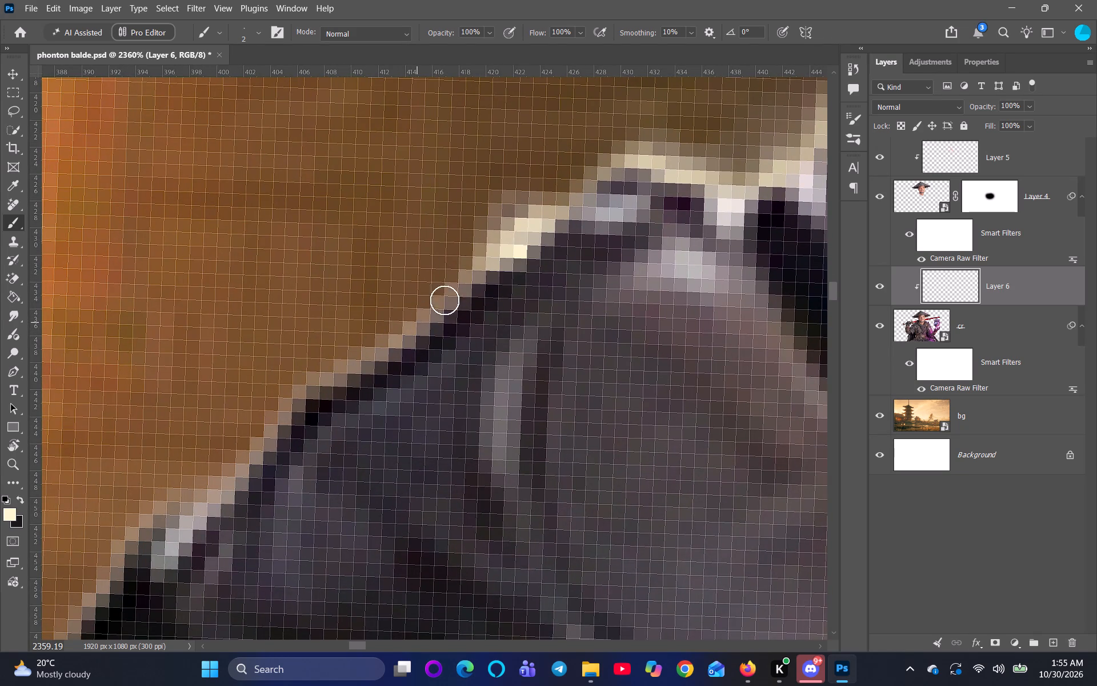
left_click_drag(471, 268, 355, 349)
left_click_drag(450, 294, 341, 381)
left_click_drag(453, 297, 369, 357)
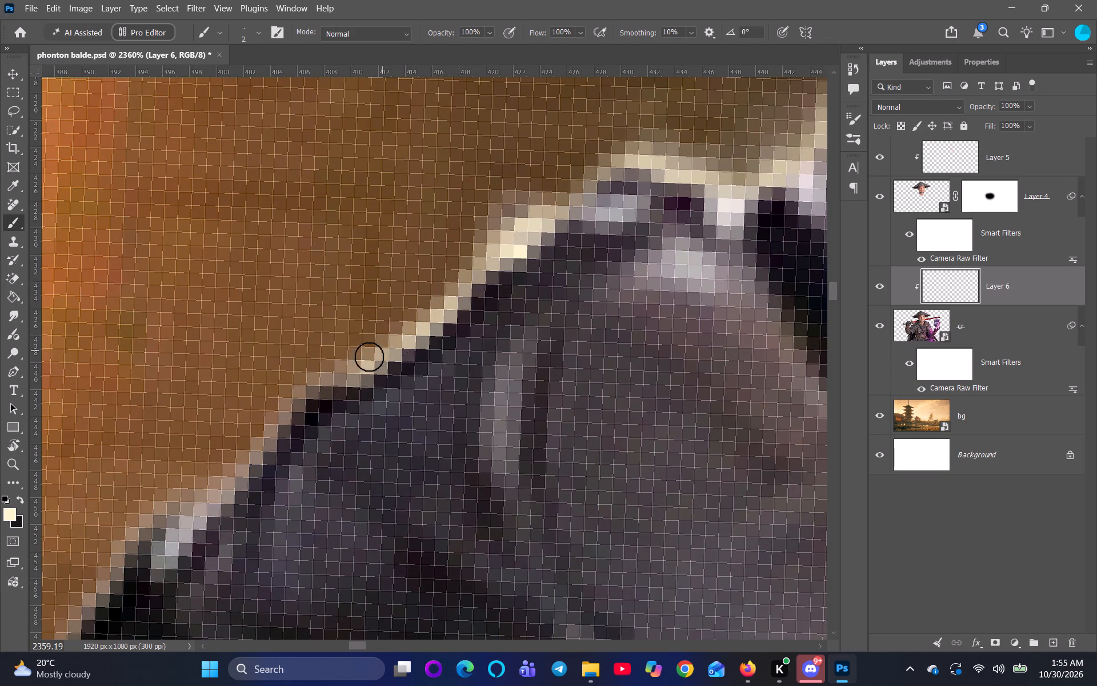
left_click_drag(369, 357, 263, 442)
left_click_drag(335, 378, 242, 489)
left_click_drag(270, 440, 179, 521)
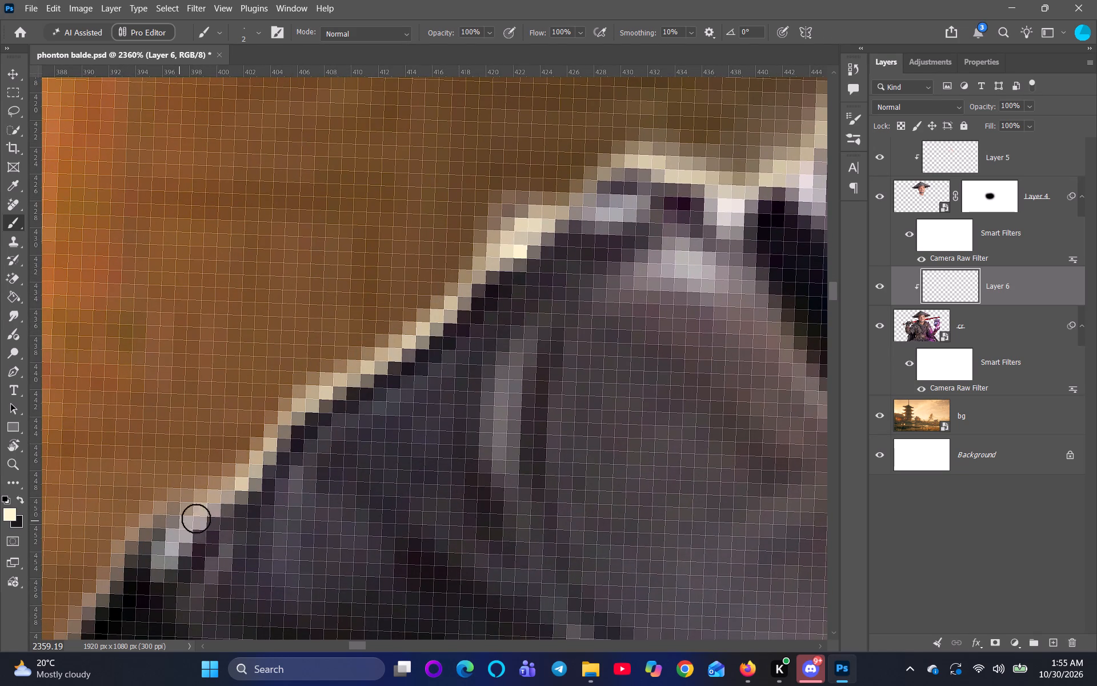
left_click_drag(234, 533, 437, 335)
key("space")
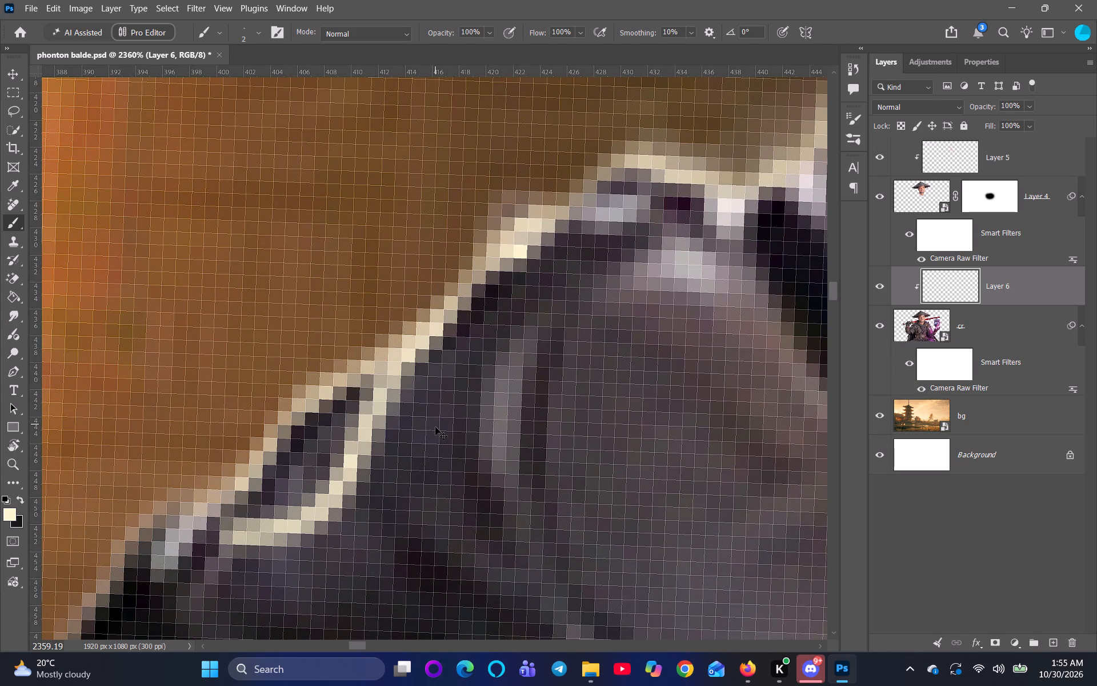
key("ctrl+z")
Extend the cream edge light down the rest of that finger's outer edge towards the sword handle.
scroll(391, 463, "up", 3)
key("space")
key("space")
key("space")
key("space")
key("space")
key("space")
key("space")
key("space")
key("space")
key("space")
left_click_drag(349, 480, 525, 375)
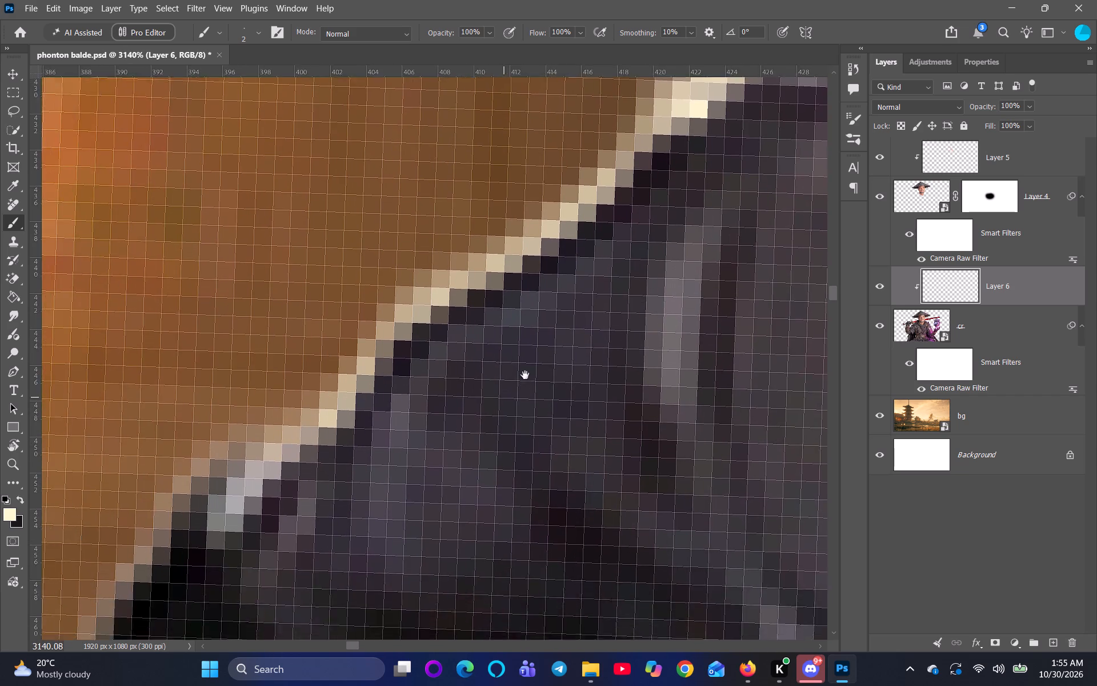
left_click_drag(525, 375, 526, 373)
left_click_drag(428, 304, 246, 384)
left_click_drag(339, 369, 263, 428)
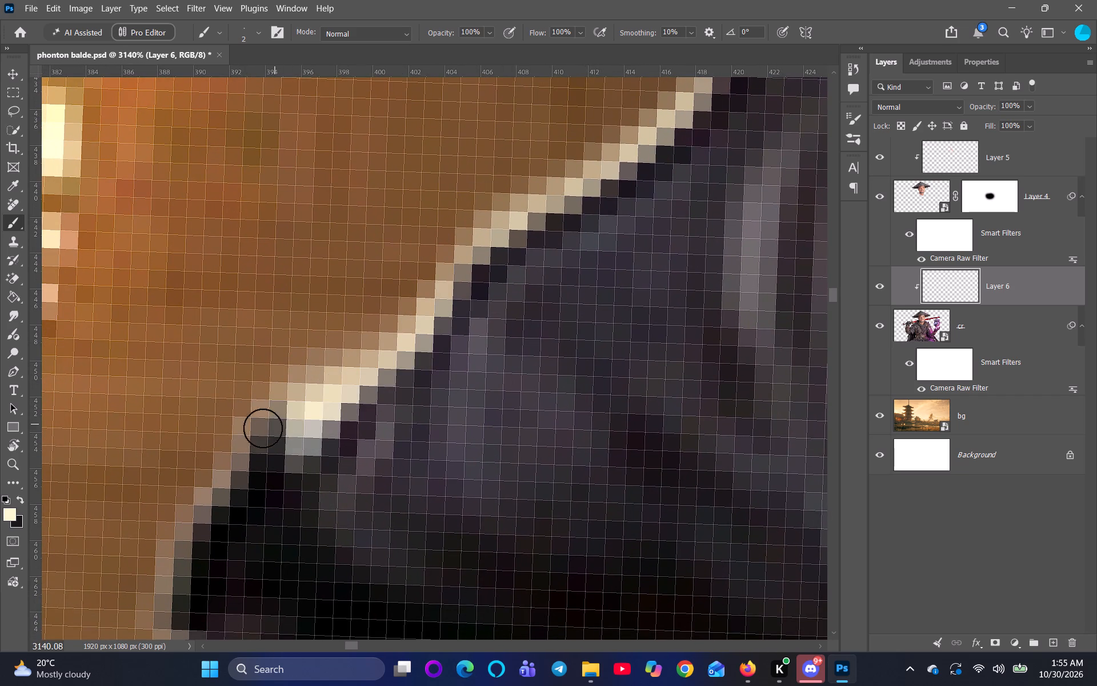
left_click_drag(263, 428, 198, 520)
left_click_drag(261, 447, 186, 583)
Examine the edge light around the whole gloved hand and along its knuckles against the pagoda background.
left_click_drag(343, 592, 429, 309)
key("space")
key("space")
key("space")
key("space")
key("space")
key("space")
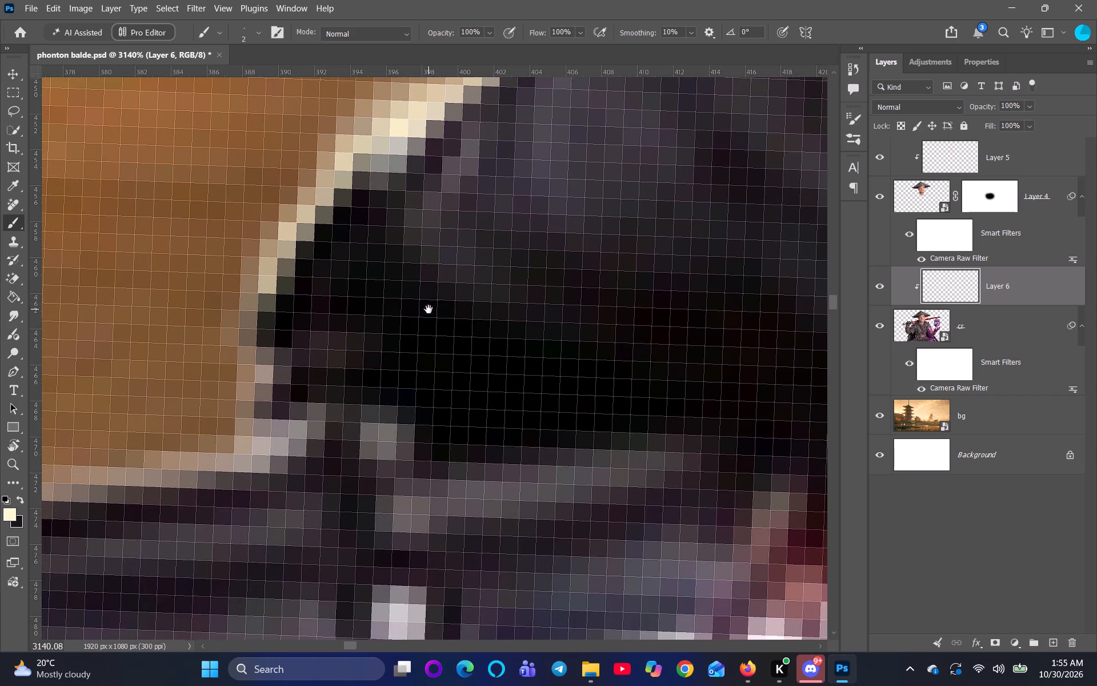
scroll(391, 337, "down", 17)
scroll(425, 405, "down", 5)
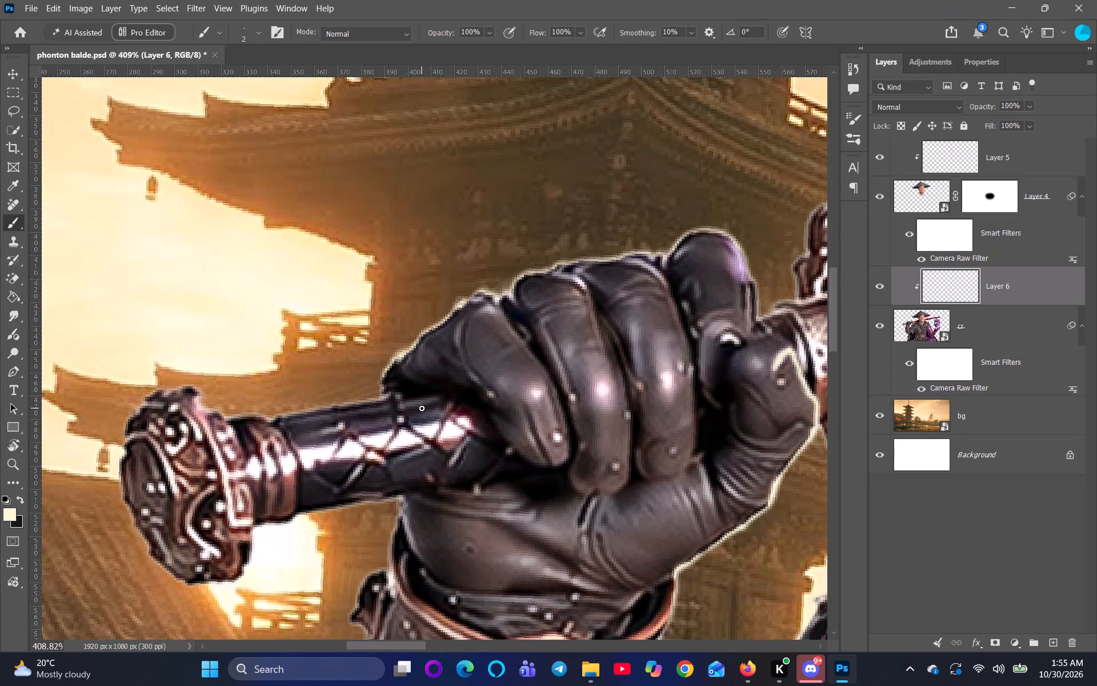
scroll(439, 406, "up", 2)
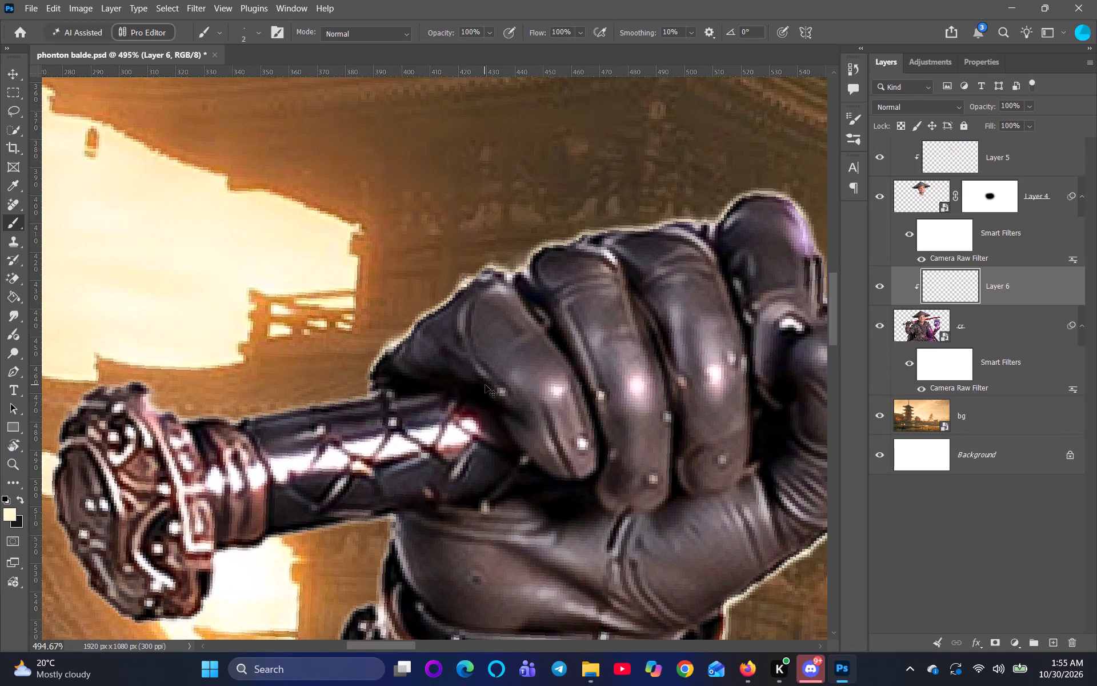
scroll(485, 385, "up", 5)
key("space")
left_click_drag(555, 316, 278, 490)
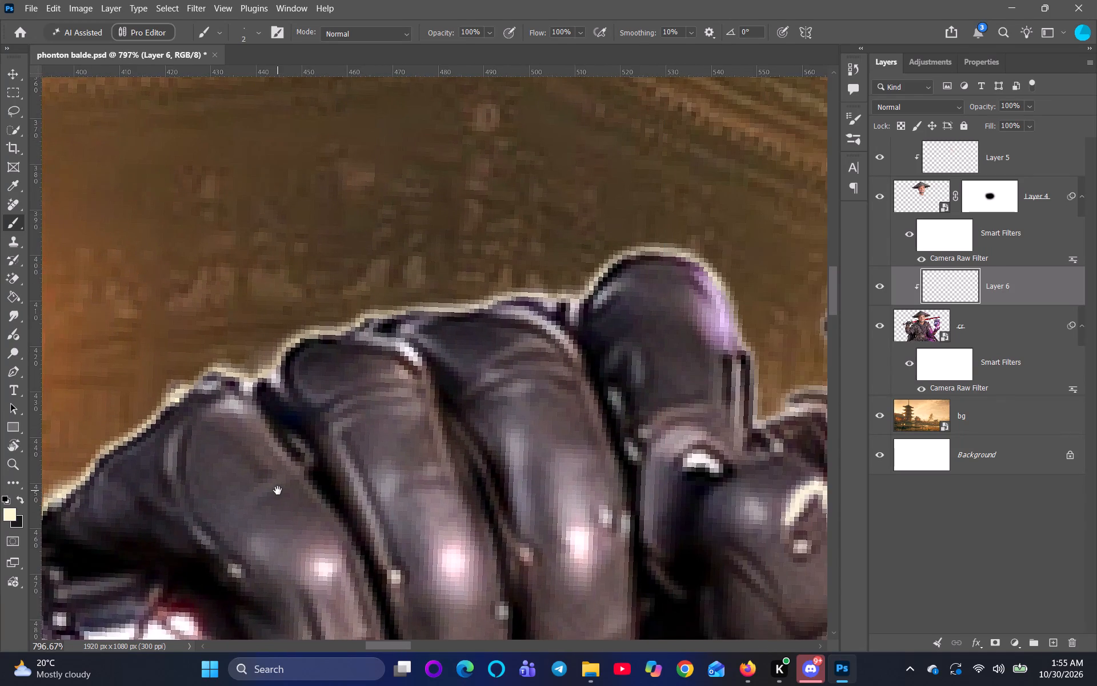
left_click_drag(278, 490, 327, 540)
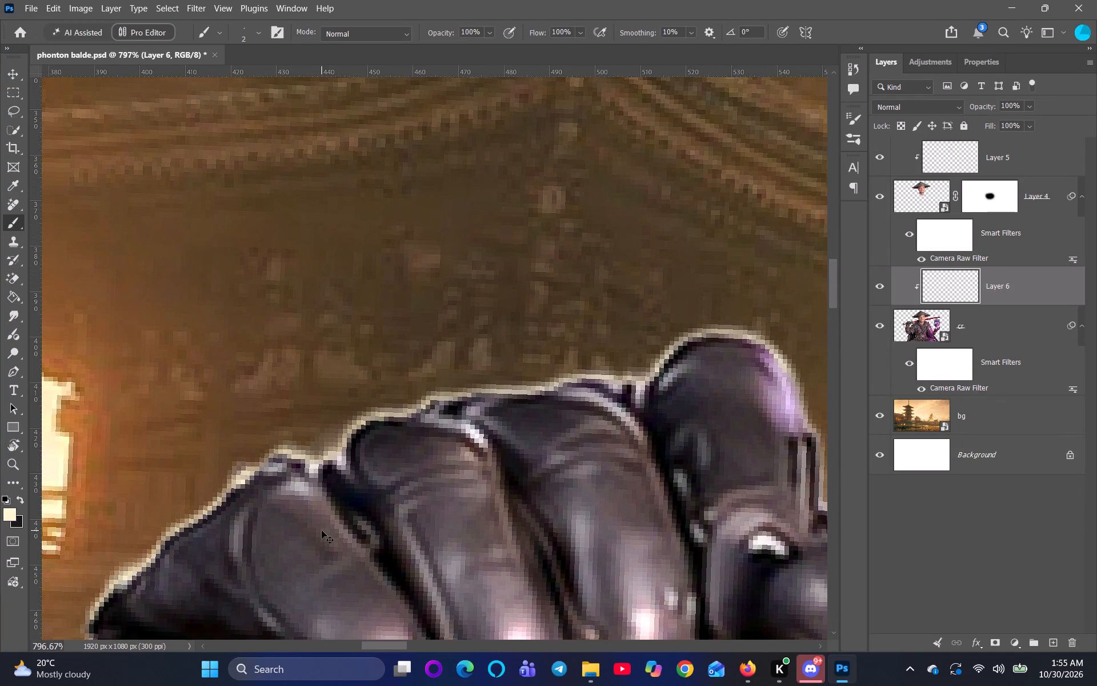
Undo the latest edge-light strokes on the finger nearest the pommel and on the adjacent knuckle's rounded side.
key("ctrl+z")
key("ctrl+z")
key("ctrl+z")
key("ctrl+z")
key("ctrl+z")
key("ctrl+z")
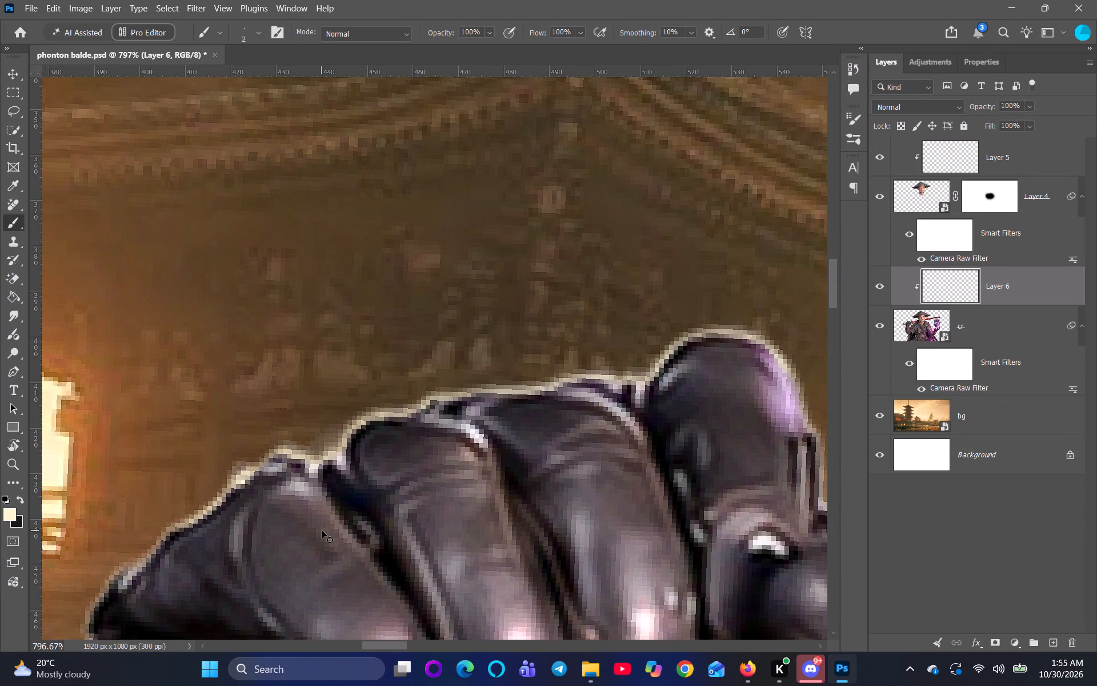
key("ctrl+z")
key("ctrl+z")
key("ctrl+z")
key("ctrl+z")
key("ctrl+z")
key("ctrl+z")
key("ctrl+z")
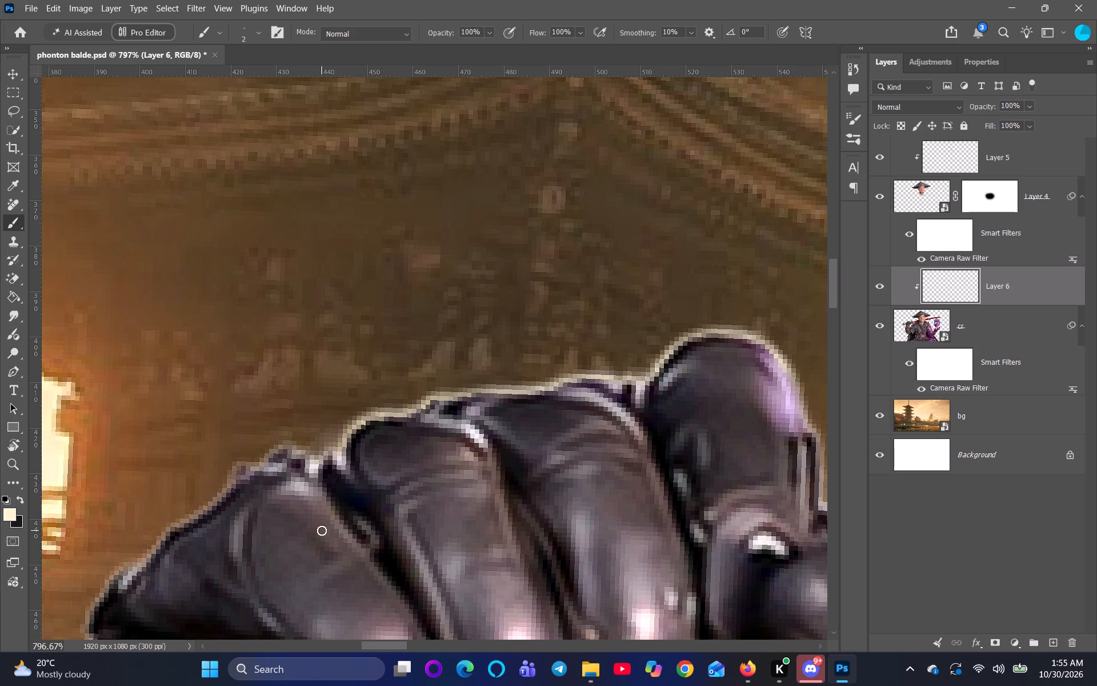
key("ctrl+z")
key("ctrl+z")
Set a harder 3 px brush and paint the cream edge light around the knuckle's rounded side down to the finger gap.
scroll(323, 513, "up", 7)
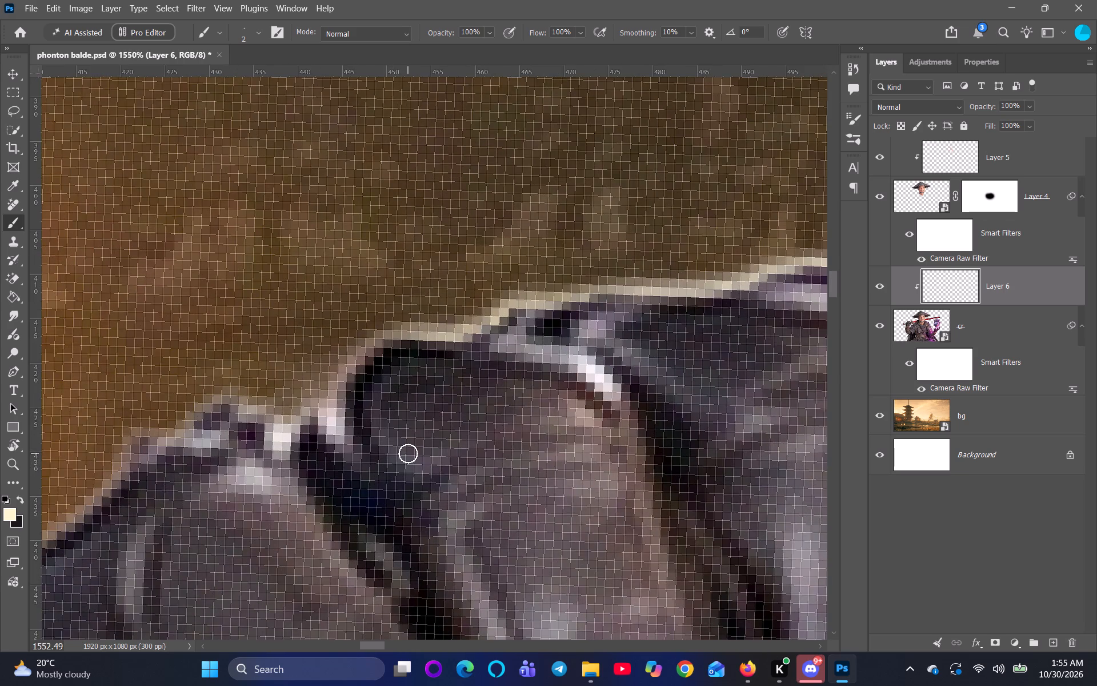
right_click_drag(408, 453, 413, 406, "alt")
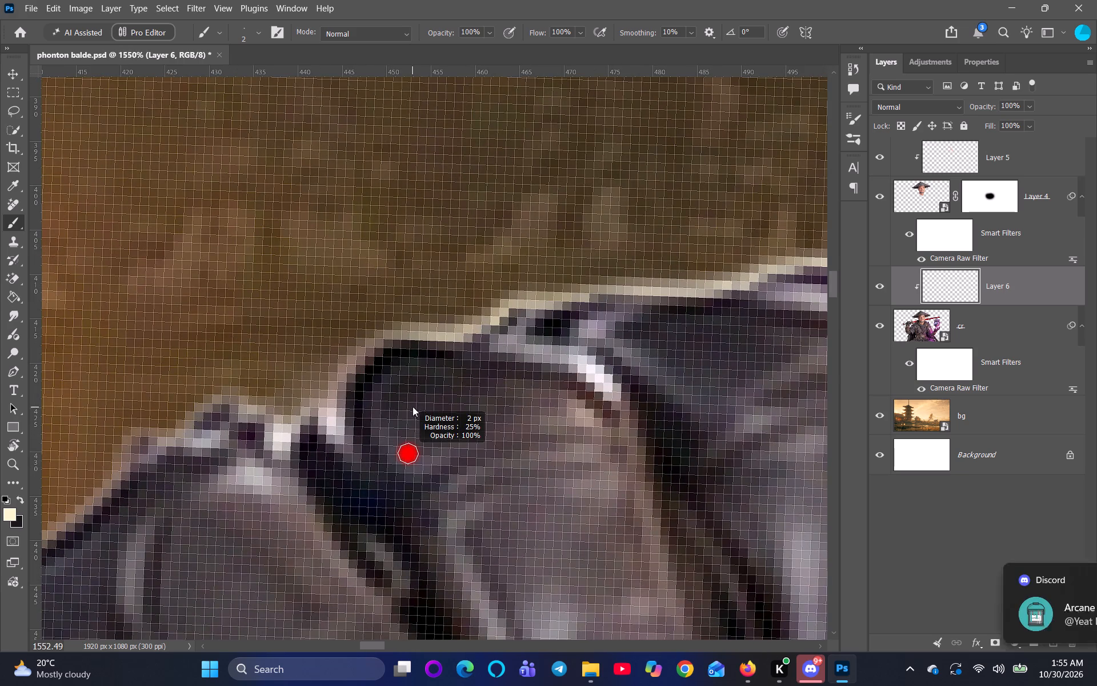
right_click_drag(413, 406, 435, 631, "alt")
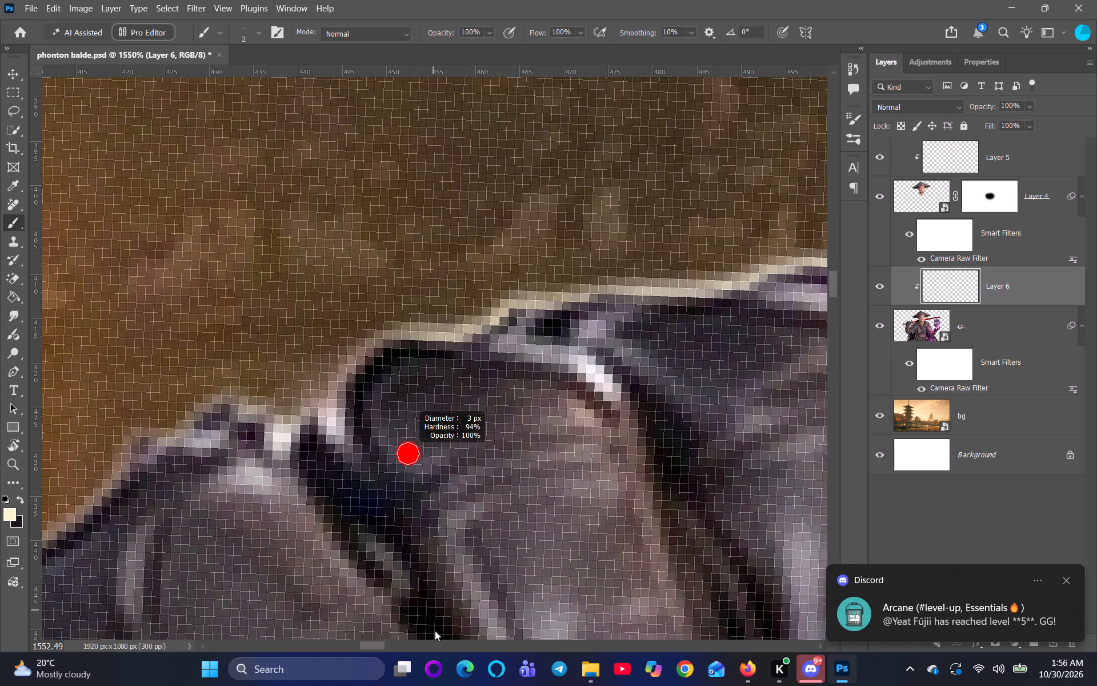
right_click_drag(435, 631, 430, 577, "alt")
left_click_drag(421, 331, 350, 383)
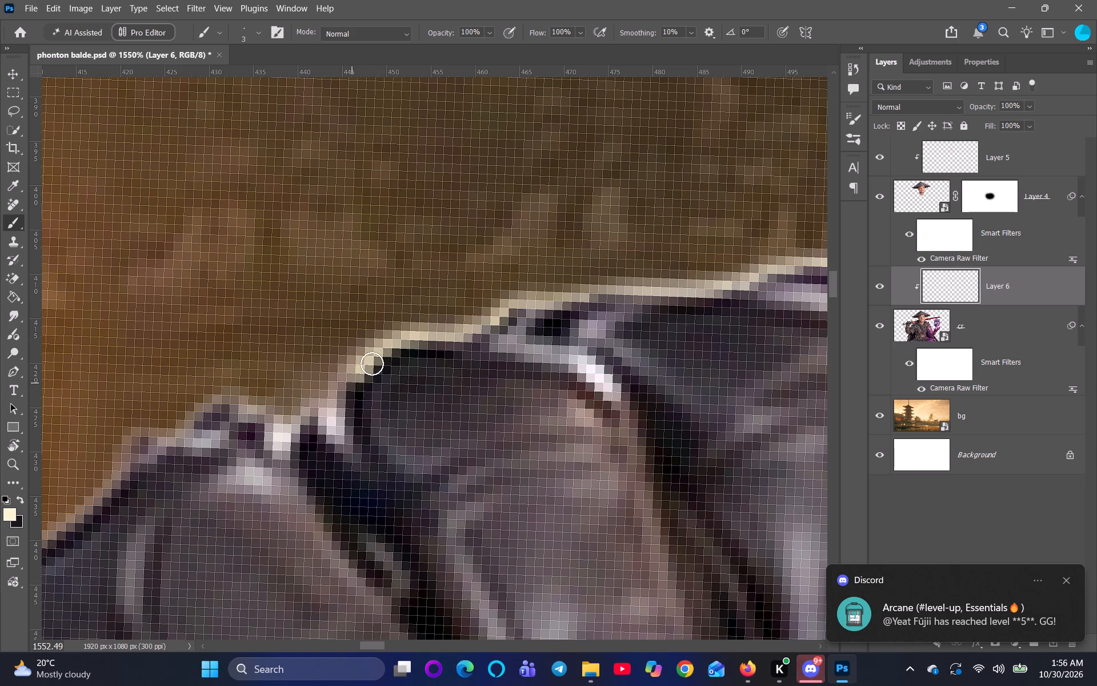
left_click_drag(386, 346, 342, 438)
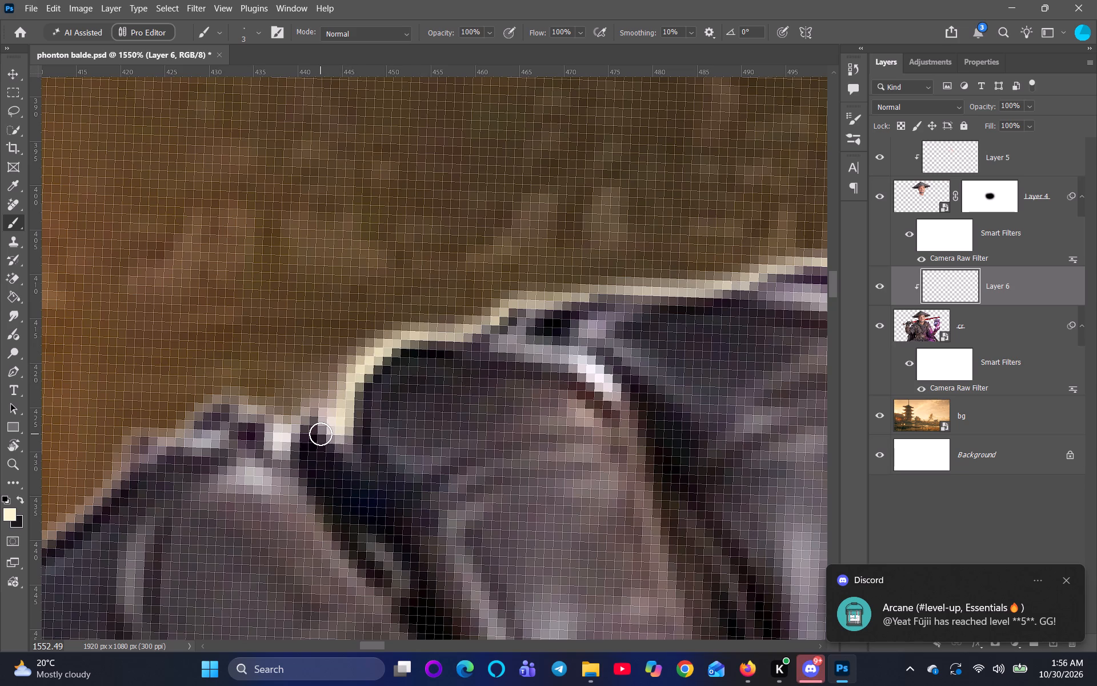
Soften the 3 px brush to about 40% hardness, paint cream across the finger gap onto the next bump, and undo the stray stroke.
right_click_drag(321, 434, 331, 368, "alt")
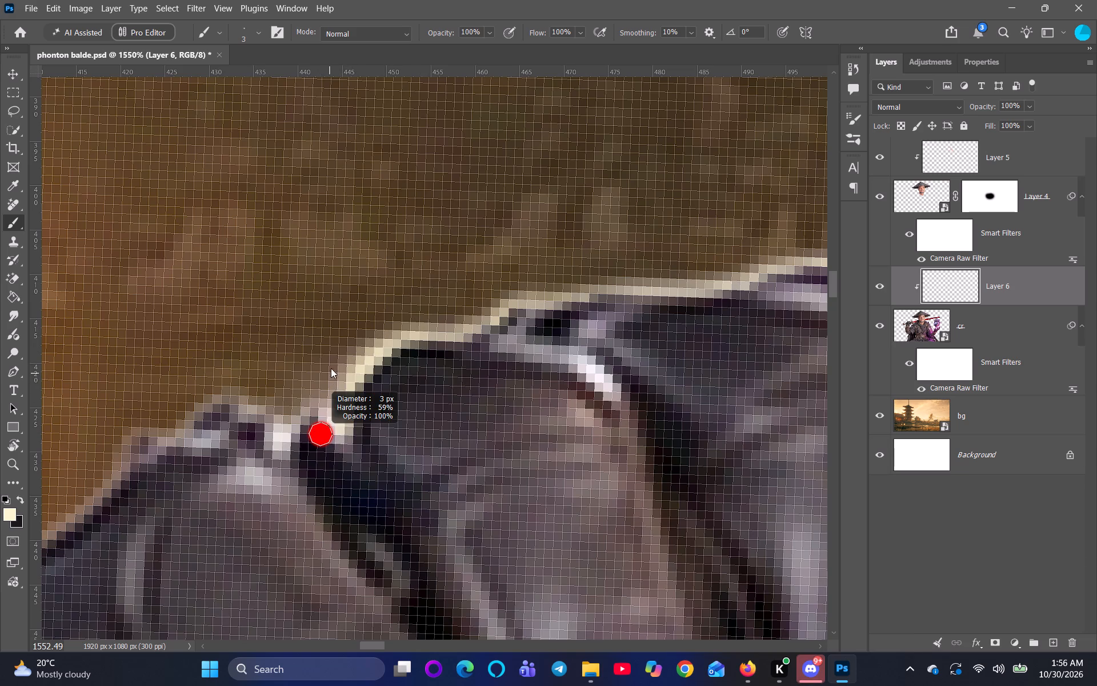
right_click_drag(331, 368, 362, 292, "alt")
right_click_drag(362, 292, 365, 284, "alt")
left_click_drag(305, 425, 215, 394)
left_click_drag(236, 401, 208, 404)
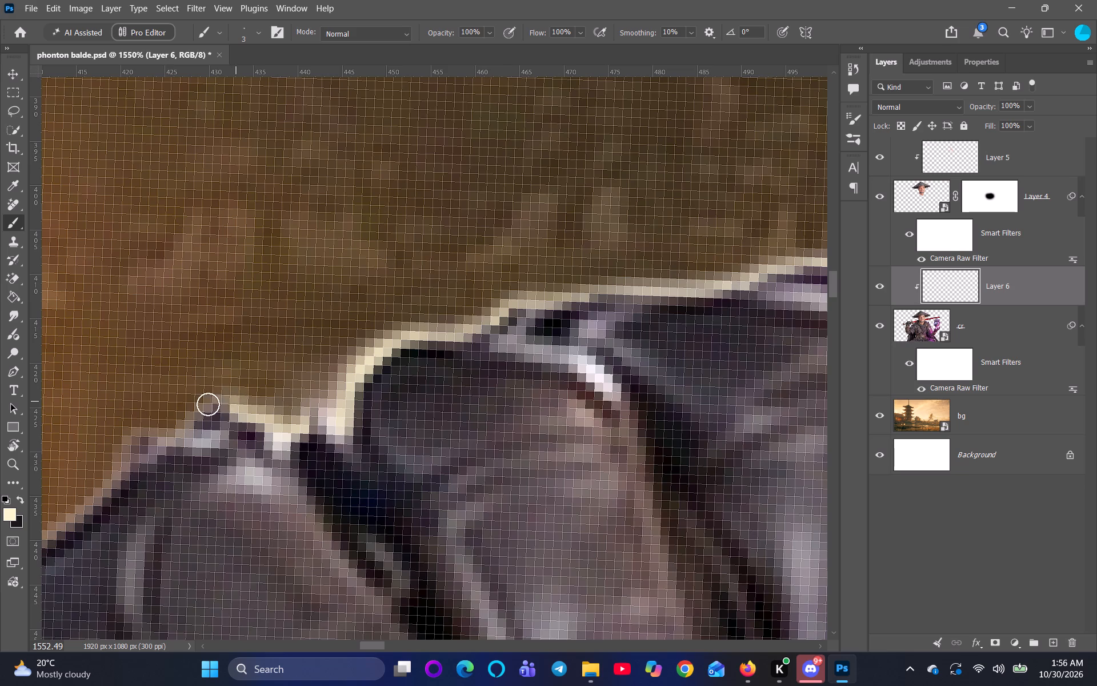
left_click_drag(208, 404, 169, 452)
left_click_drag(235, 510, 369, 393)
key("space")
key("ctrl+z")
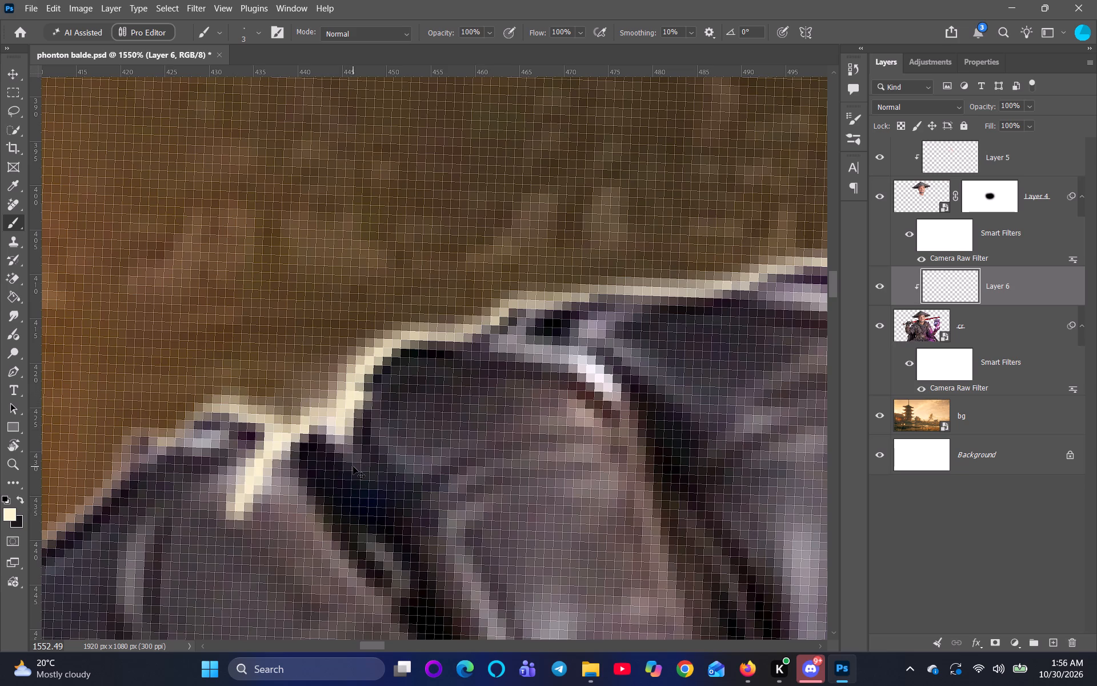
Paint the cream edge light over the top bump of the finger nearest the pommel, and undo the last stroke down its slope.
key("space")
key("space")
key("space")
key("space")
key("space")
key("space")
key("space")
key("space")
key("space")
key("space")
key("space")
key("space")
key("space")
key("space")
key("space")
key("space")
left_click_drag(270, 543, 390, 483)
left_click_drag(350, 349, 314, 357)
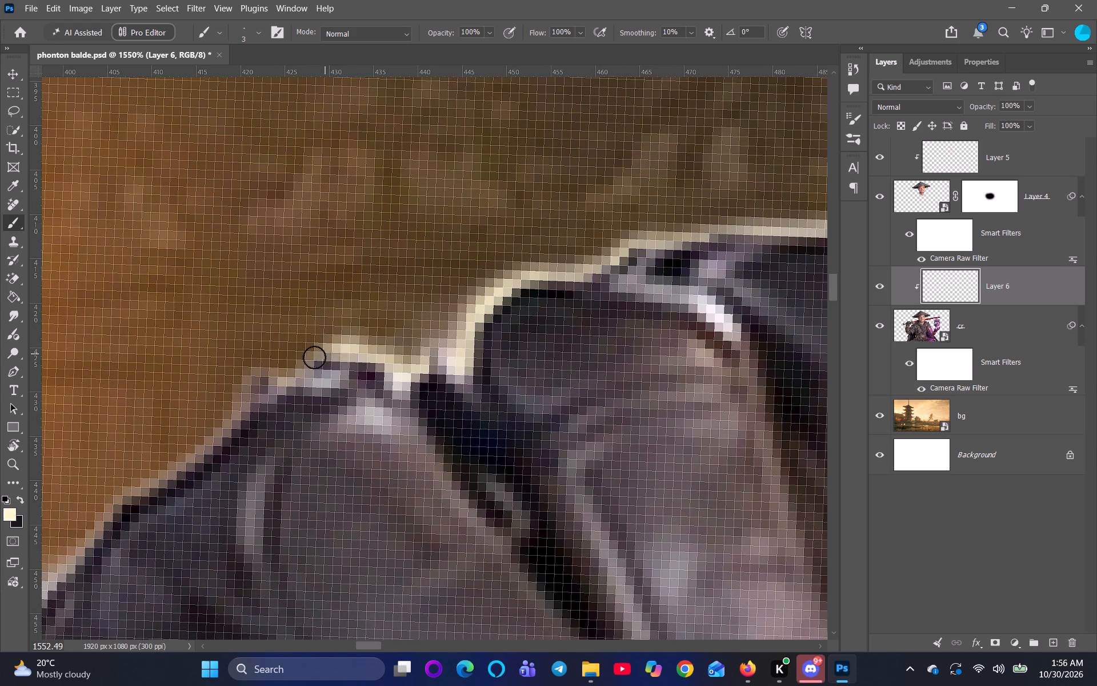
left_click_drag(314, 357, 260, 395)
left_click_drag(324, 366, 197, 469)
left_click_drag(264, 403, 205, 493)
key("space")
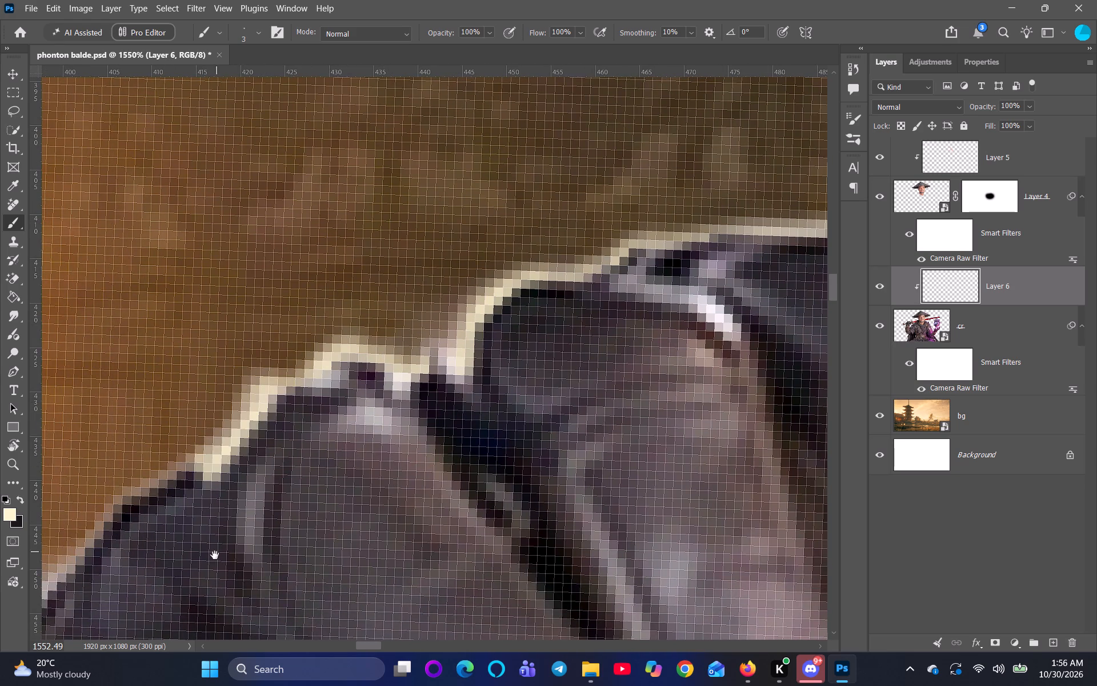
key("ctrl+z")
Repaint the cream edge light from the bump's outer corner down the upper slope of the finger nearest the pommel.
key("space")
key("space")
key("space")
key("space")
key("space")
key("space")
key("space")
key("space")
key("space")
left_click_drag(261, 392, 223, 427)
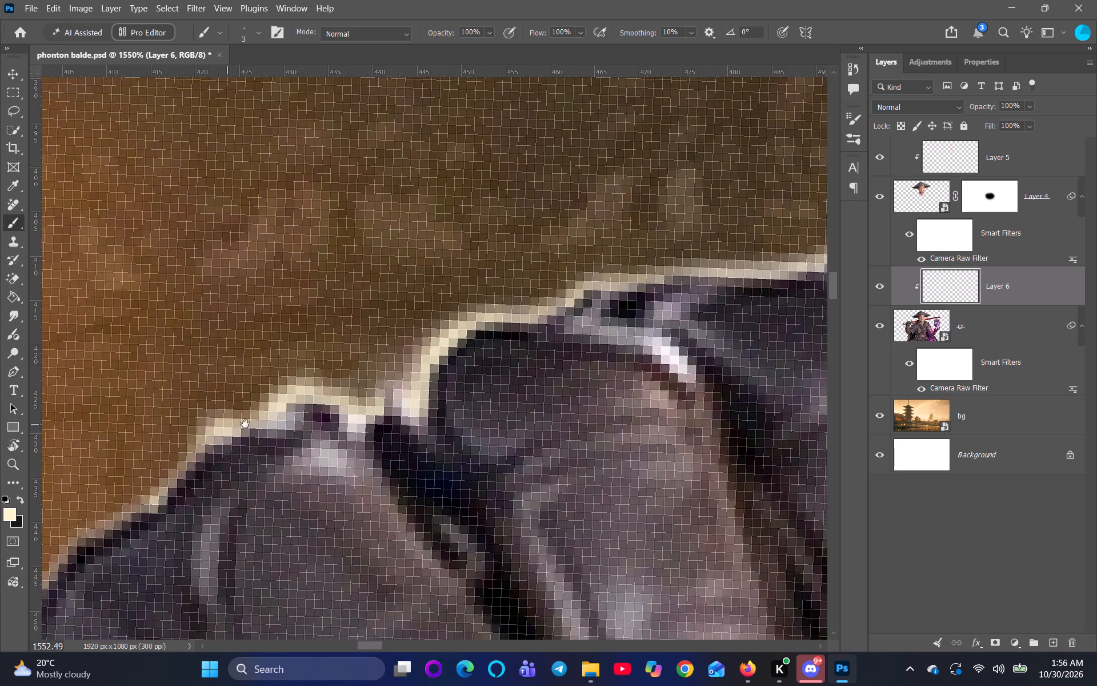
key("space")
key("space")
key("space")
key("space")
key("space")
key("space")
key("space")
key("space")
key("space")
left_click_drag(229, 550, 331, 498)
left_click_drag(320, 384, 302, 408)
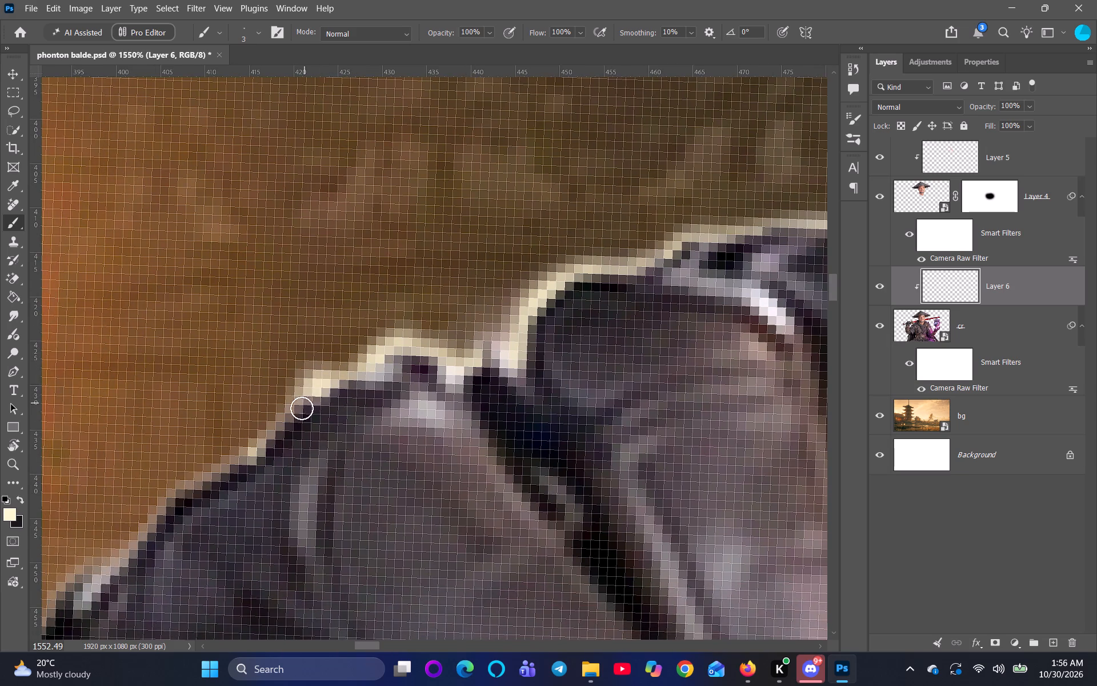
left_click_drag(302, 408, 231, 440)
left_click_drag(265, 446, 185, 496)
Continue the cream edge light down the finger's lower slope to the small pale ridge above its dark tip.
key("space")
key("space")
key("space")
key("space")
key("space")
key("space")
left_click_drag(266, 575, 369, 502)
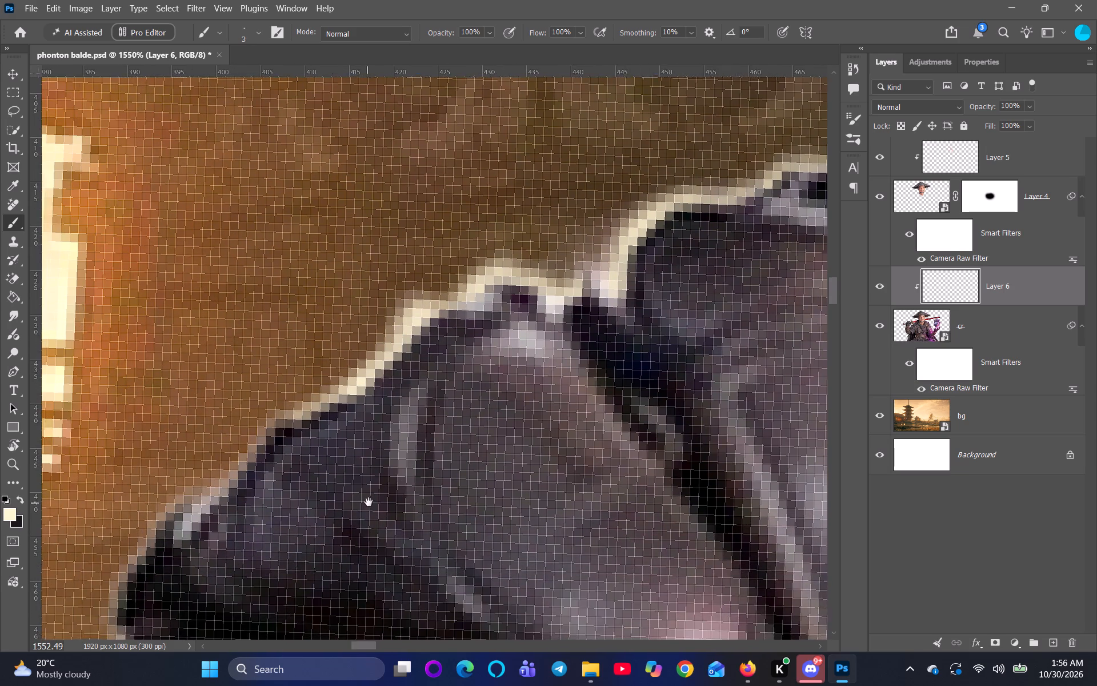
left_click_drag(369, 502, 369, 501)
left_click_drag(319, 400, 228, 515)
left_click_drag(261, 433, 209, 486)
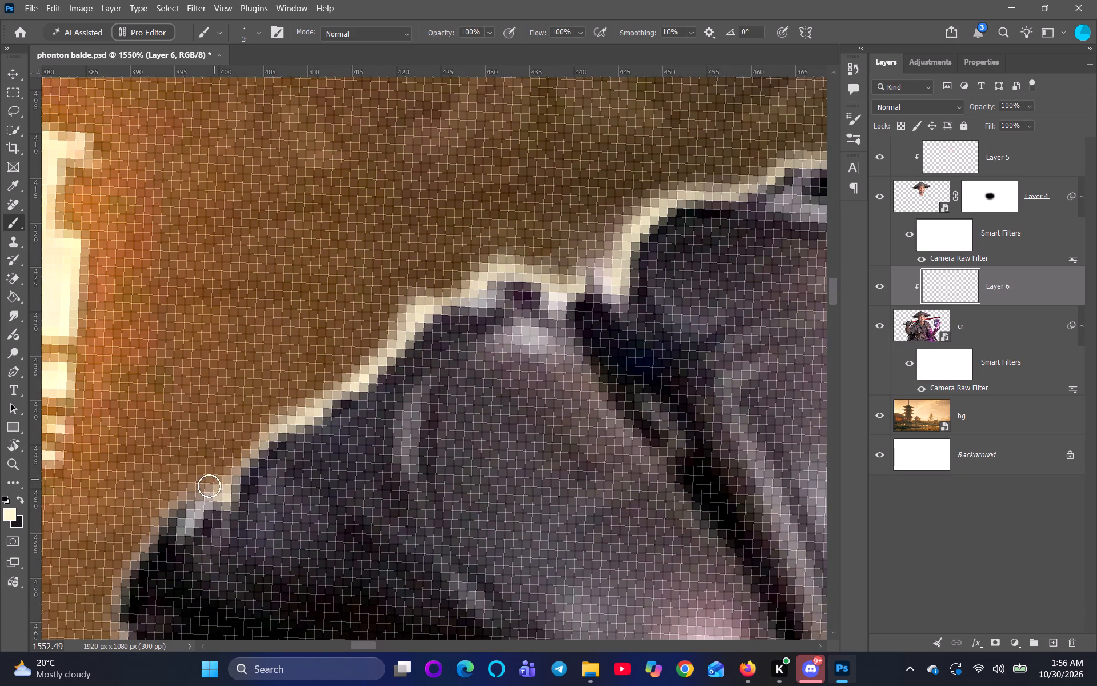
left_click_drag(209, 486, 185, 541)
left_click_drag(220, 484, 174, 508)
Paint the cream edge light around the finger's dark rounded end down to where it meets the sword handle.
key("space")
key("space")
key("space")
key("space")
key("space")
key("space")
key("space")
key("space")
key("space")
key("space")
key("space")
key("space")
key("space")
key("space")
key("space")
key("space")
key("space")
key("space")
key("space")
key("space")
left_click_drag(237, 607, 363, 488)
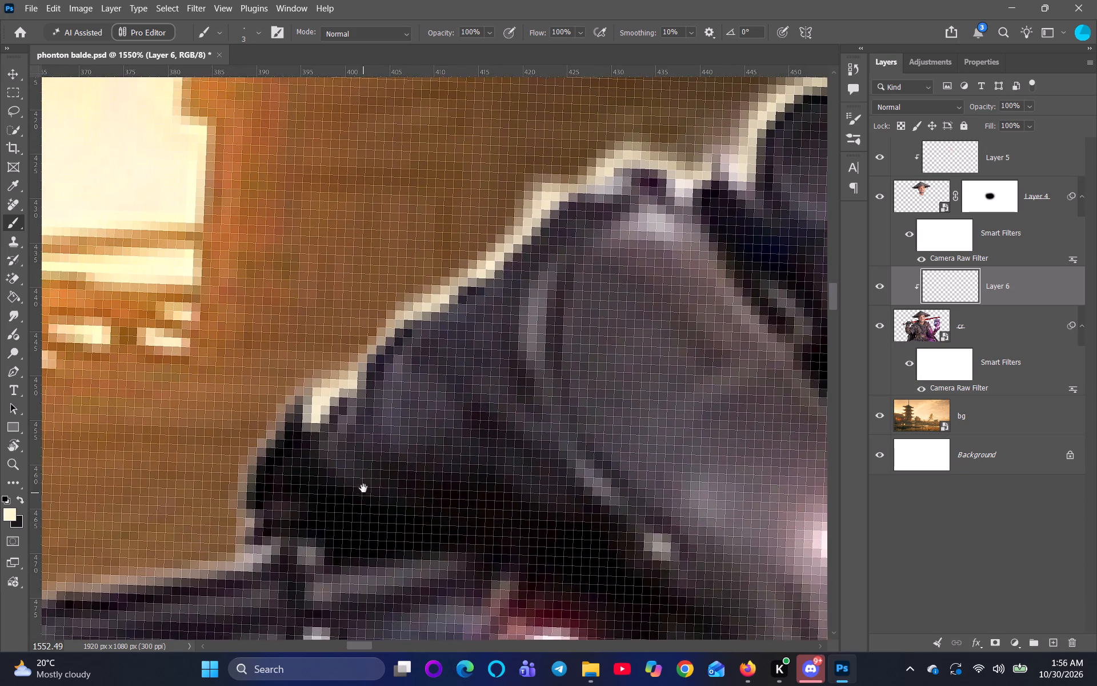
left_click_drag(363, 488, 369, 458)
left_click_drag(319, 363, 253, 445)
left_click_drag(283, 393, 253, 446)
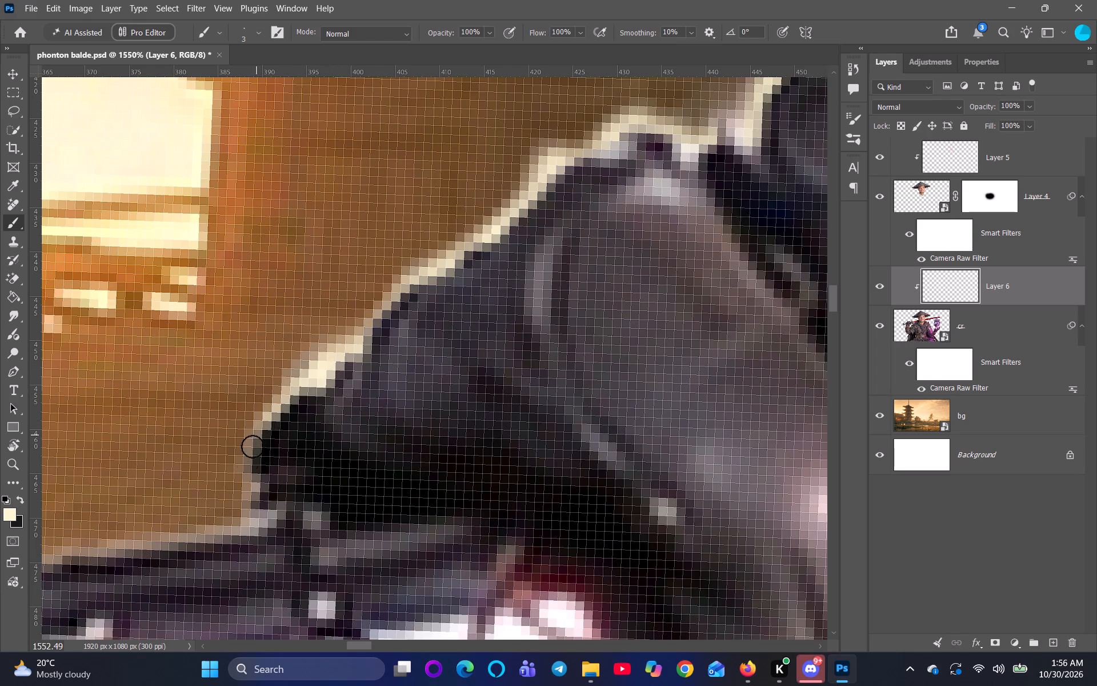
left_click_drag(253, 446, 261, 509)
left_click_drag(247, 465, 295, 527)
Examine the finished glove edge light on the hand and in the whole composite.
key("space")
key("space")
key("space")
key("space")
key("space")
key("space")
key("space")
key("space")
key("space")
key("space")
key("space")
key("space")
key("space")
key("space")
left_click_drag(402, 587, 311, 438)
scroll(311, 438, "down", 1)
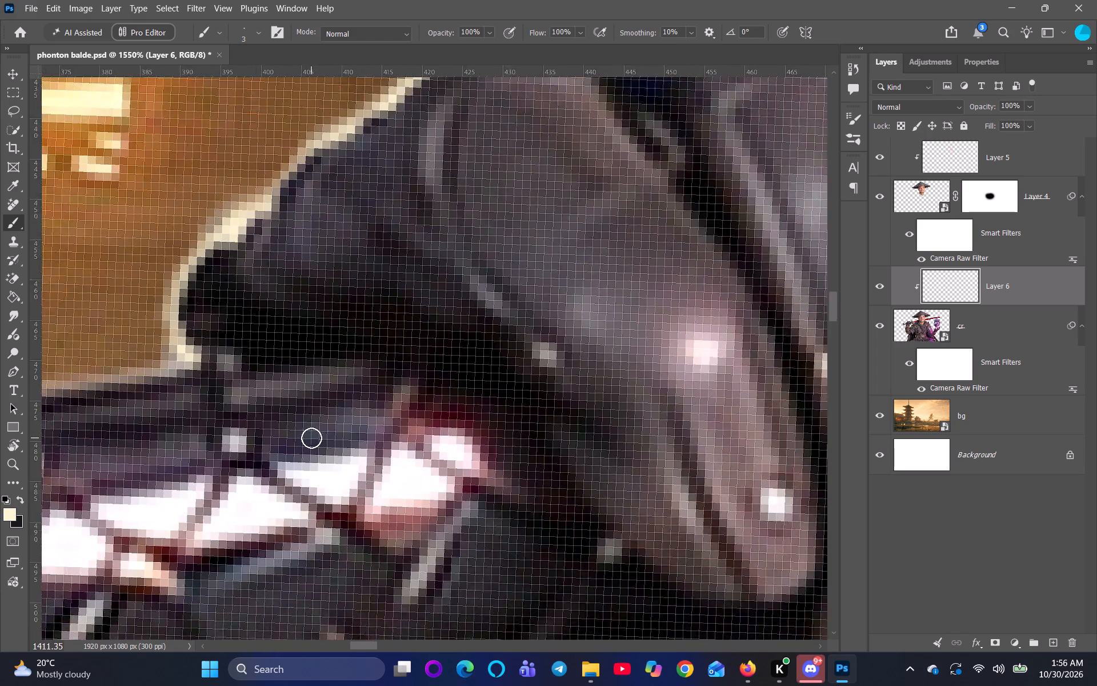
scroll(311, 438, "down", 15)
scroll(457, 503, "down", 12)
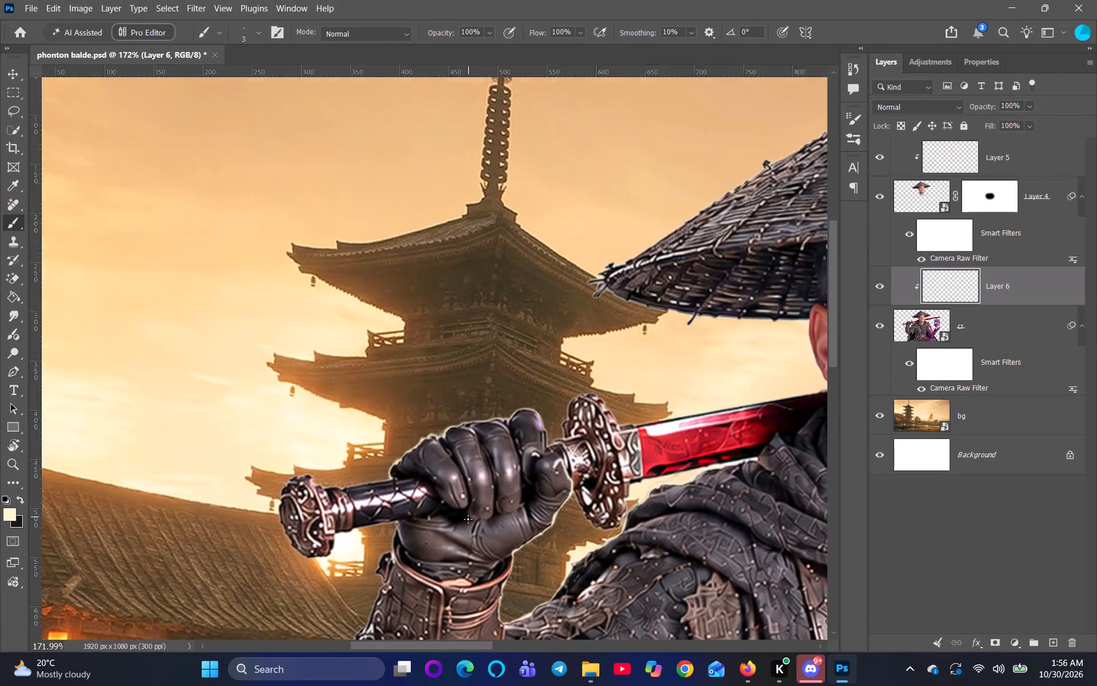
scroll(468, 519, "down", 1)
scroll(513, 571, "down", 5)
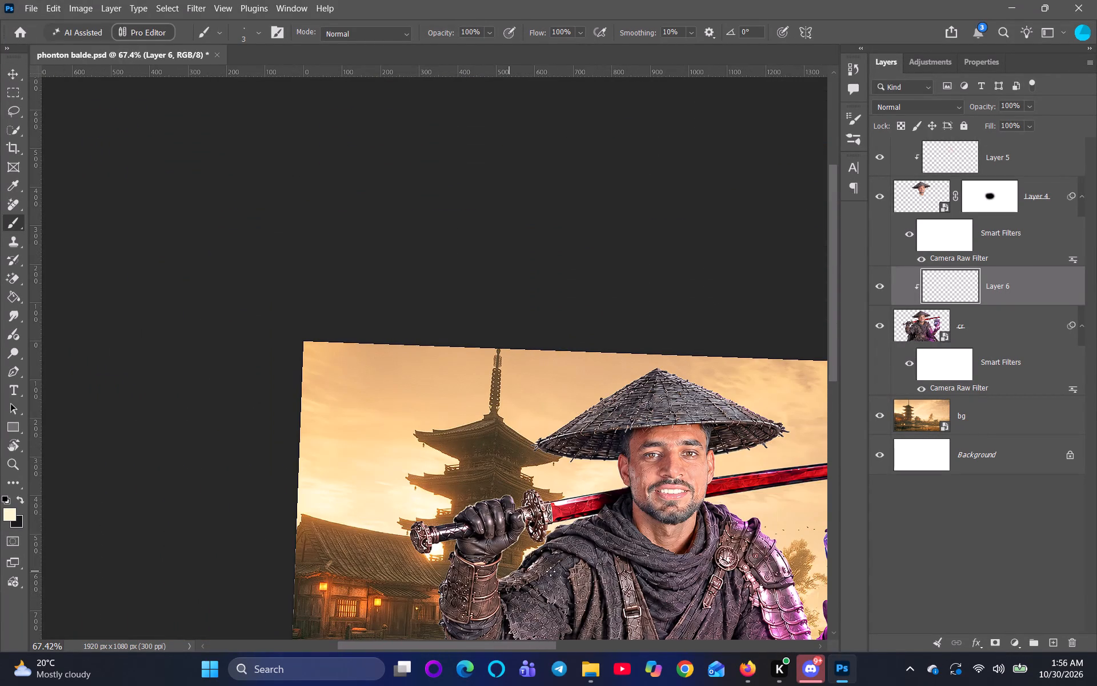
key("ctrl+0")
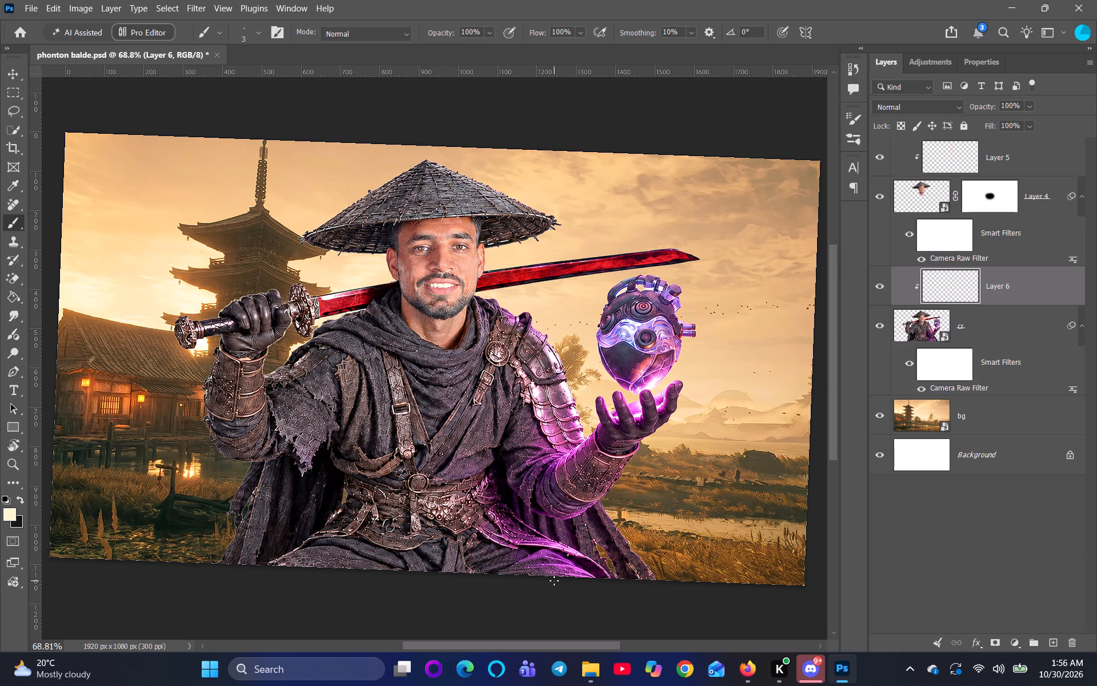
Examine the outer edges of the leather bracer and sleeve below the sword hand against the background.
scroll(490, 539, "up", 3)
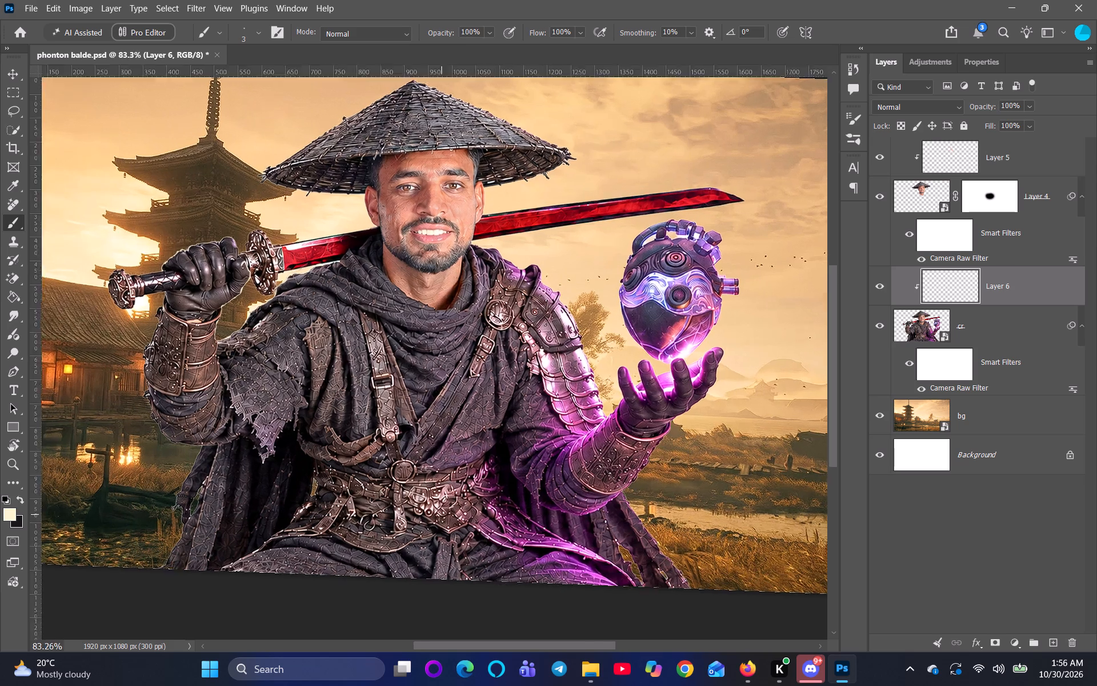
scroll(330, 469, "up", 4)
key("space")
key("space")
key("space")
key("space")
key("space")
key("space")
key("space")
key("space")
left_click_drag(68, 468, 369, 548)
scroll(369, 525, "up", 4)
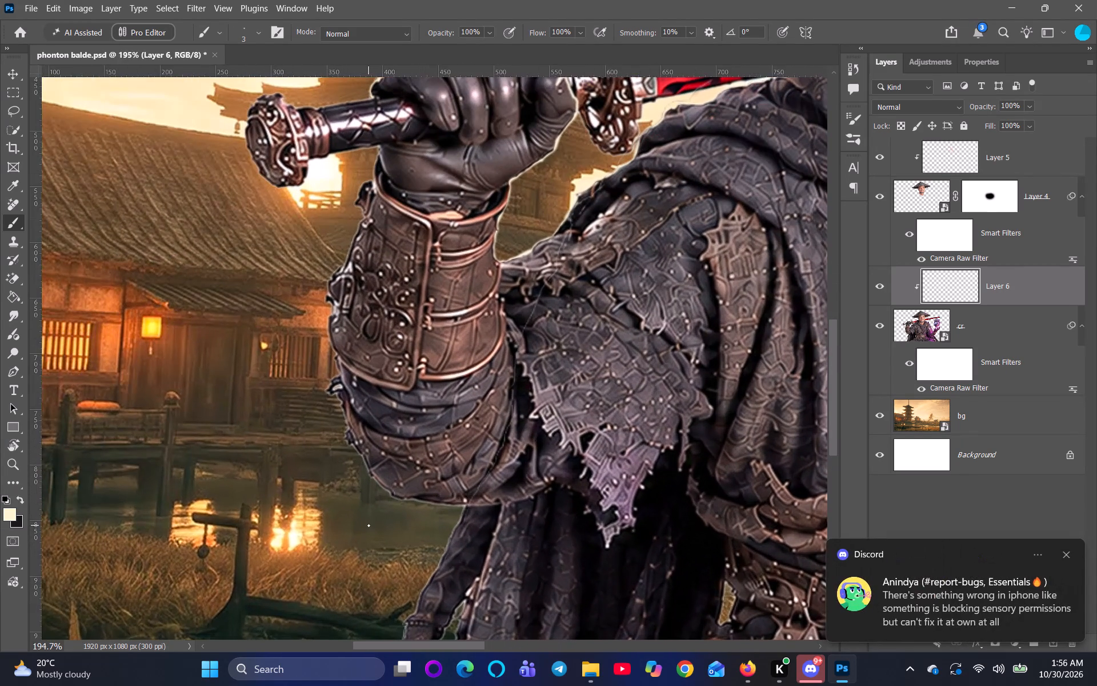
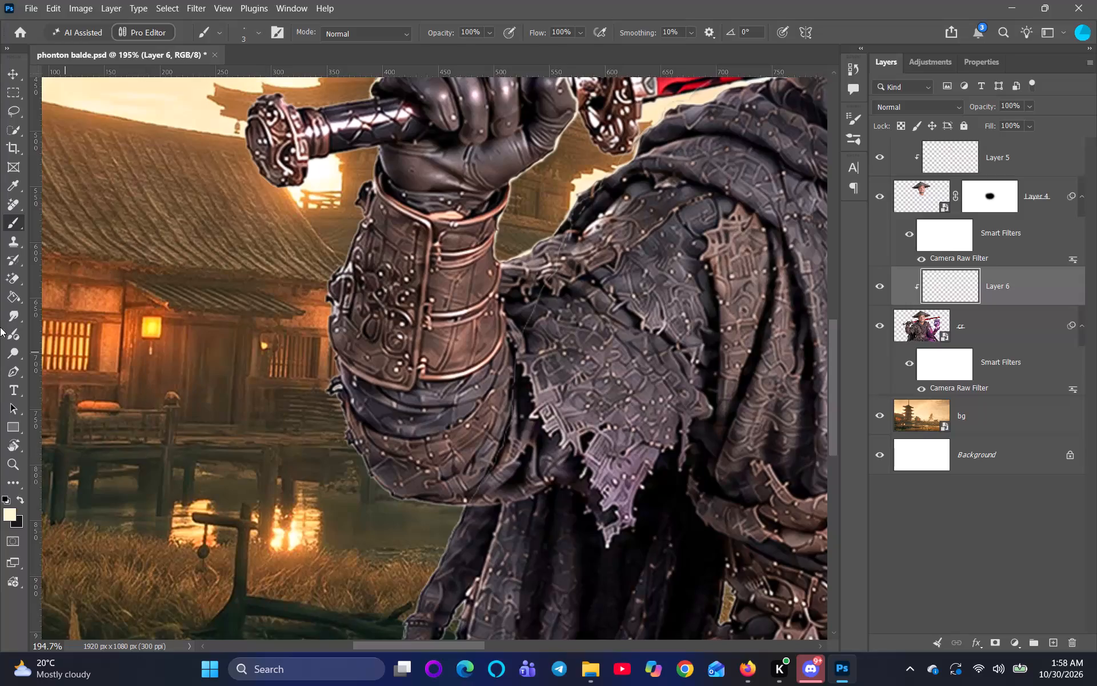
Examine the gloved sword hand, wrist and bracer cuff for outer edges still lacking cream light.
scroll(113, 334, "down", 4)
key("space")
key("space")
key("space")
key("space")
key("space")
key("space")
key("space")
key("space")
key("space")
key("space")
key("space")
key("space")
key("space")
key("space")
key("space")
key("space")
key("space")
key("space")
key("space")
key("space")
key("space")
scroll(252, 319, "down", 4)
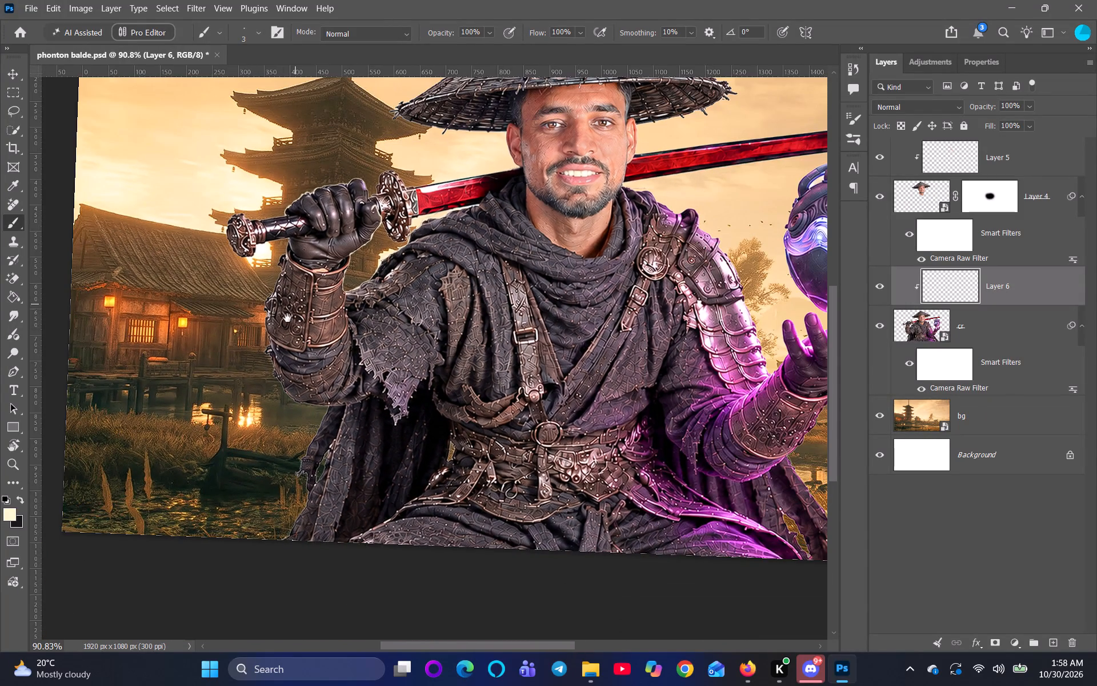
scroll(285, 325, "up", 11)
key("space")
key("space")
key("space")
key("space")
key("space")
key("space")
key("space")
key("space")
key("space")
left_click_drag(300, 240, 297, 246)
left_click_drag(293, 260, 274, 536)
scroll(260, 507, "up", 3)
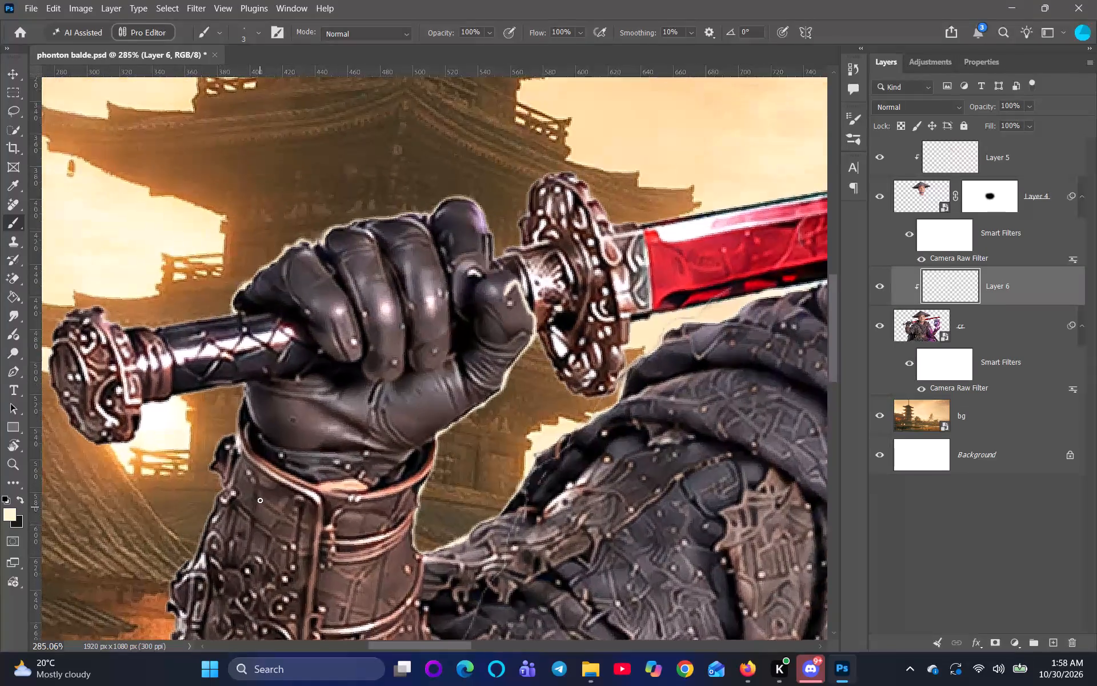
scroll(260, 500, "up", 6)
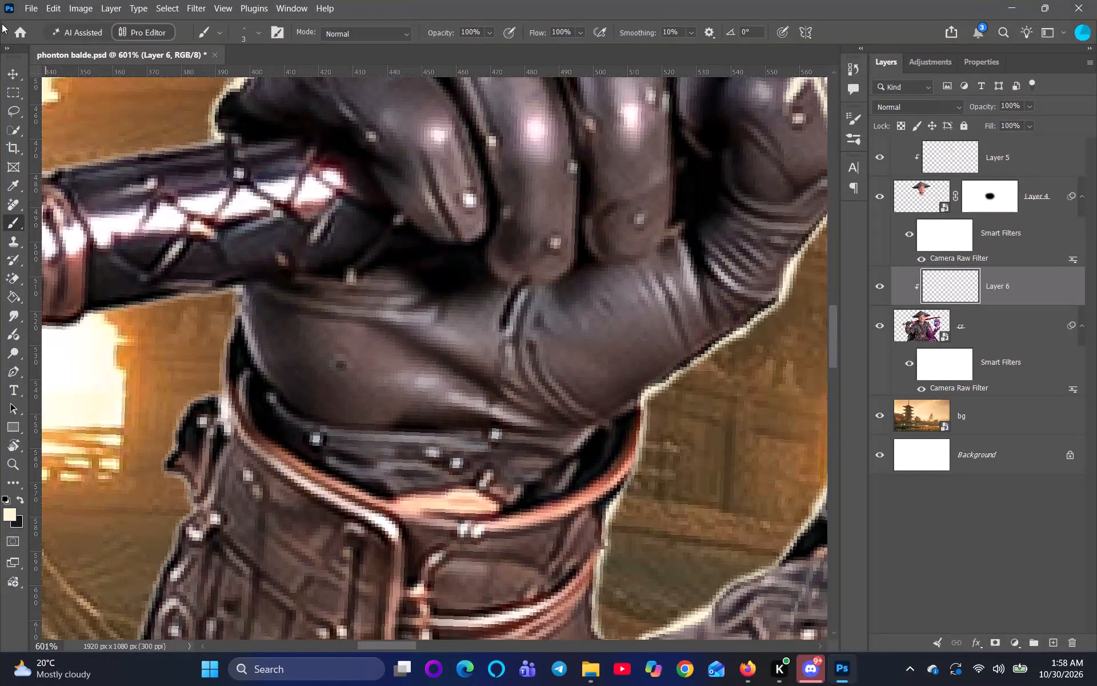
scroll(960, 679, "up", 4)
Paint cream edge light along the heel of the glove from the sword handle's underside to the dark inner cuff.
scroll(302, 334, "down", 2)
key("space")
key("space")
key("space")
key("space")
key("space")
key("space")
key("space")
key("space")
key("space")
key("space")
key("space")
key("space")
key("space")
left_click_drag(273, 383, 255, 567)
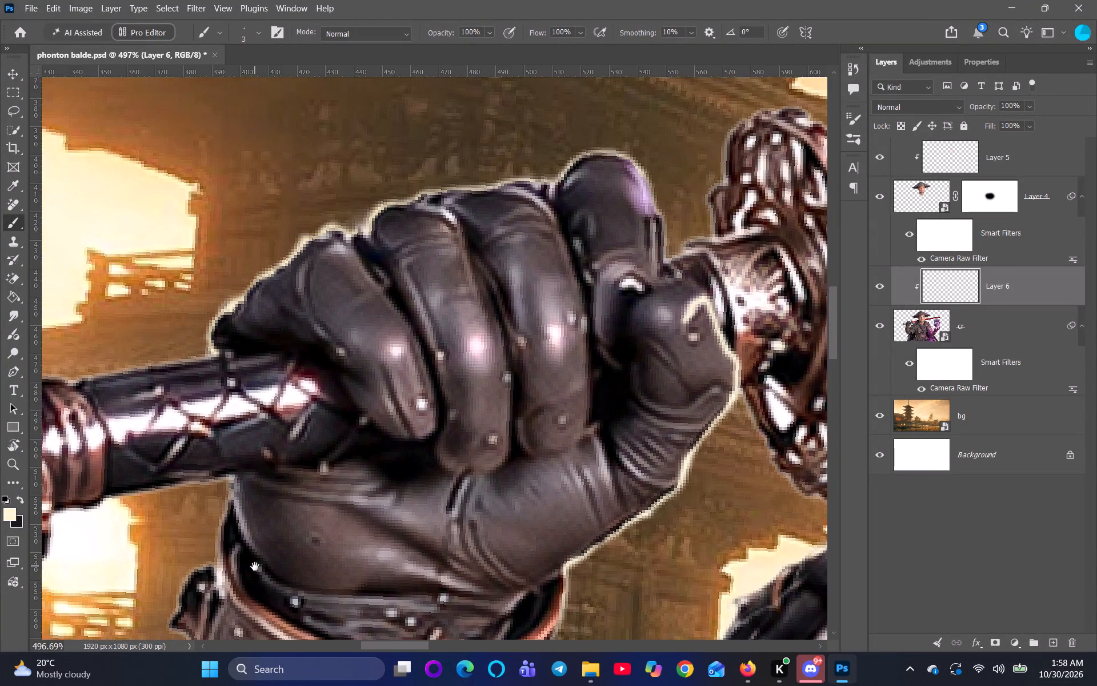
left_click_drag(255, 567, 256, 567)
scroll(253, 548, "up", 4)
scroll(221, 453, "up", 3)
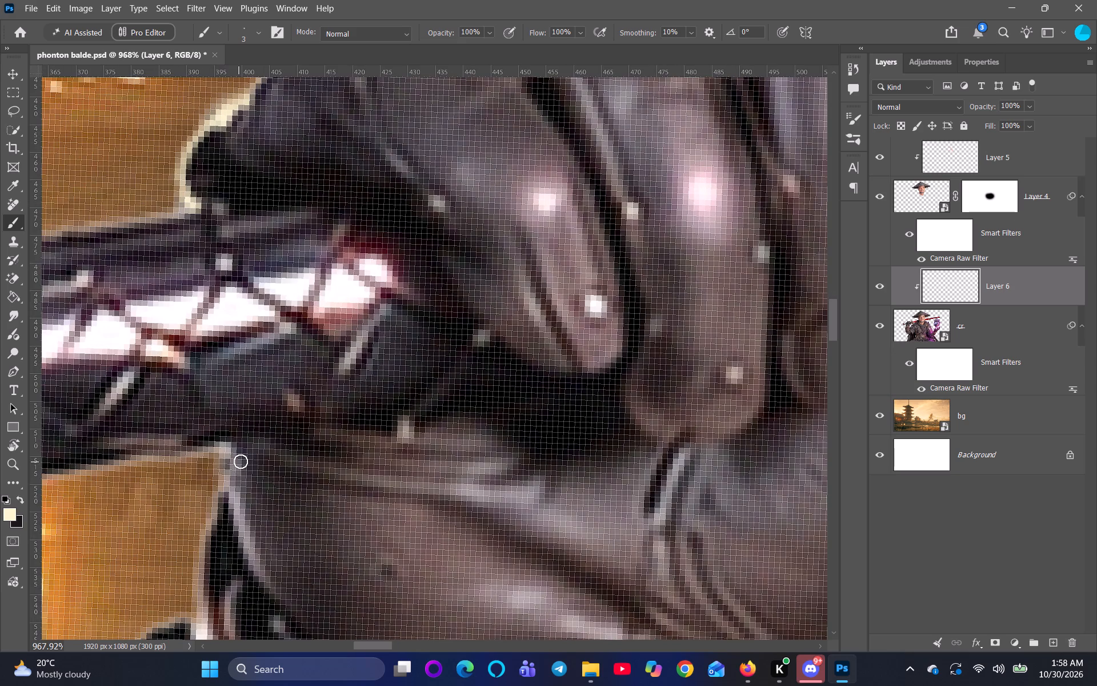
key("r")
key("r")
key("r")
key("r")
key("r")
key("r")
key("r")
key("r")
key("r")
key("r")
key("r")
key("r")
key("r")
key("r")
key("r")
key("r")
key("r")
key("r")
key("r")
key("r")
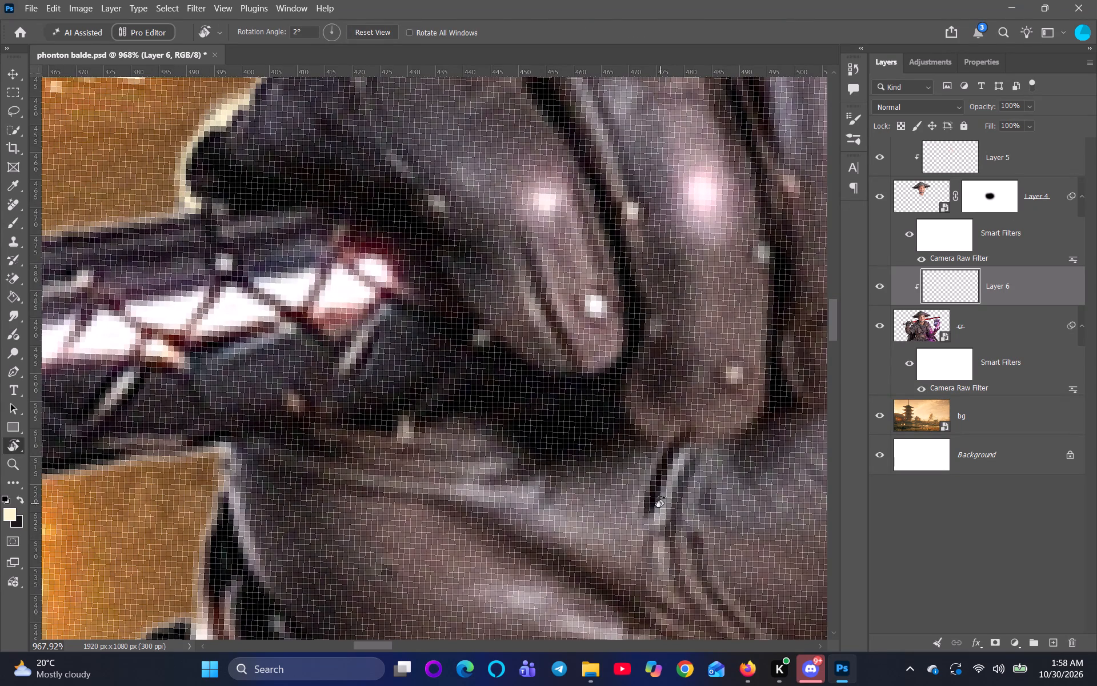
left_click_drag(660, 501, 379, 412)
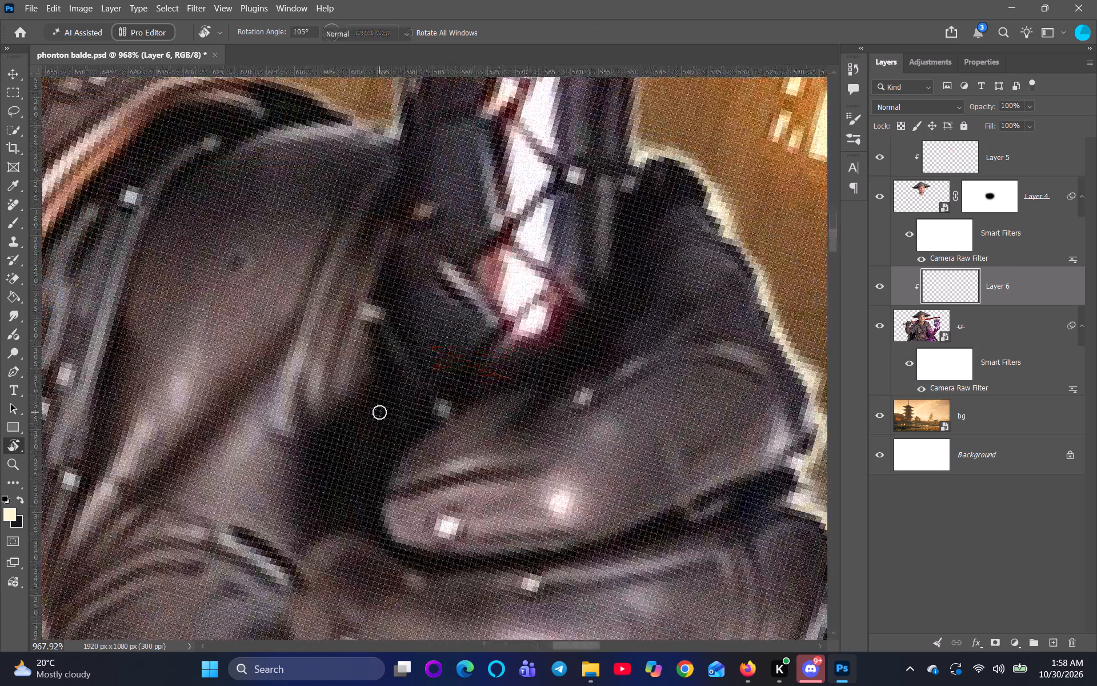
key("space")
left_click_drag(389, 329, 398, 454)
scroll(397, 445, "up", 2)
scroll(397, 445, "down", 6)
scroll(377, 357, "up", 2)
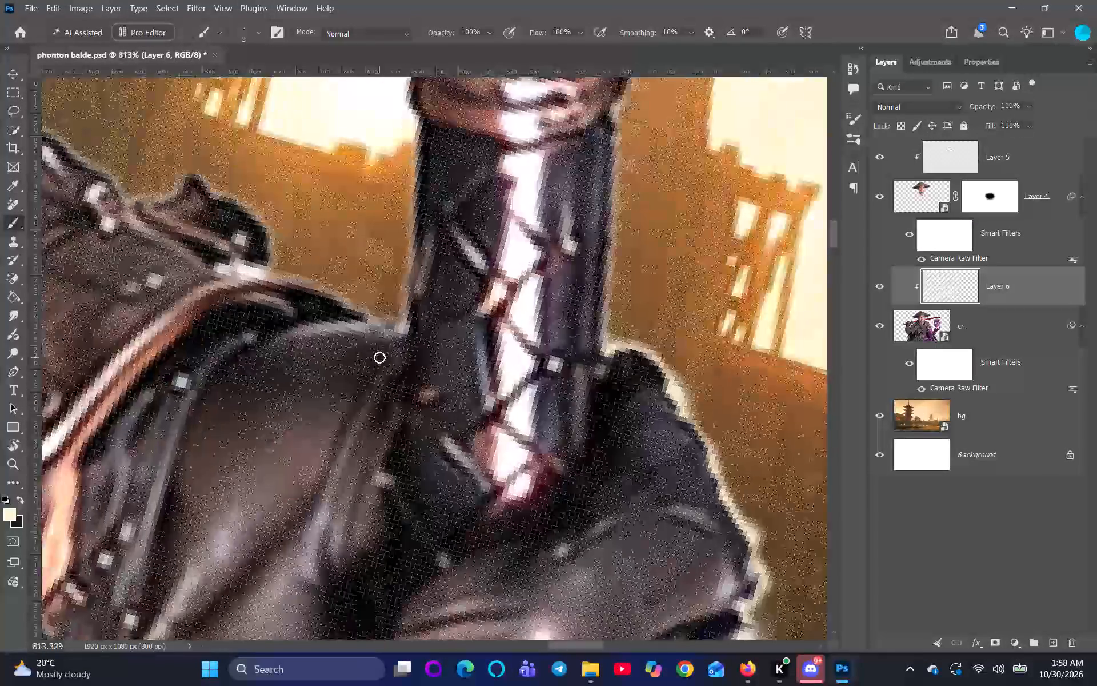
scroll(393, 334, "up", 3)
left_click_drag(412, 325, 366, 321)
left_click_drag(374, 322, 309, 309)
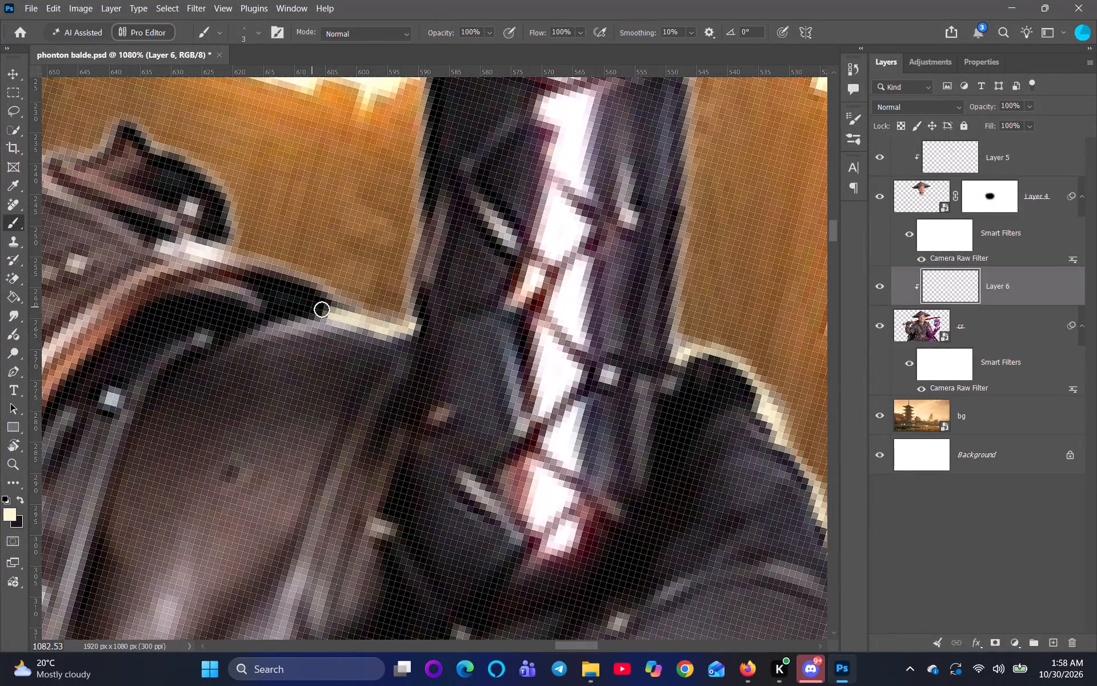
key("ctrl+z")
left_click_drag(369, 322, 360, 311)
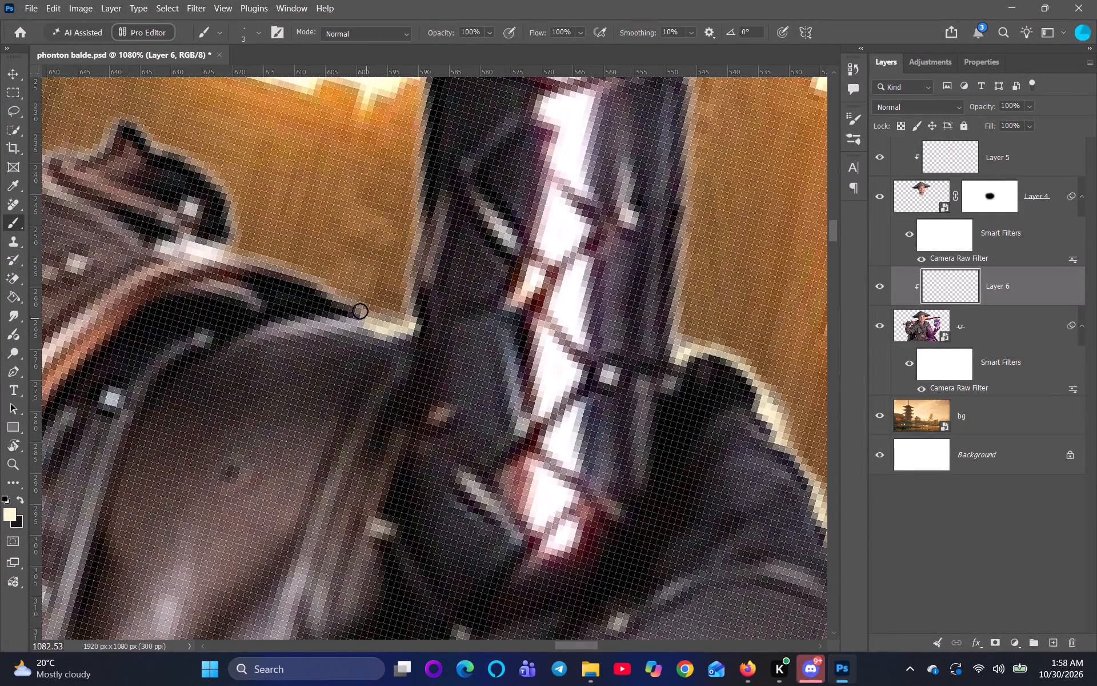
Continue the cream edge light along the dark cuff rim to the pale corner beneath the bracer's small pointed flap.
left_click_drag(360, 311, 255, 248)
left_click_drag(333, 296, 215, 248)
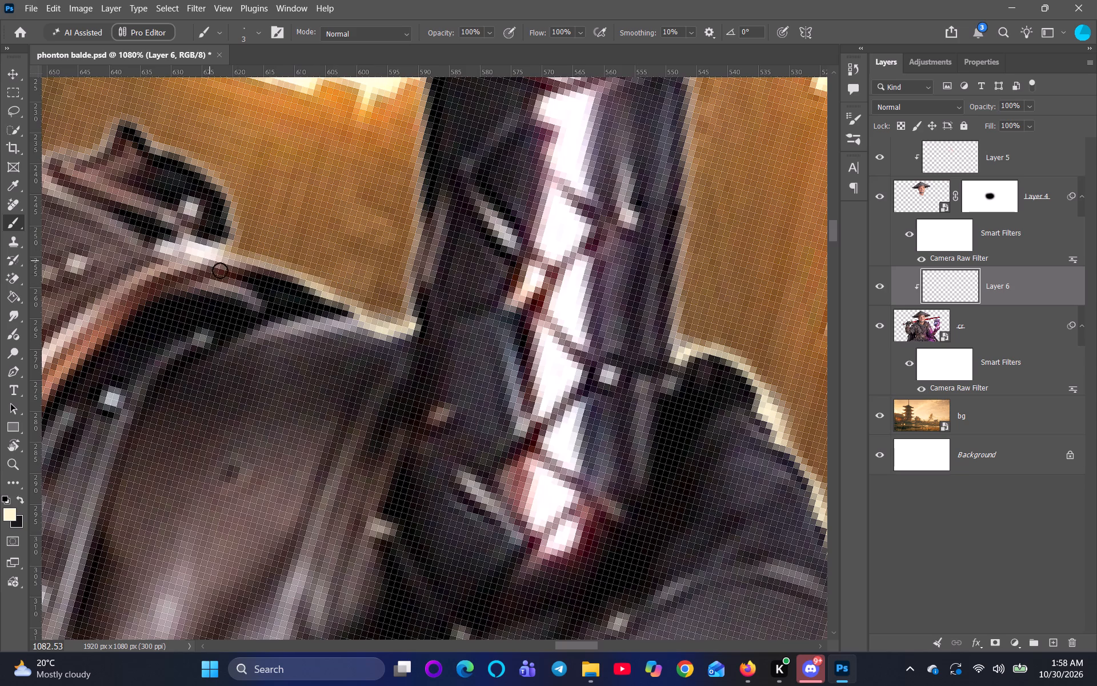
left_click_drag(270, 261, 172, 256)
key("space")
key("space")
key("space")
key("space")
key("space")
key("space")
key("space")
key("space")
key("space")
key("space")
key("space")
key("space")
key("space")
key("space")
key("space")
key("space")
key("space")
key("space")
key("space")
key("space")
left_click_drag(200, 295, 390, 416)
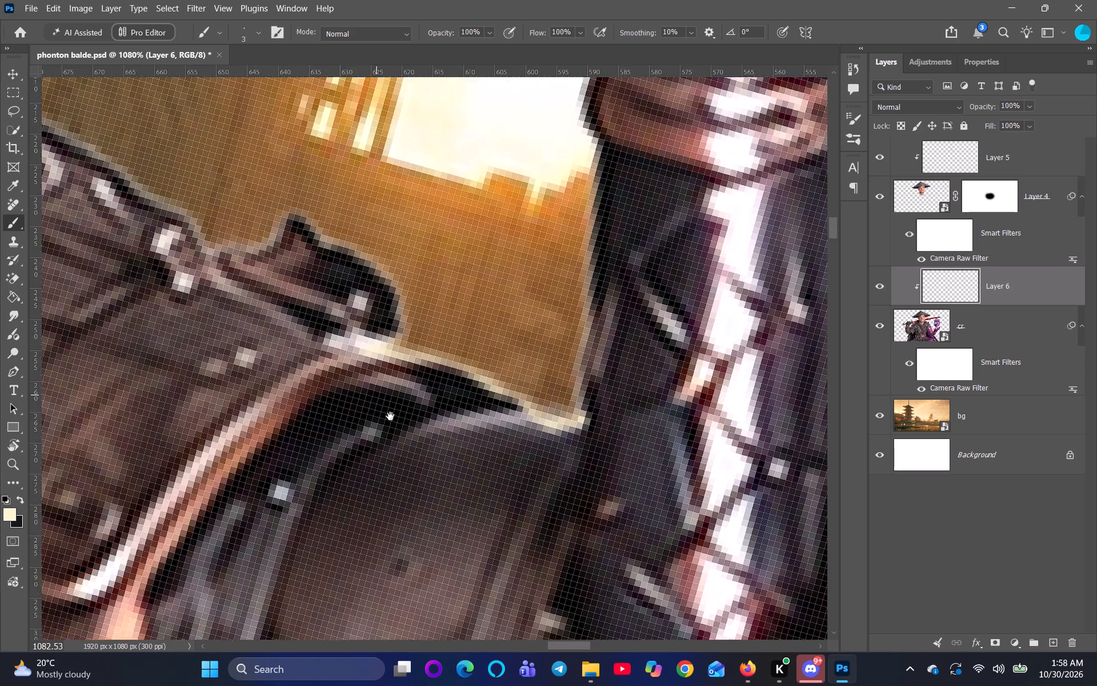
left_click_drag(390, 416, 433, 563)
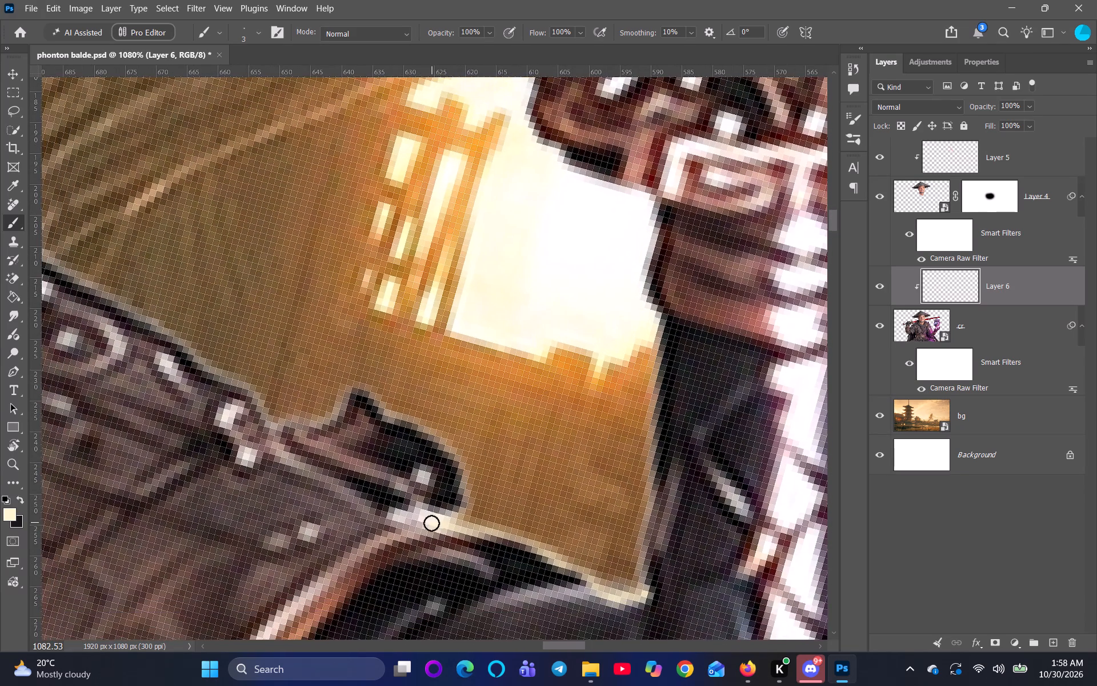
left_click_drag(410, 517, 469, 519)
Outline the bracer's small pointed flap with cream edge light, around its rounded side and tip to the notch beside the studs.
left_click_drag(467, 496, 453, 454)
left_click_drag(445, 440, 428, 428)
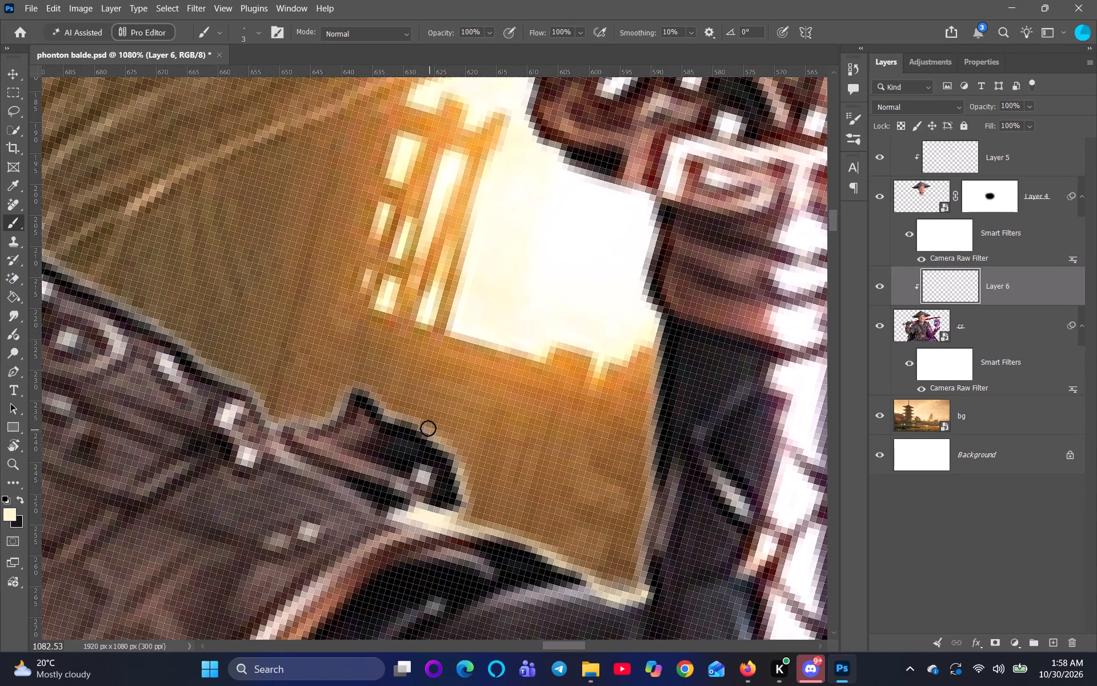
left_click_drag(428, 428, 406, 413)
left_click_drag(414, 414, 377, 404)
left_click_drag(366, 388, 331, 399)
left_click_drag(339, 400, 326, 430)
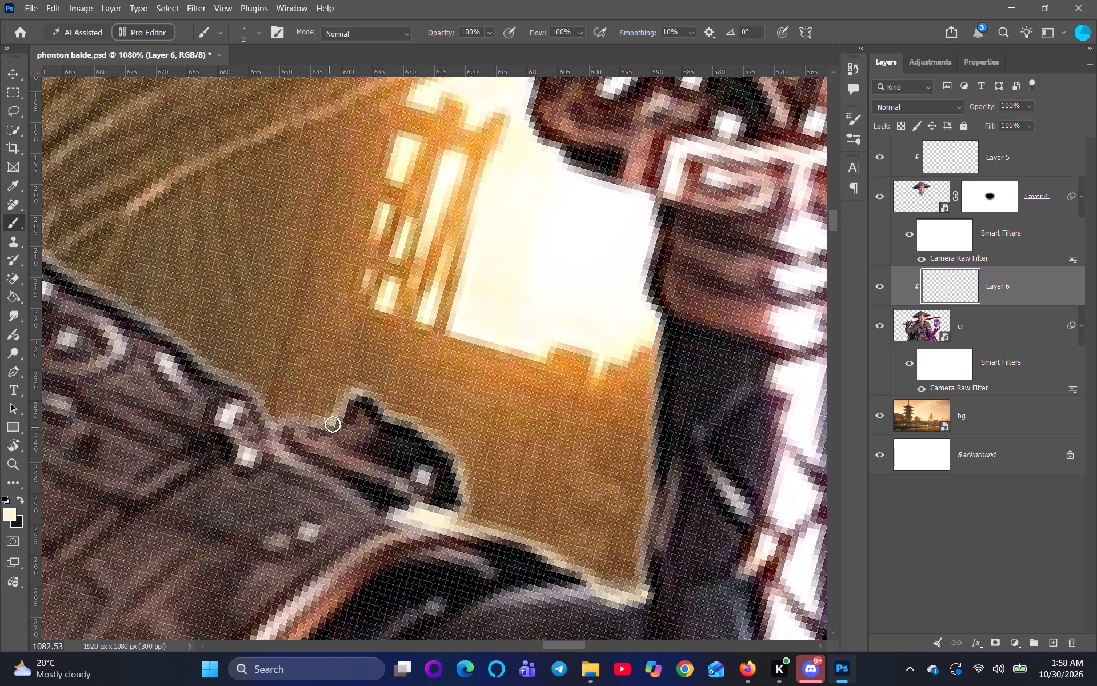
left_click_drag(333, 422, 280, 425)
Paint cream edge light along the bracer's outer edge from the notch beside the studs across the dip onto the raised end plate.
key("space")
key("space")
key("space")
key("space")
key("space")
key("space")
key("space")
key("space")
key("space")
key("space")
key("space")
key("space")
key("space")
key("space")
key("space")
key("space")
key("space")
left_click_drag(233, 404, 503, 539)
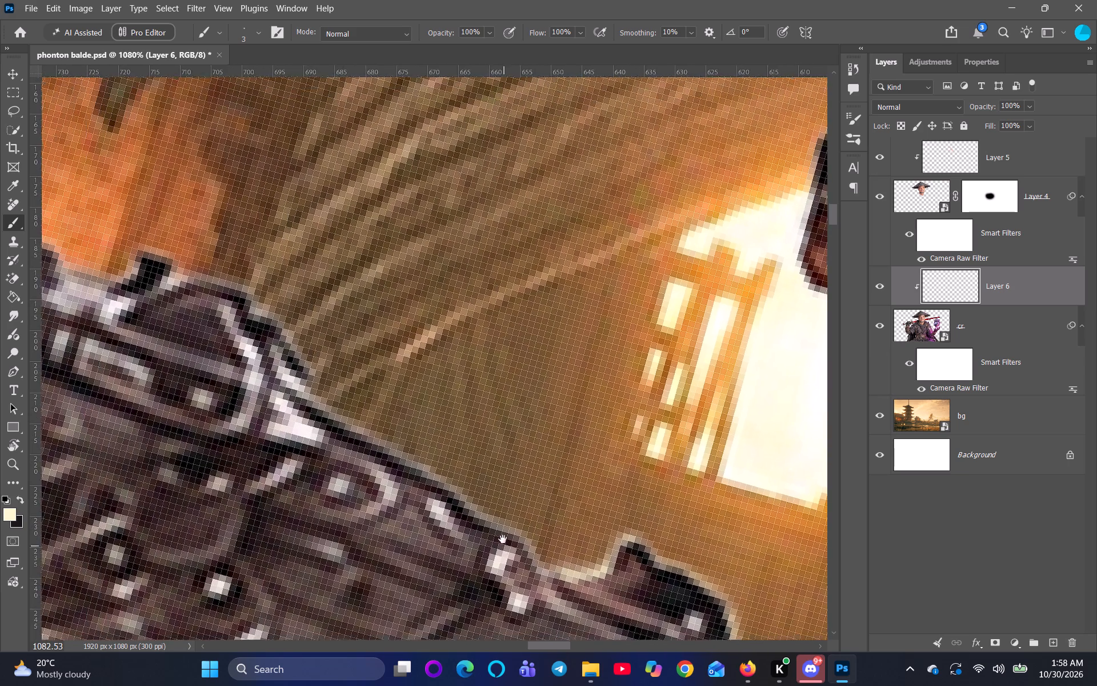
left_click_drag(503, 539, 503, 539)
key("r")
key("r")
key("r")
key("r")
key("r")
key("r")
key("r")
key("r")
key("r")
key("r")
key("r")
key("r")
key("r")
key("r")
key("r")
key("r")
key("r")
key("r")
key("r")
key("r")
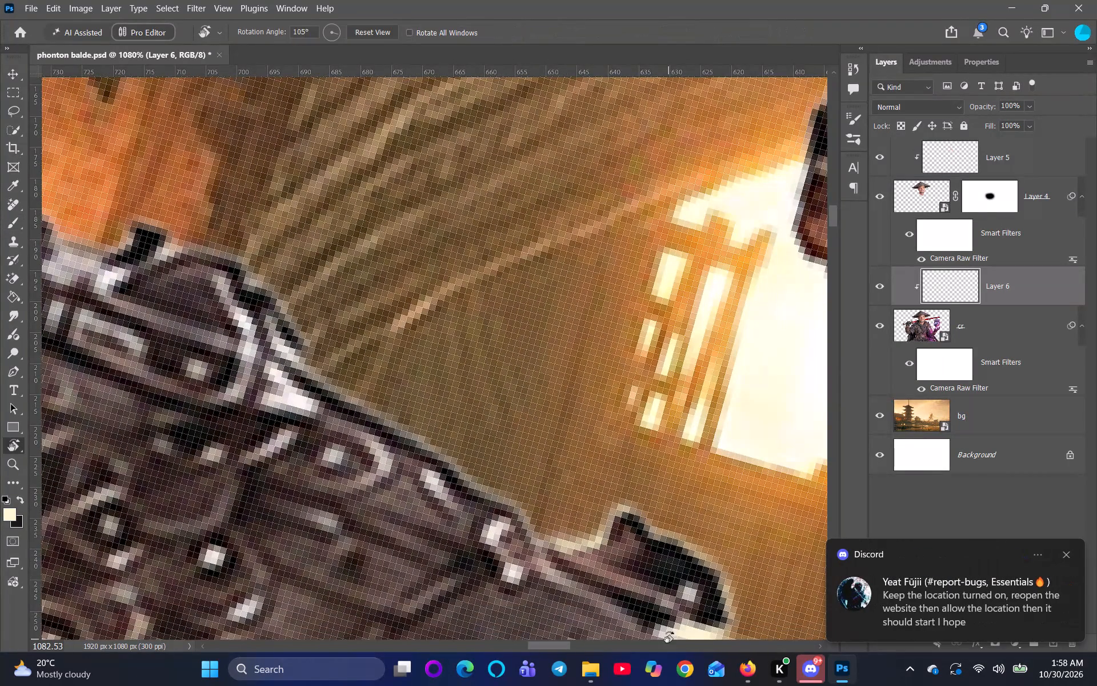
left_click_drag(680, 589, 683, 308)
left_click_drag(634, 375, 568, 377)
left_click_drag(596, 373, 548, 397)
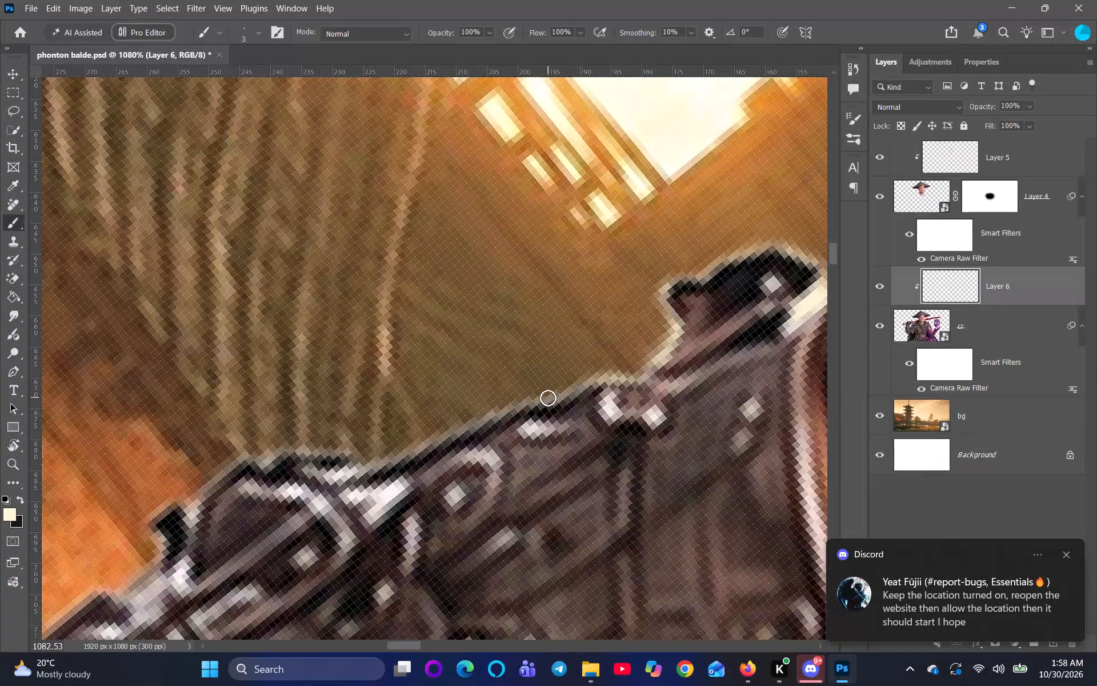
left_click_drag(596, 383, 492, 402)
left_click_drag(546, 400, 425, 424)
left_click_drag(478, 432, 361, 462)
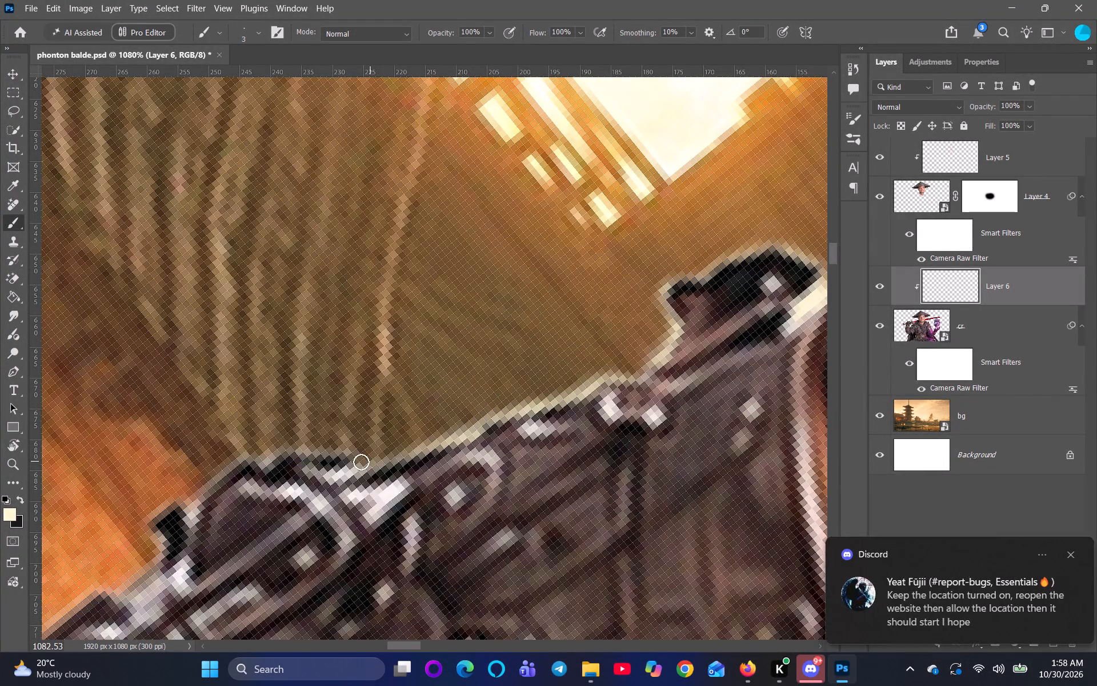
left_click_drag(361, 462, 357, 461)
left_click_drag(409, 448, 241, 448)
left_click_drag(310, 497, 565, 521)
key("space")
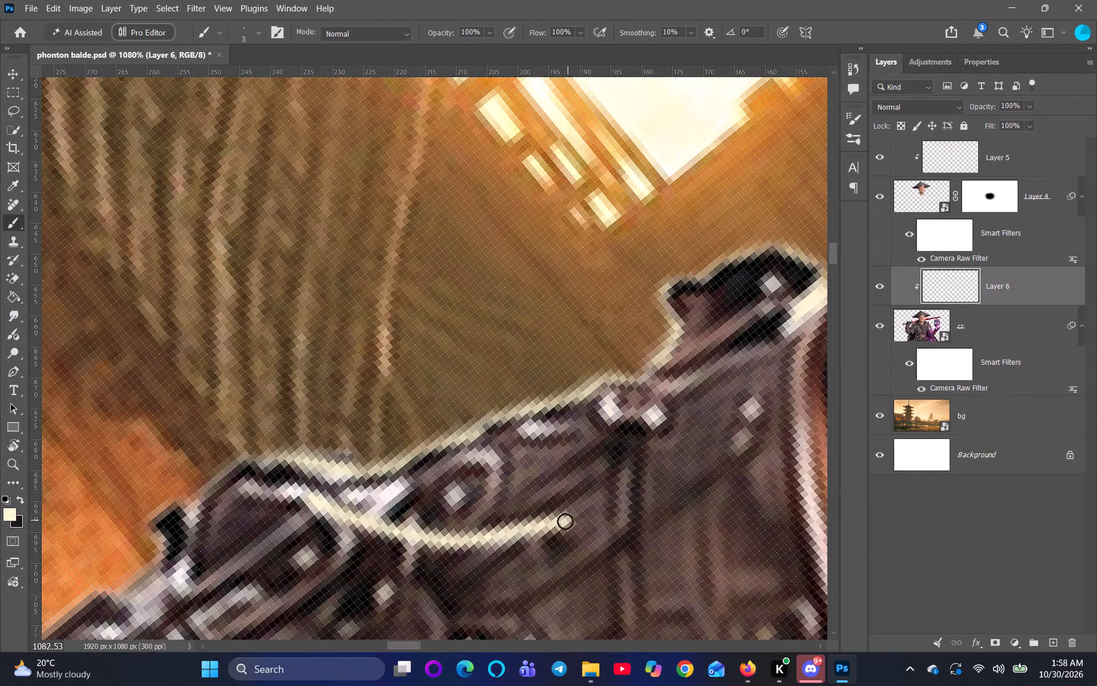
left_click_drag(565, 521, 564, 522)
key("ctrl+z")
Increase the 3 px brush's hardness and continue the cream edge light over the raised end plate's rounded corner to the dark knob.
key("space")
key("space")
key("space")
key("space")
key("space")
key("space")
key("space")
key("space")
key("space")
key("space")
key("space")
left_click_drag(457, 545, 578, 528)
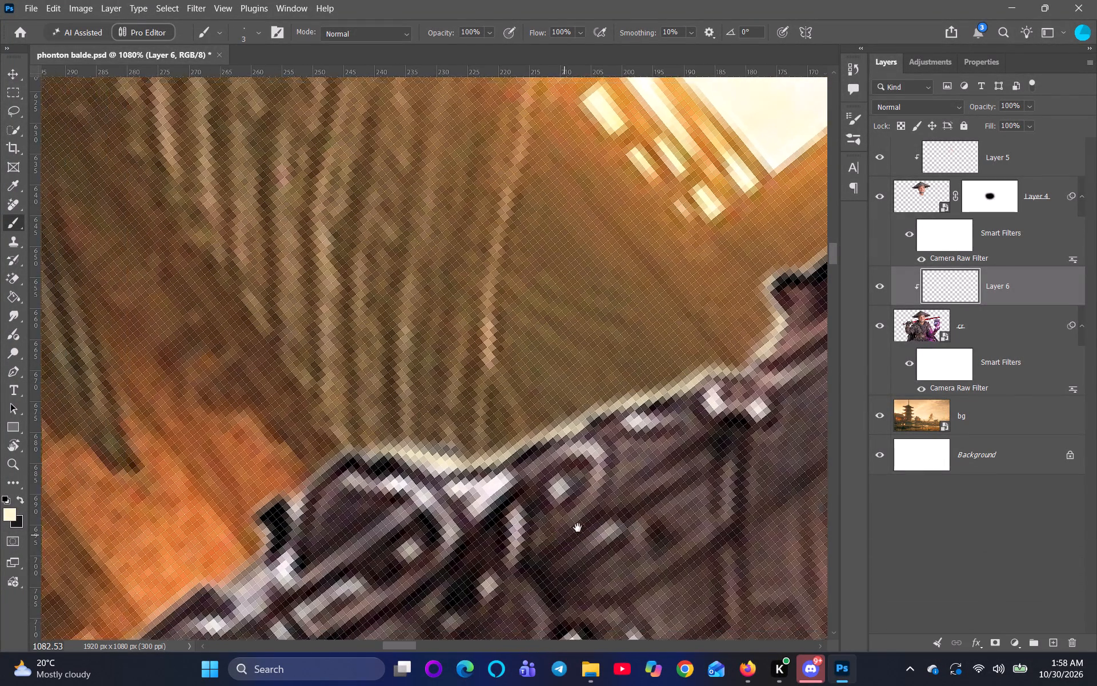
left_click_drag(578, 528, 642, 493)
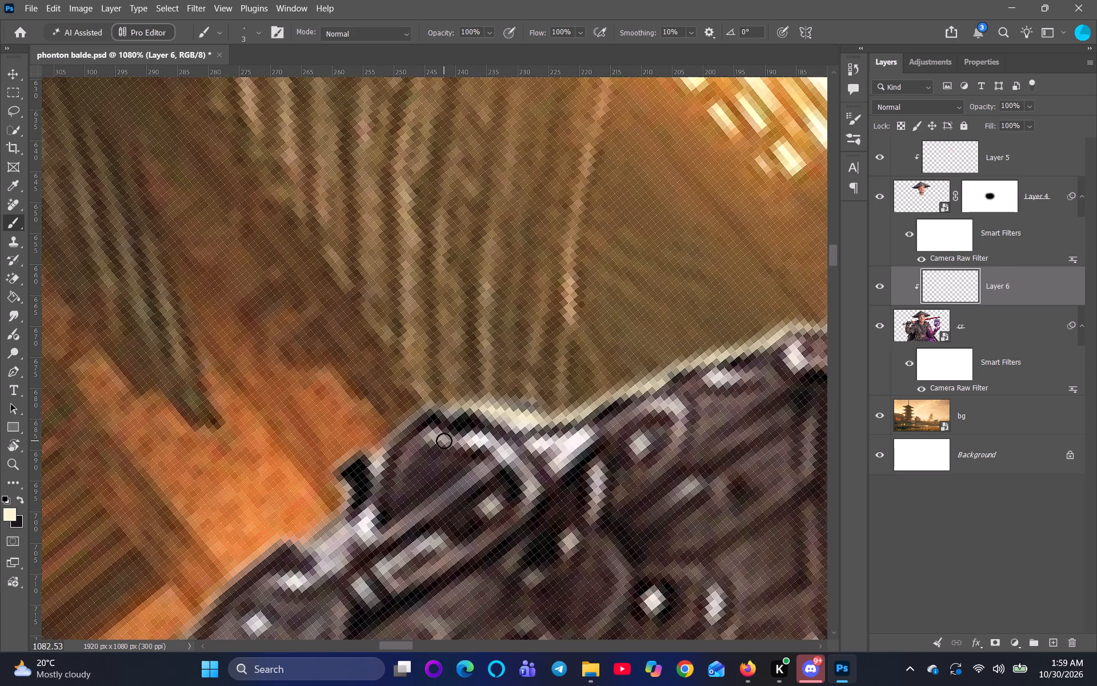
right_click_drag(444, 441, 465, 381, "alt")
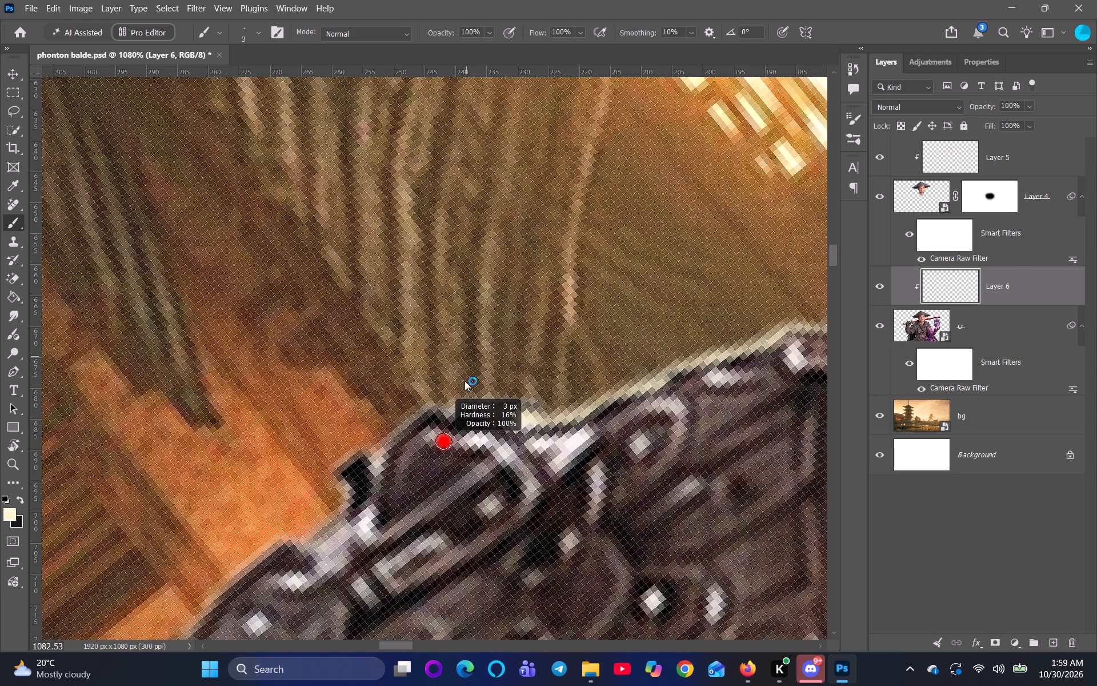
right_click_drag(465, 381, 474, 544, "alt")
left_click_drag(477, 413, 399, 425)
left_click_drag(417, 414, 384, 479)
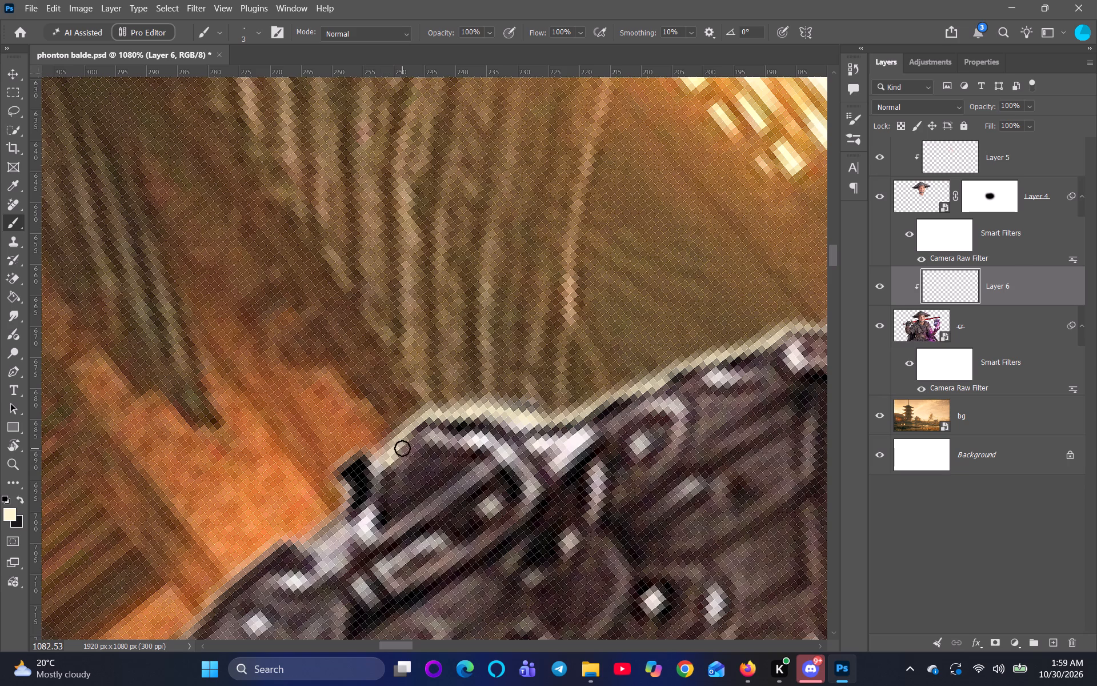
Paint cream edge light over the small dark knob and along the pale ridge just below it.
left_click_drag(386, 457, 365, 455)
left_click_drag(361, 455, 346, 468)
left_click_drag(349, 461, 335, 481)
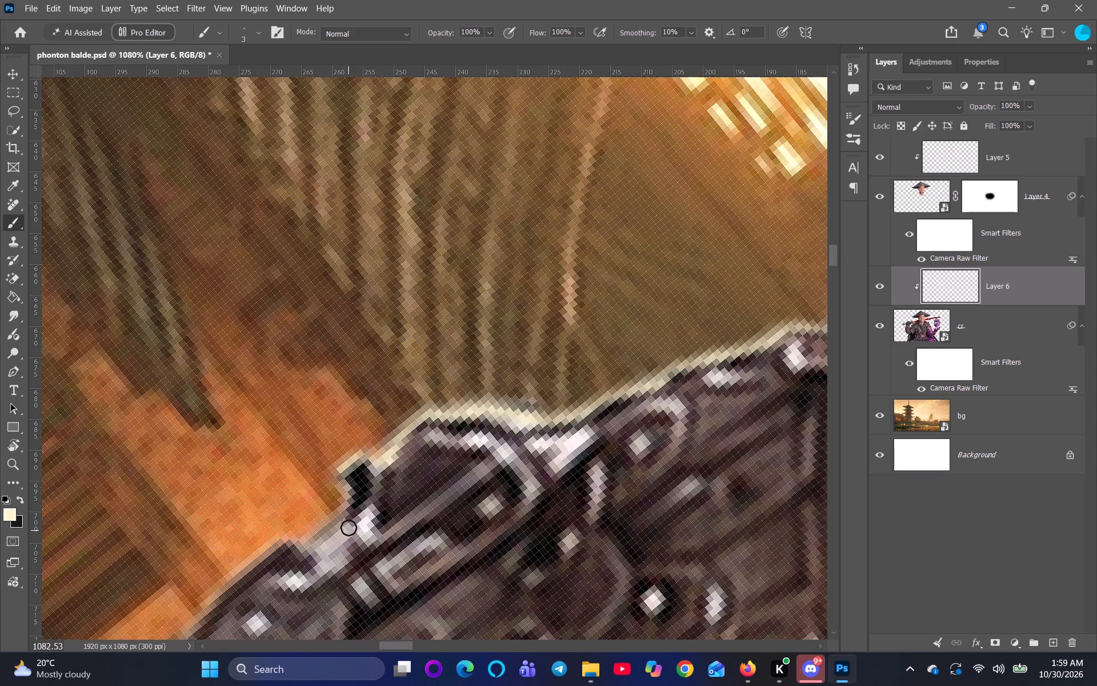
left_click_drag(341, 514, 295, 531)
left_click_drag(329, 527, 276, 536)
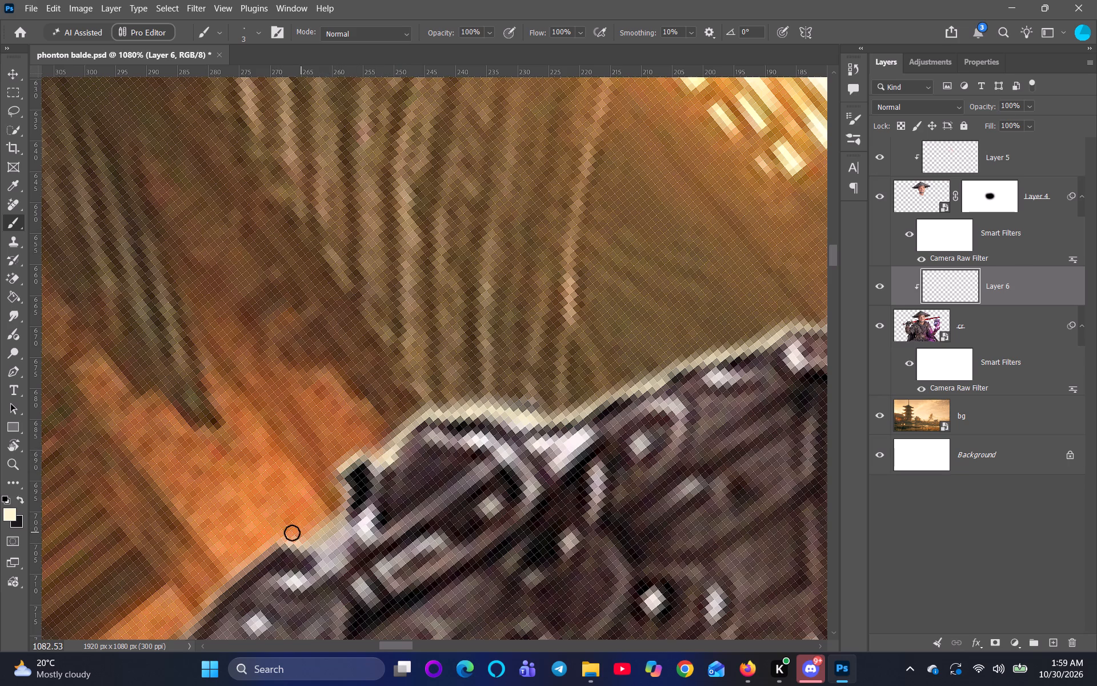
left_click_drag(280, 539, 261, 557)
Continue the cream edge light down the armour's large rounded outer curve to the small dark tip at its base.
key("space")
key("space")
key("space")
key("space")
key("space")
key("space")
key("space")
left_click_drag(394, 584, 581, 477)
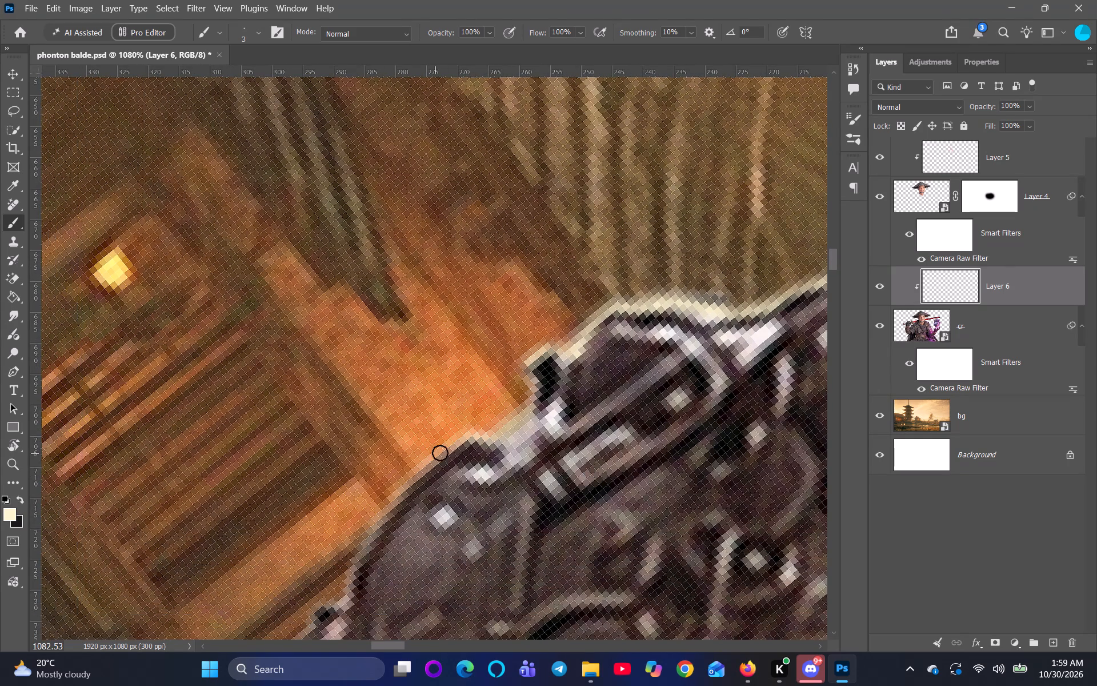
left_click_drag(443, 452, 375, 529)
left_click_drag(405, 494, 358, 619)
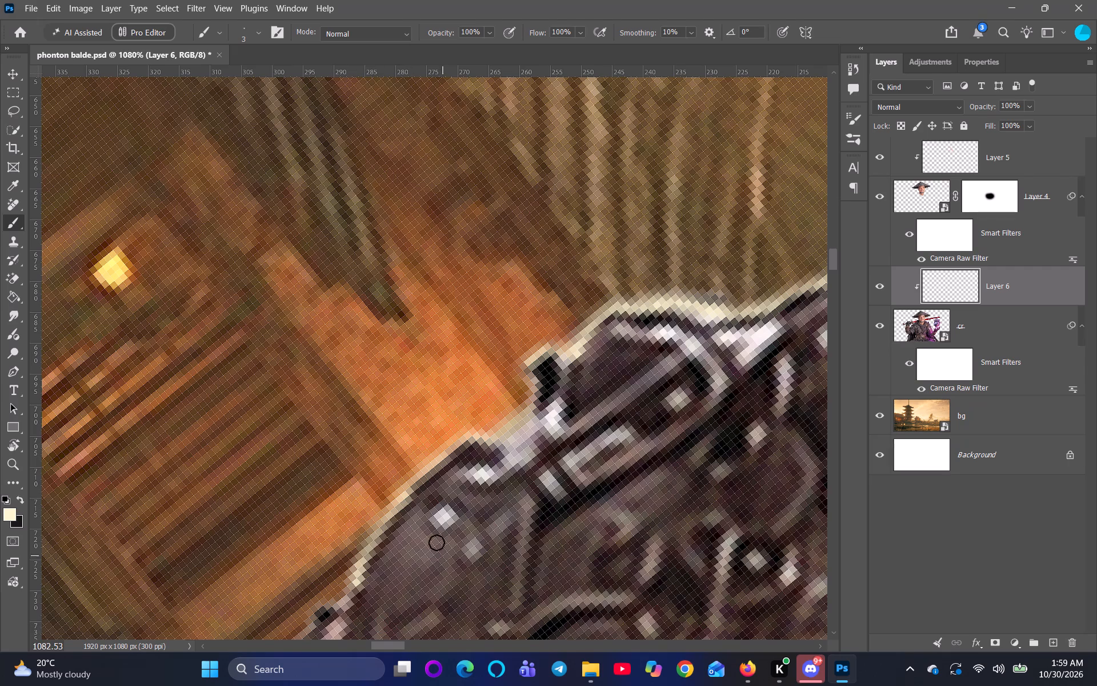
Lower the 3 px brush's hardness and paint cream edge light over the small dark tip and down the cloth edge to the dark loop.
right_click(362, 543)
left_click(623, 492)
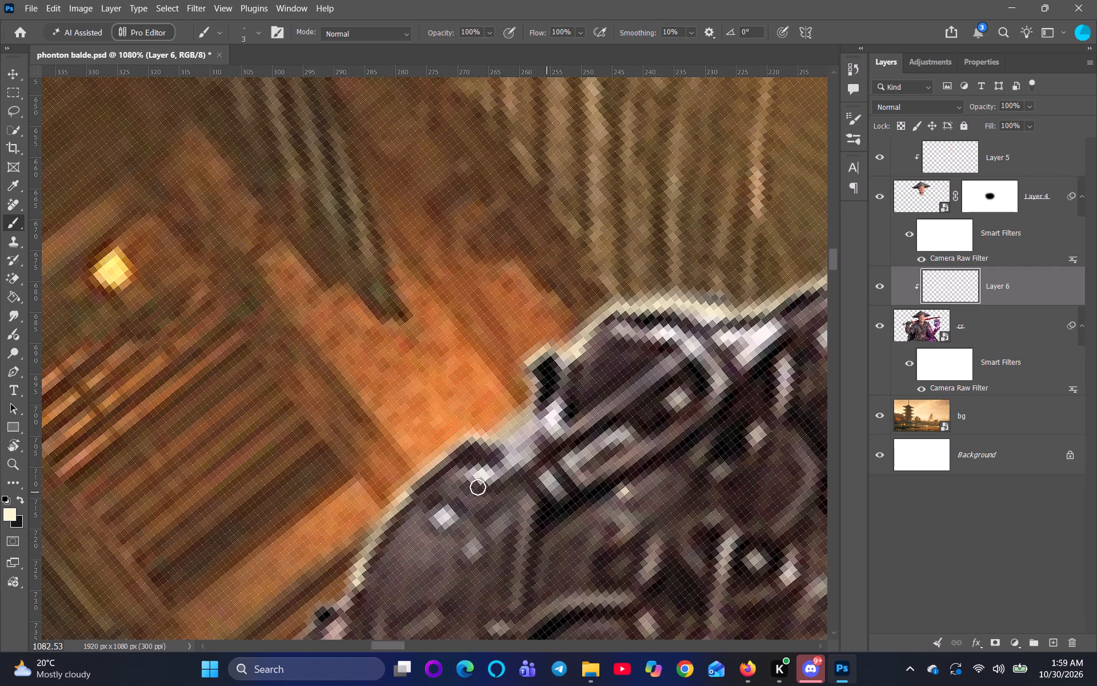
right_click_drag(477, 490, 494, 421, "alt")
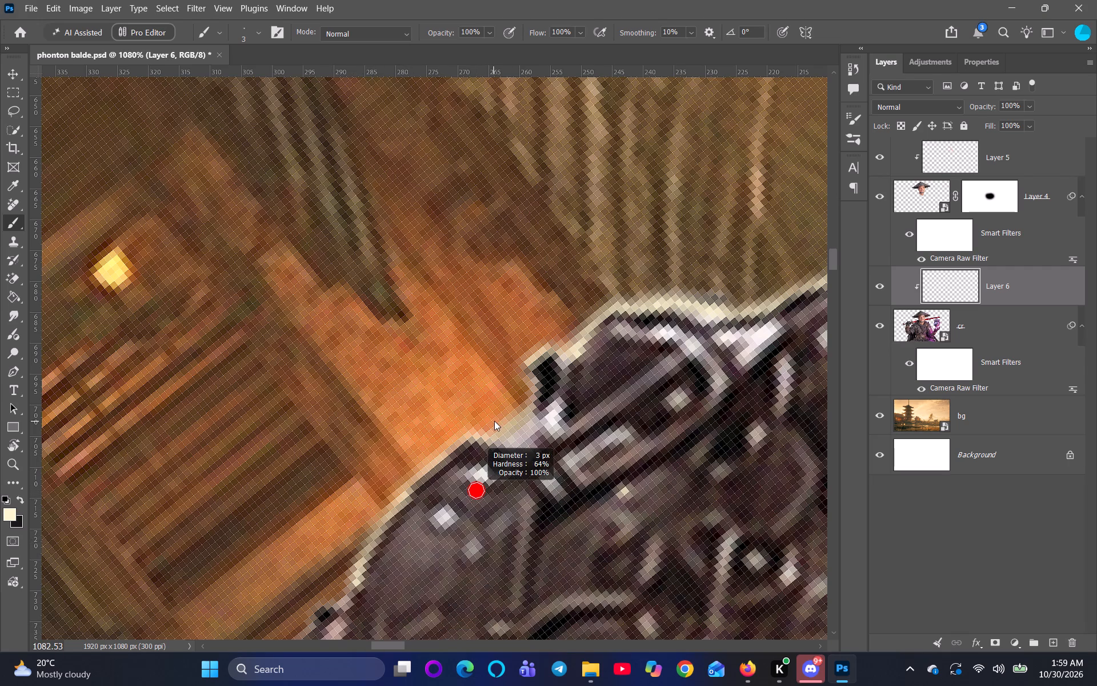
right_click_drag(494, 421, 509, 324, "alt")
right_click_drag(509, 324, 505, 348, "alt")
key("space")
key("space")
key("space")
key("space")
key("space")
key("space")
key("space")
key("space")
key("space")
key("space")
key("space")
left_click_drag(487, 539, 556, 350)
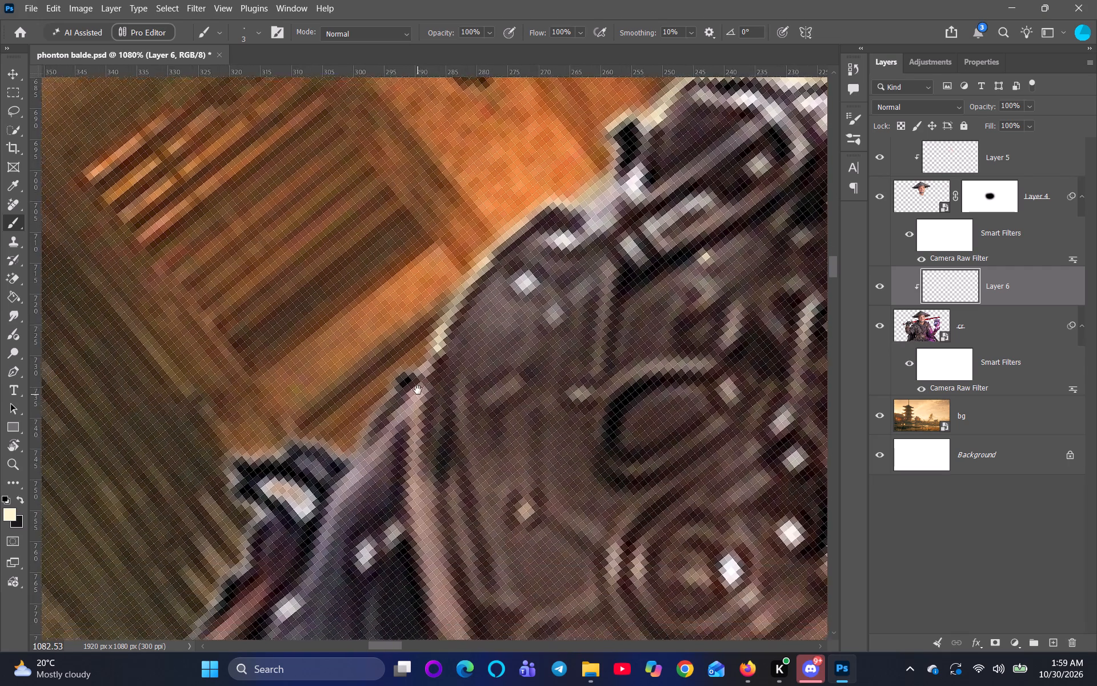
left_click_drag(429, 352, 389, 381)
left_click_drag(394, 378, 359, 429)
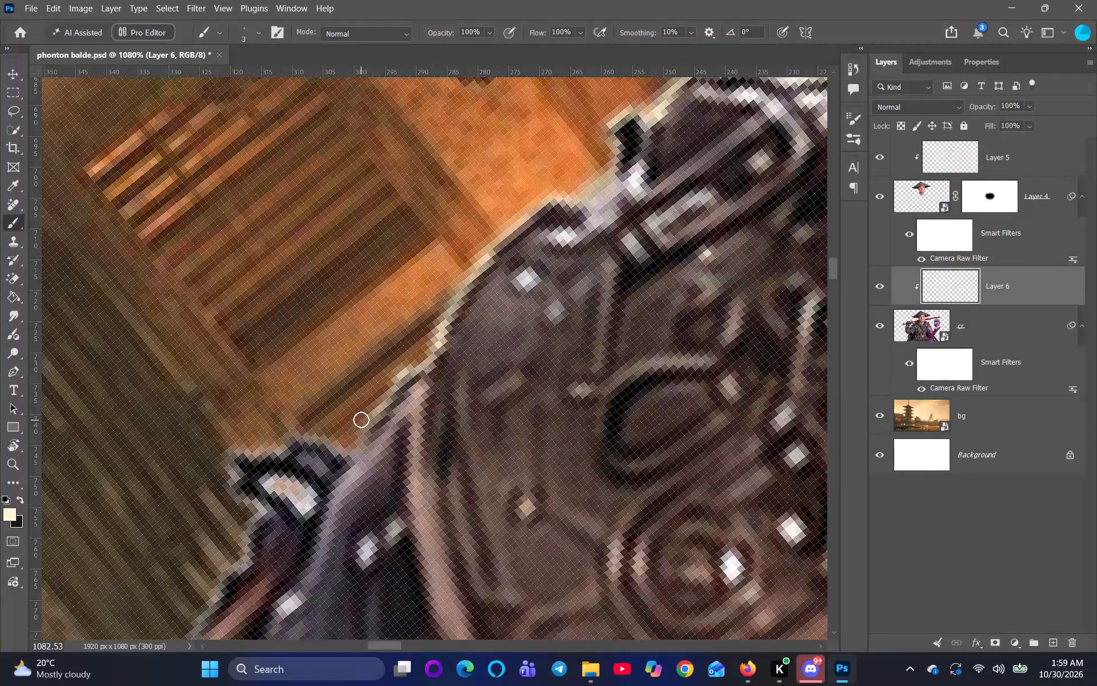
left_click_drag(361, 421, 332, 453)
Outline the dark loop with the pale centre in cream edge light, continuing down the short dark edge beneath it.
left_click_drag(329, 444, 292, 432)
left_click_drag(315, 436, 268, 449)
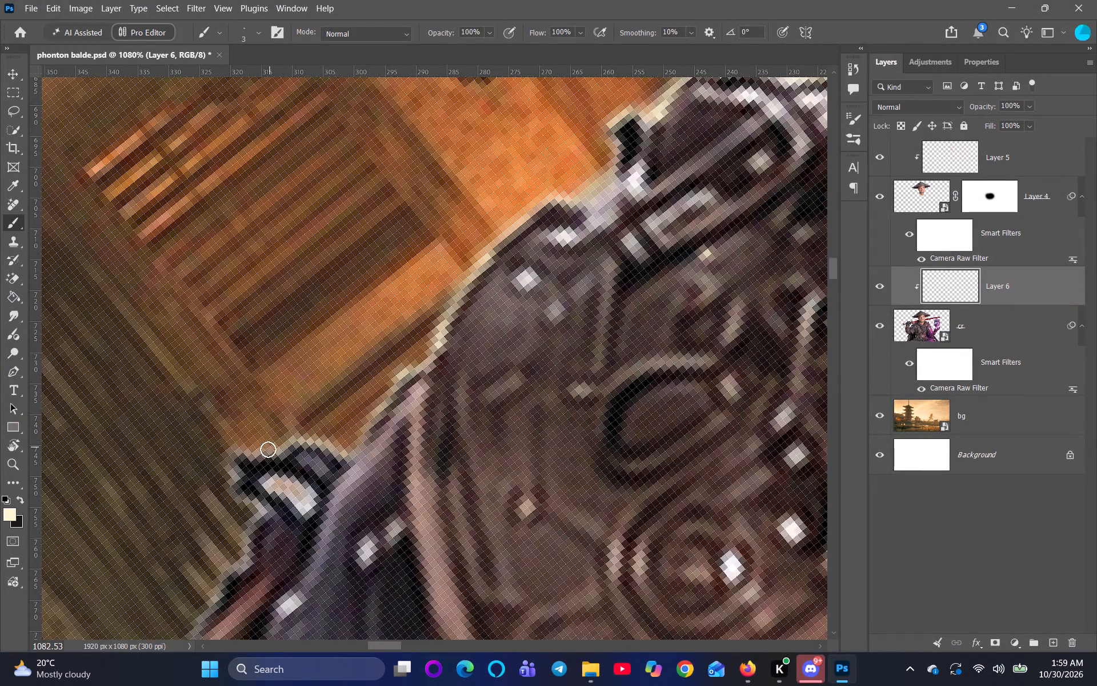
left_click_drag(268, 449, 255, 449)
left_click_drag(260, 452, 237, 479)
left_click_drag(233, 481, 250, 513)
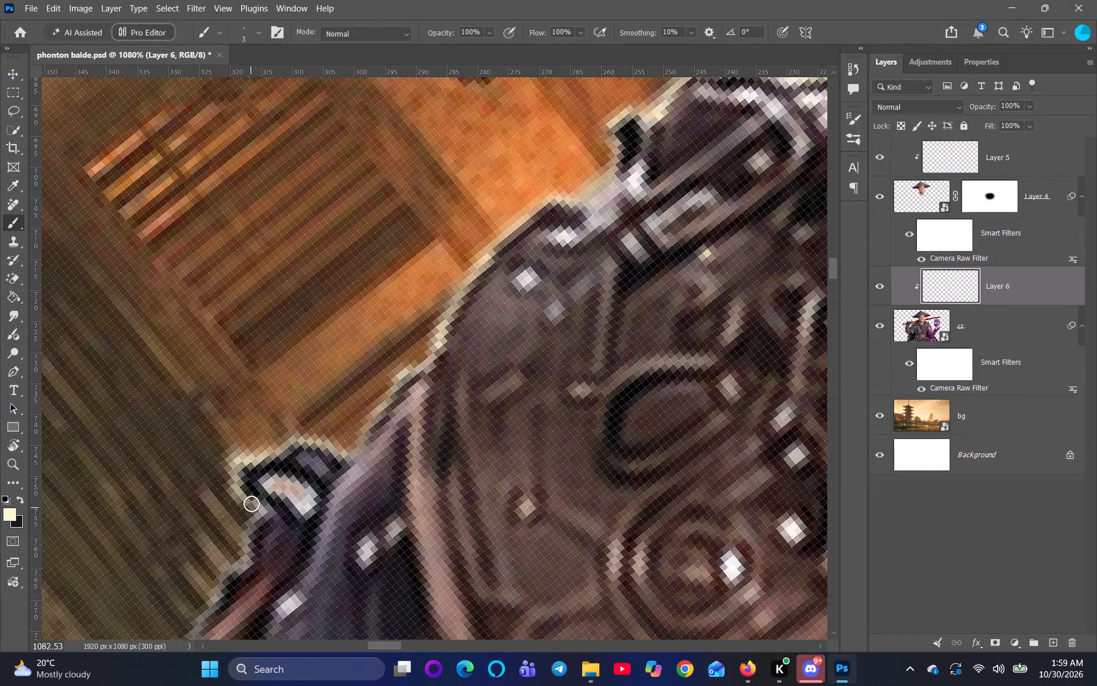
left_click_drag(252, 505, 232, 557)
left_click_drag(244, 545, 242, 567)
left_click_drag(258, 523, 201, 571)
Paint cream edge light along the slanted reddish-brown cloth edge from below the dark loop to the next dark corner.
key("space")
key("space")
key("space")
key("space")
key("space")
key("space")
key("space")
key("space")
key("space")
key("space")
key("space")
key("space")
key("space")
key("space")
key("space")
key("space")
key("space")
key("space")
key("space")
key("space")
left_click_drag(308, 584, 325, 527)
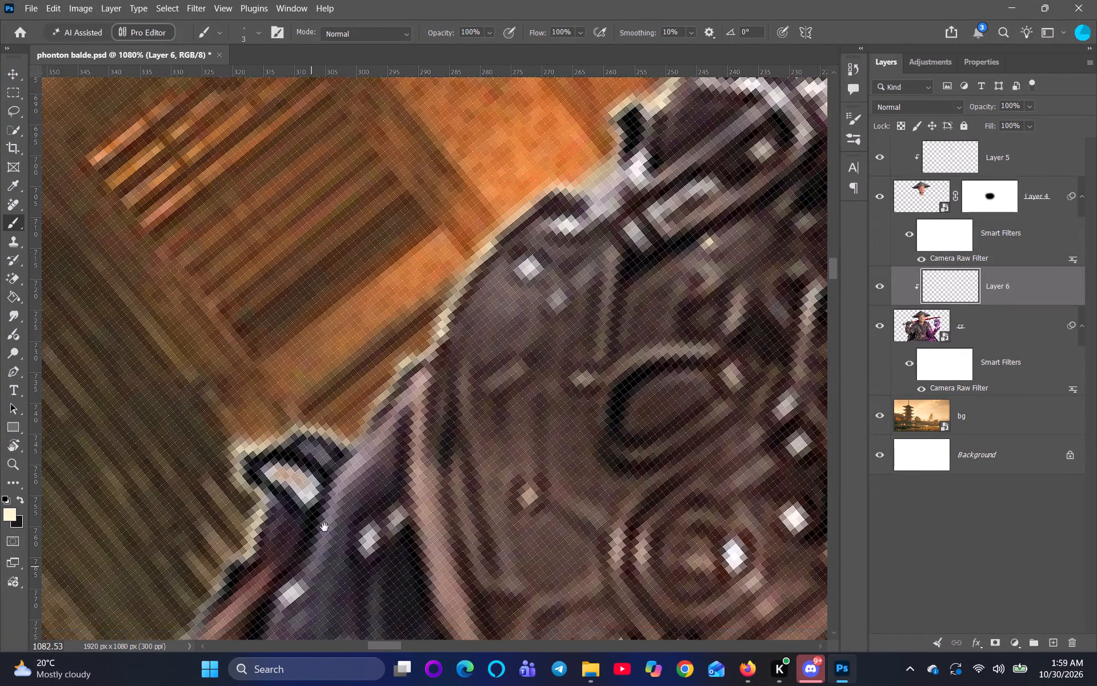
left_click_drag(325, 527, 409, 369)
left_click_drag(326, 376, 266, 422)
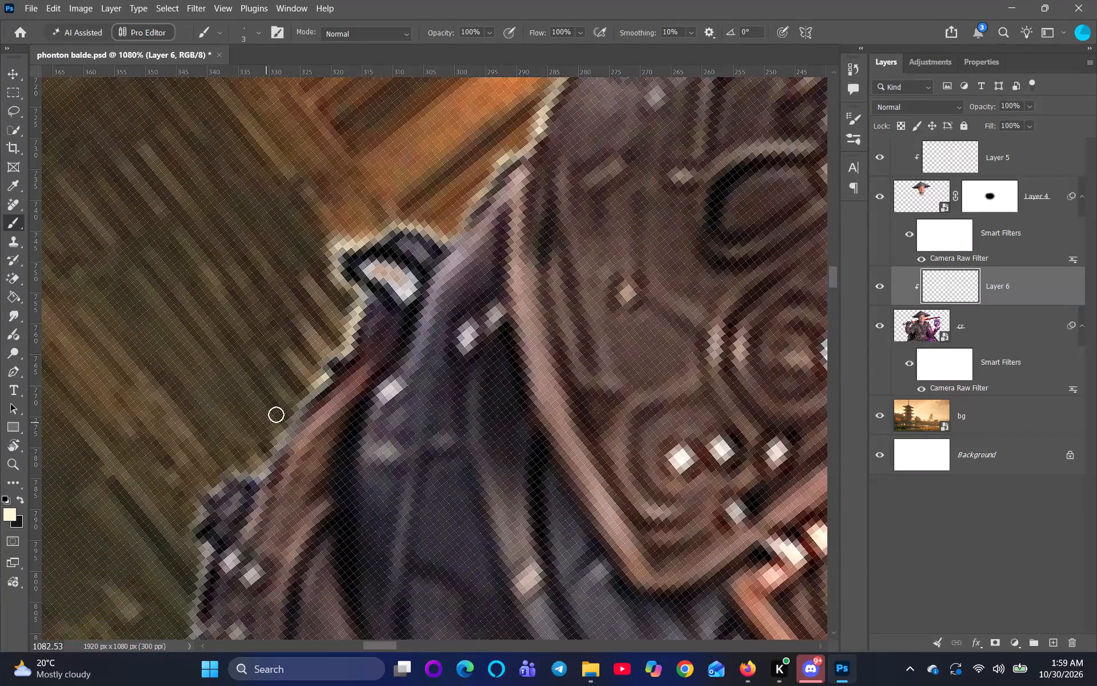
left_click_drag(301, 398, 271, 440)
left_click_drag(313, 390, 231, 468)
left_click_drag(302, 420, 248, 483)
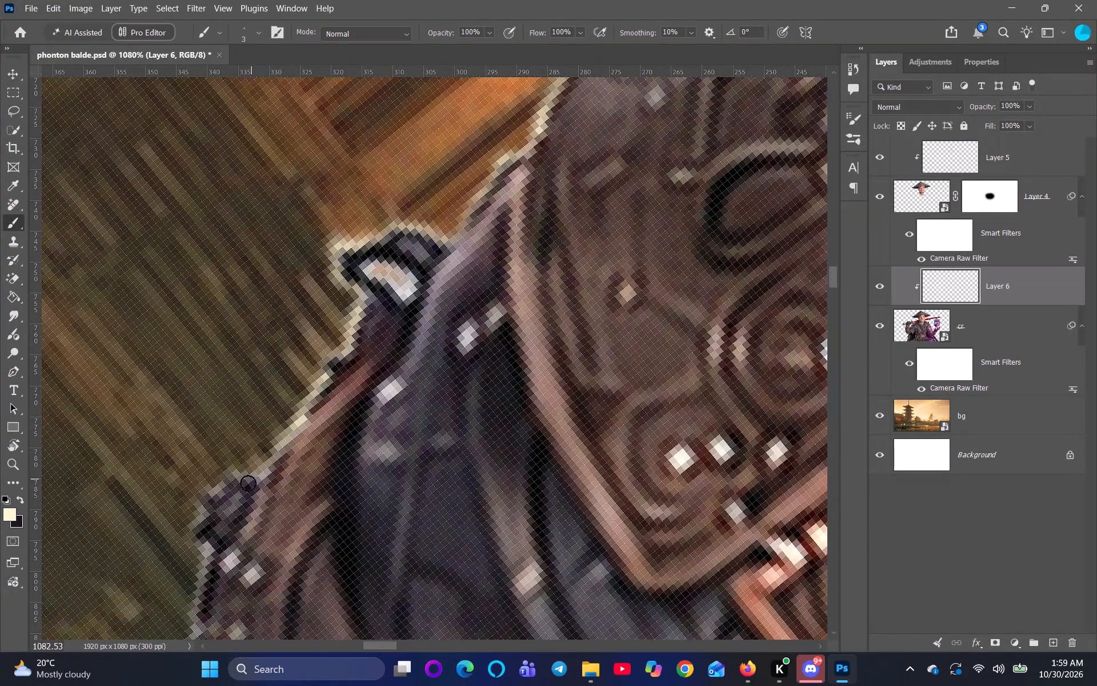
Continue the cream edge light around the dark corner fold and down the steep outer edge of the sleeve below it.
left_click_drag(248, 483, 237, 485)
left_click_drag(269, 455, 211, 480)
left_click_drag(239, 471, 188, 533)
left_click_drag(198, 496, 191, 514)
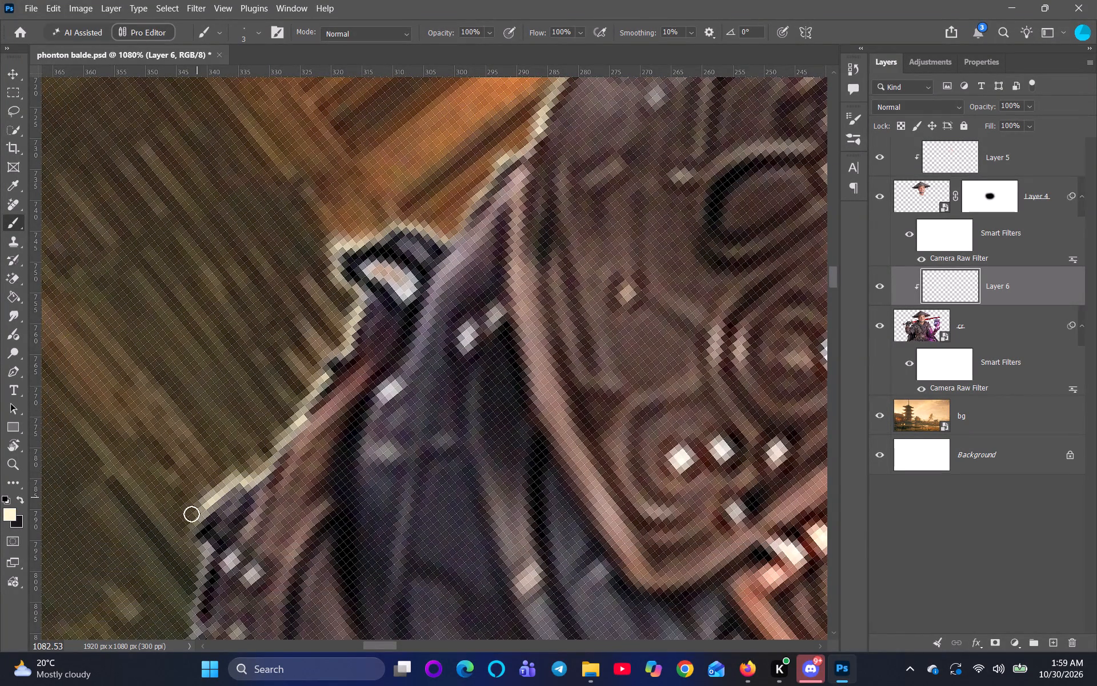
left_click_drag(191, 514, 189, 567)
left_click_drag(202, 535, 194, 593)
left_click_drag(198, 559, 195, 605)
left_click_drag(211, 574, 162, 654)
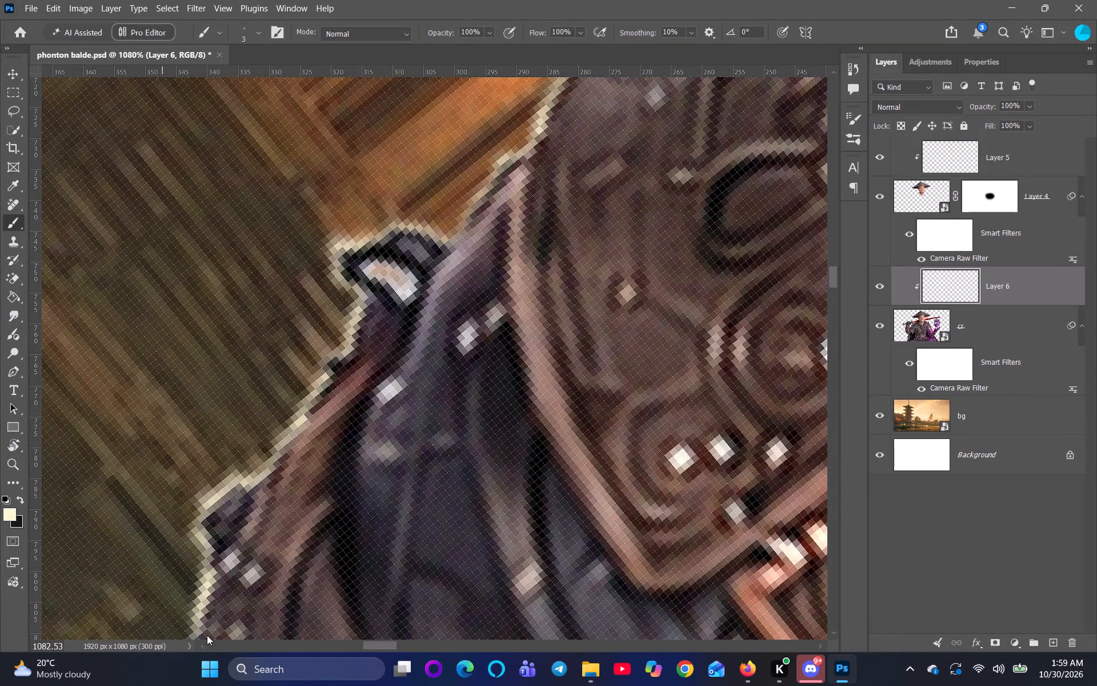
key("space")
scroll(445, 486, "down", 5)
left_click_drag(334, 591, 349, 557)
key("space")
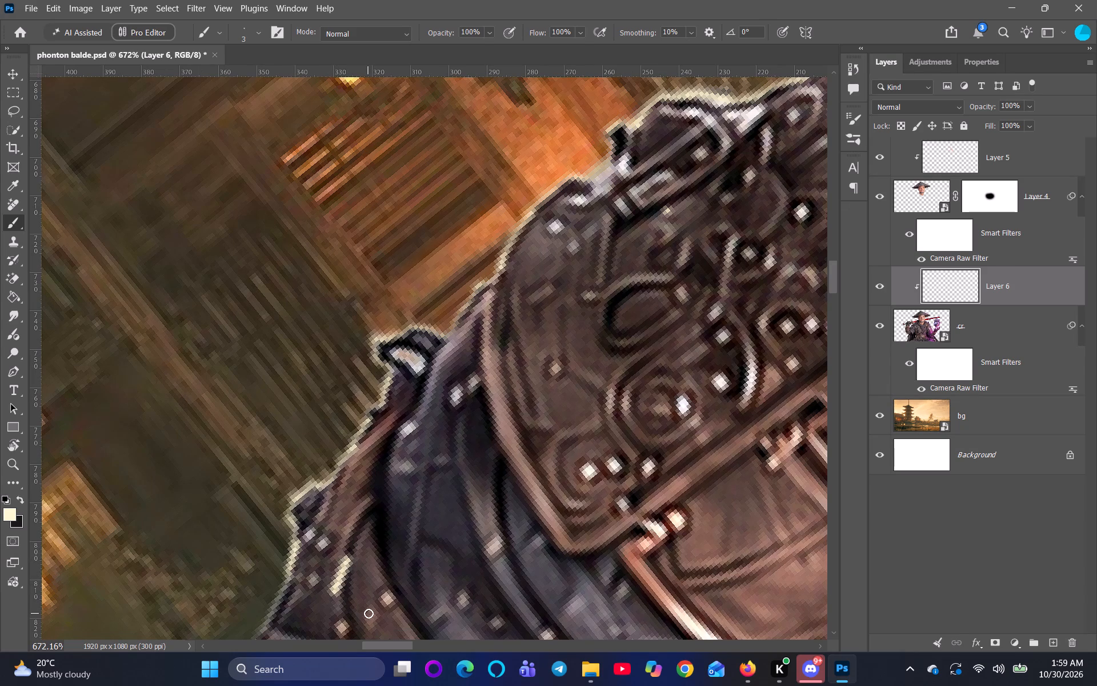
Undo the last stroke and repaint cream edge light down the sleeve's steep outer edge, past the small fold where the reddish panel begins.
key("ctrl+z")
key("space")
key("space")
key("space")
key("space")
key("space")
key("space")
key("space")
key("space")
key("space")
key("space")
key("space")
key("space")
key("space")
key("space")
key("space")
key("space")
key("space")
key("space")
key("space")
left_click_drag(359, 607, 407, 483)
scroll(387, 501, "up", 6)
key("space")
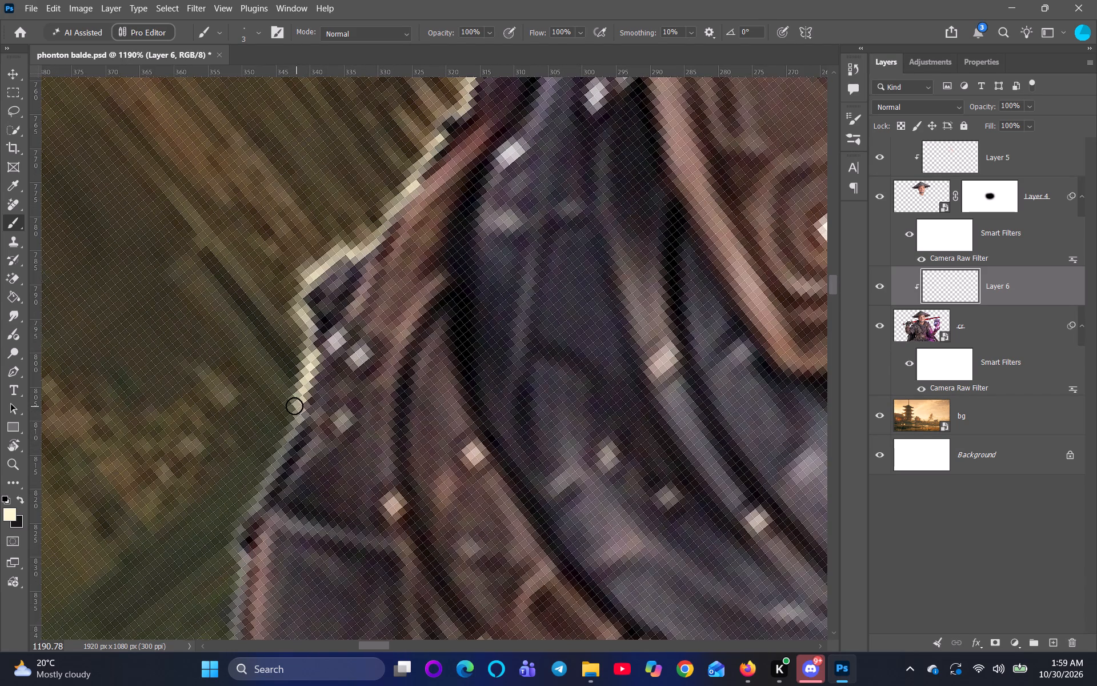
left_click_drag(294, 406, 268, 460)
left_click_drag(293, 417, 245, 502)
left_click_drag(286, 445, 236, 519)
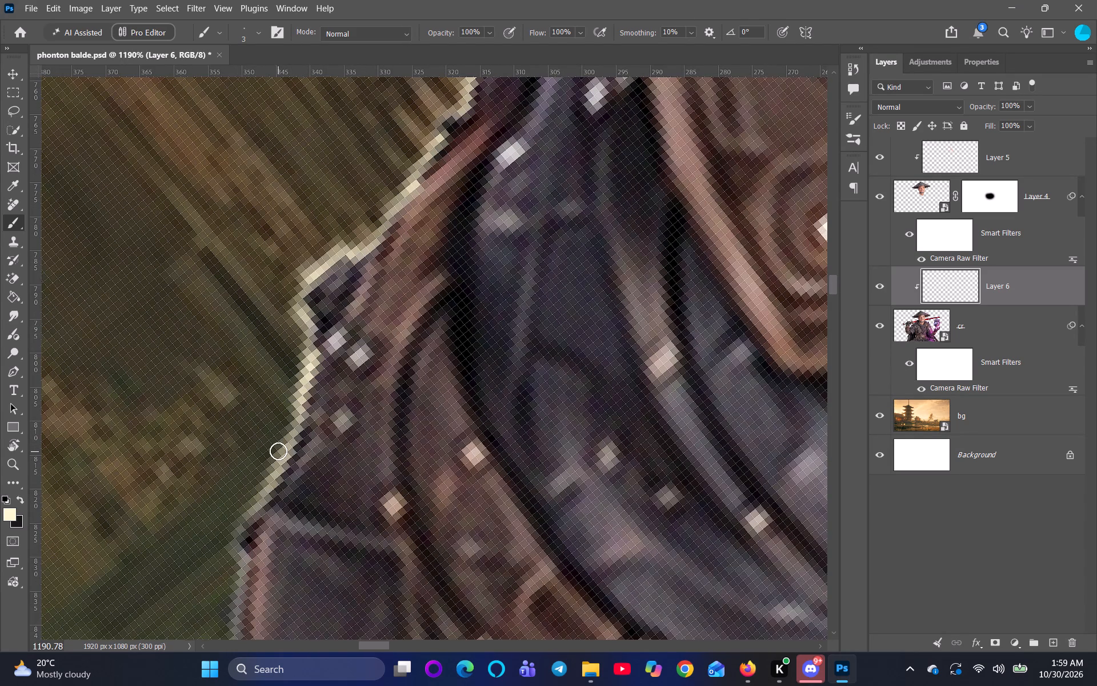
left_click_drag(274, 460, 206, 561)
left_click_drag(265, 496, 193, 577)
left_click_drag(239, 541, 218, 629)
left_click_drag(247, 557, 213, 633)
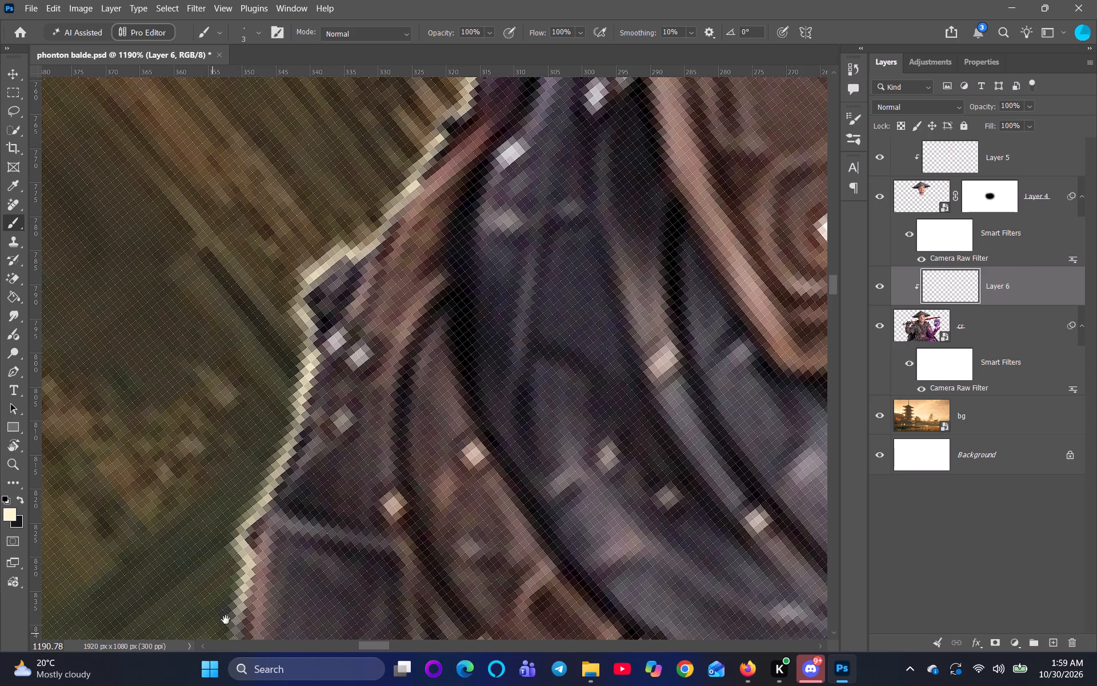
Continue the cream edge light down the nearly vertical edge of the reddish sleeve panel to its lower dark corner.
key("space")
key("space")
key("space")
key("space")
key("space")
key("space")
key("space")
key("space")
key("space")
key("space")
key("space")
key("space")
key("space")
key("space")
key("space")
key("space")
key("space")
key("space")
left_click_drag(348, 549, 373, 366)
left_click_drag(253, 433, 249, 531)
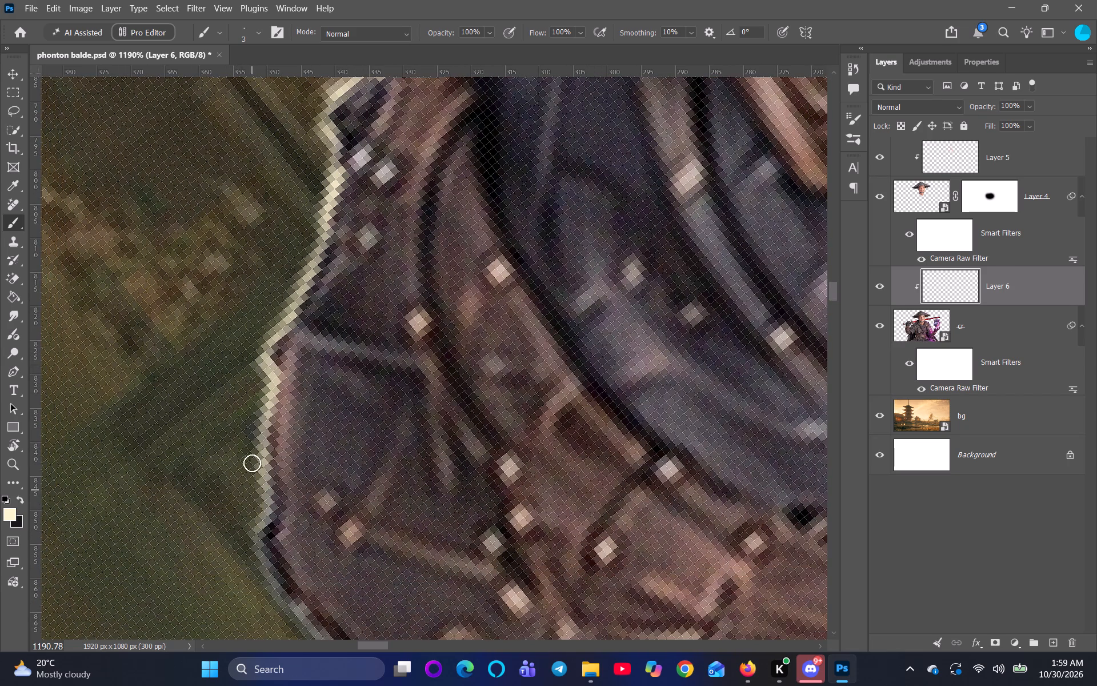
left_click_drag(251, 476, 222, 575)
left_click_drag(258, 525, 231, 586)
Carry the cream edge light around the lower dark corner onto the start of the long diagonal sleeve edge, undoing the overlong last stroke.
key("space")
key("space")
key("space")
key("space")
key("space")
key("space")
key("space")
key("space")
key("space")
key("space")
key("space")
key("space")
key("space")
key("space")
key("space")
key("space")
key("space")
key("space")
key("space")
key("space")
left_click_drag(487, 580, 309, 463)
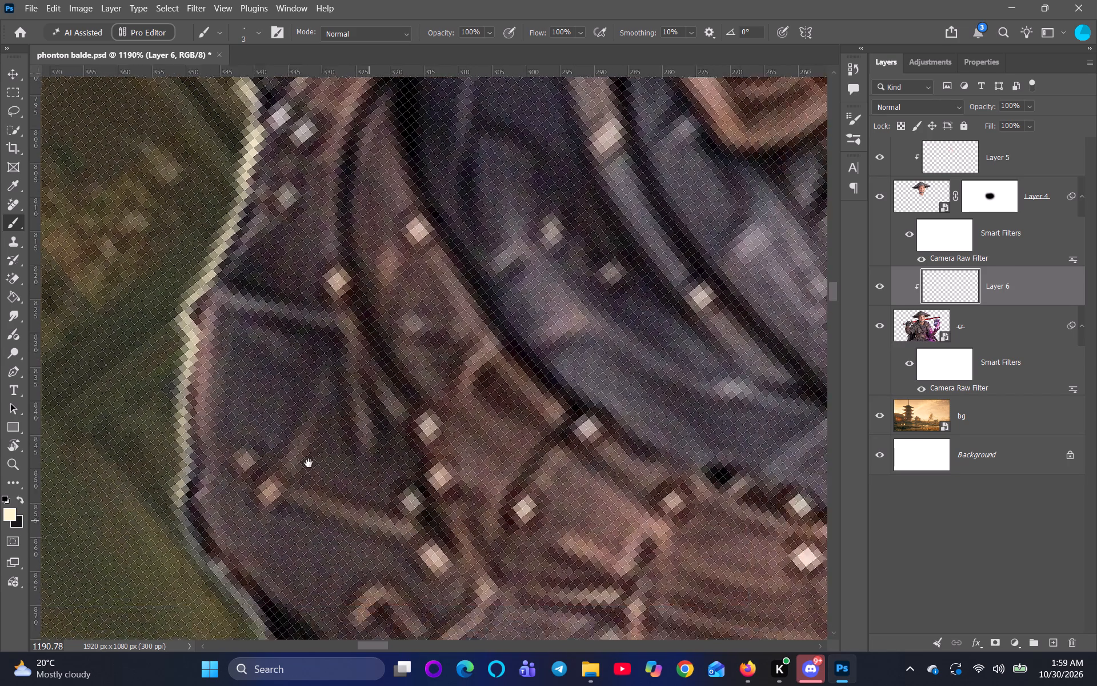
left_click_drag(309, 463, 282, 378)
left_click_drag(176, 343, 305, 354)
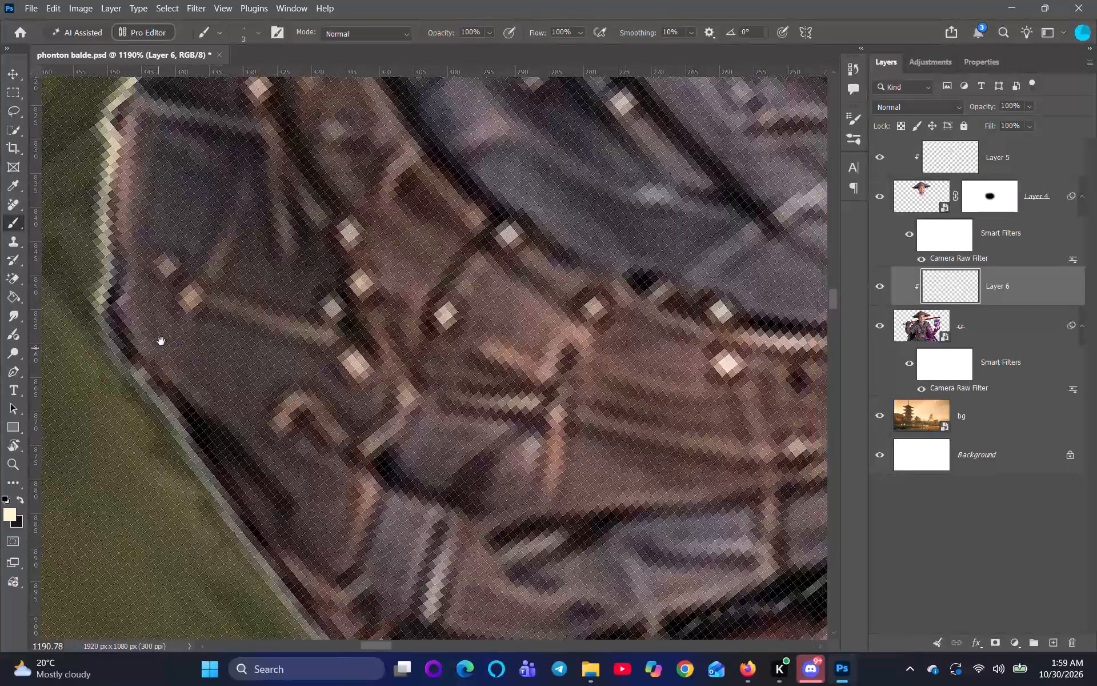
key("space")
left_click_drag(76, 318, 116, 417)
left_click_drag(95, 348, 162, 468)
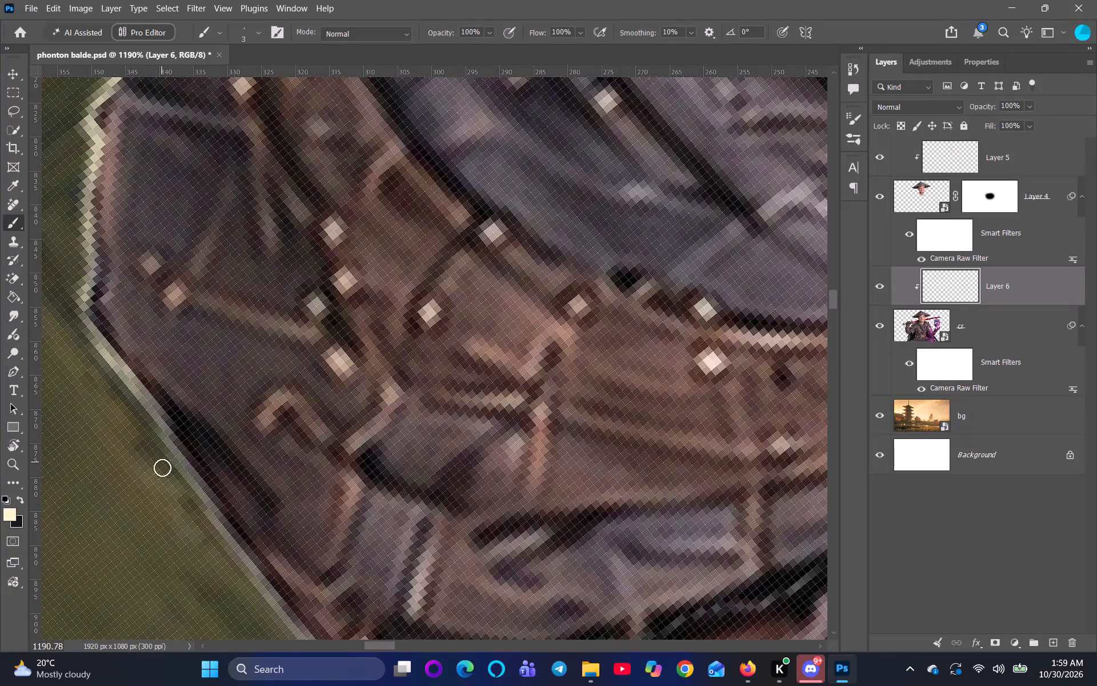
left_click_drag(162, 468, 161, 477)
left_click_drag(119, 374, 206, 510)
key("ctrl+z")
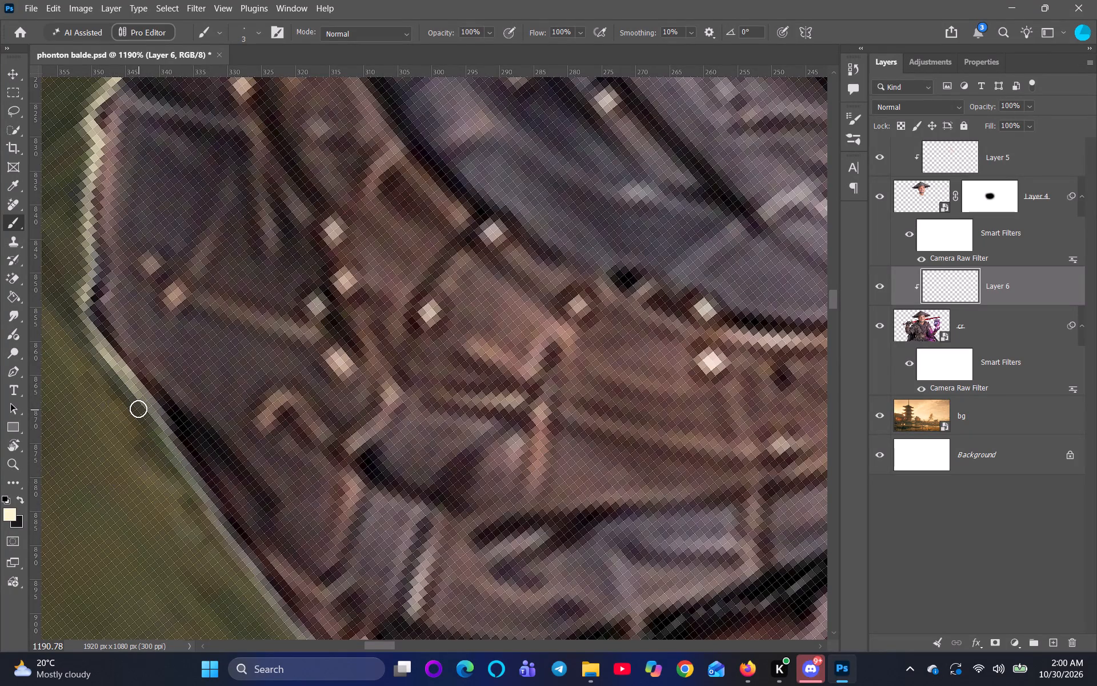
Set the 3 px brush's hardness to 73% and paint cream edge light along the upper half of the long diagonal sleeve edge.
right_click_drag(138, 409, 174, 519, "alt")
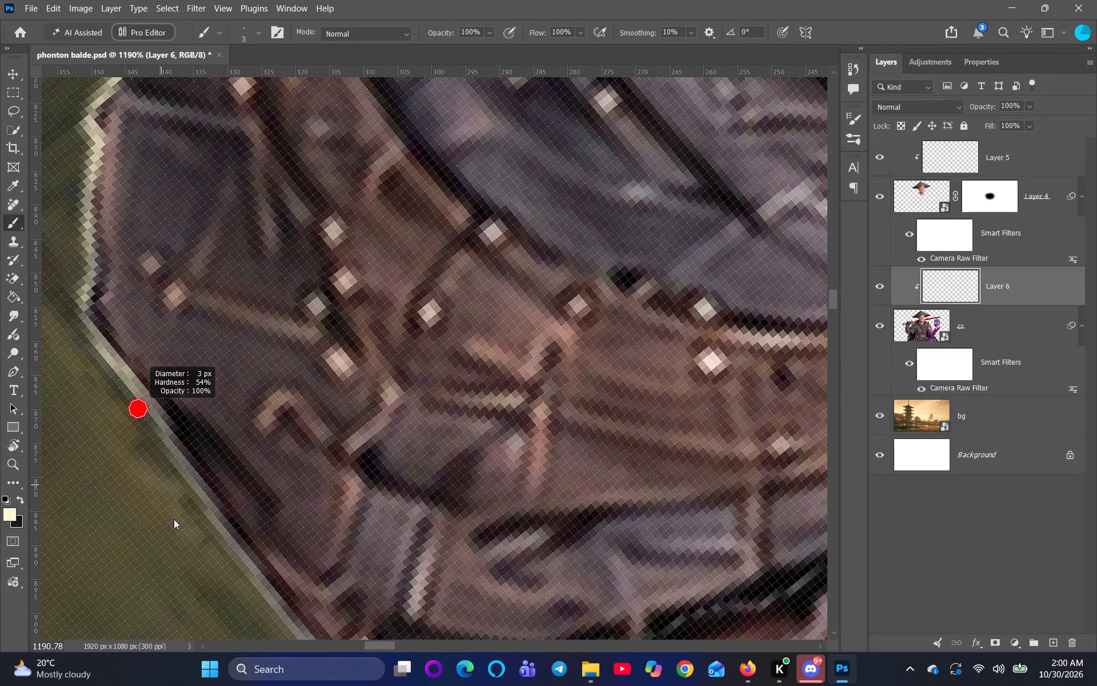
right_click_drag(174, 519, 183, 557, "alt")
left_click_drag(117, 372, 172, 511)
left_click_drag(143, 403, 207, 548)
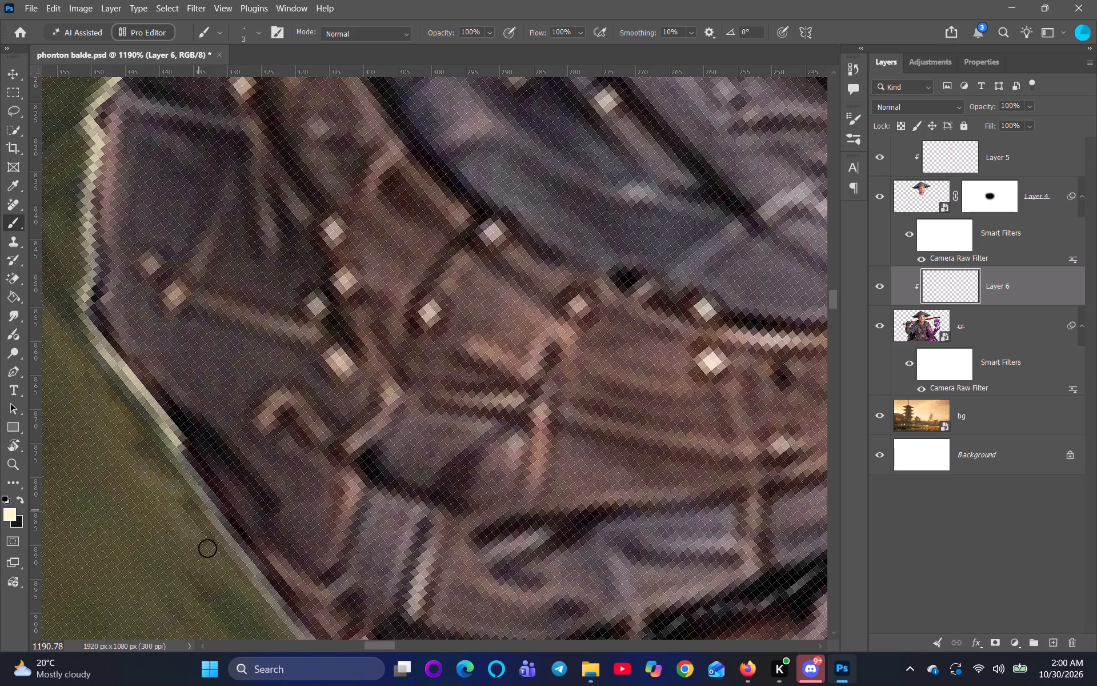
left_click_drag(207, 548, 205, 557)
left_click_drag(177, 442, 252, 619)
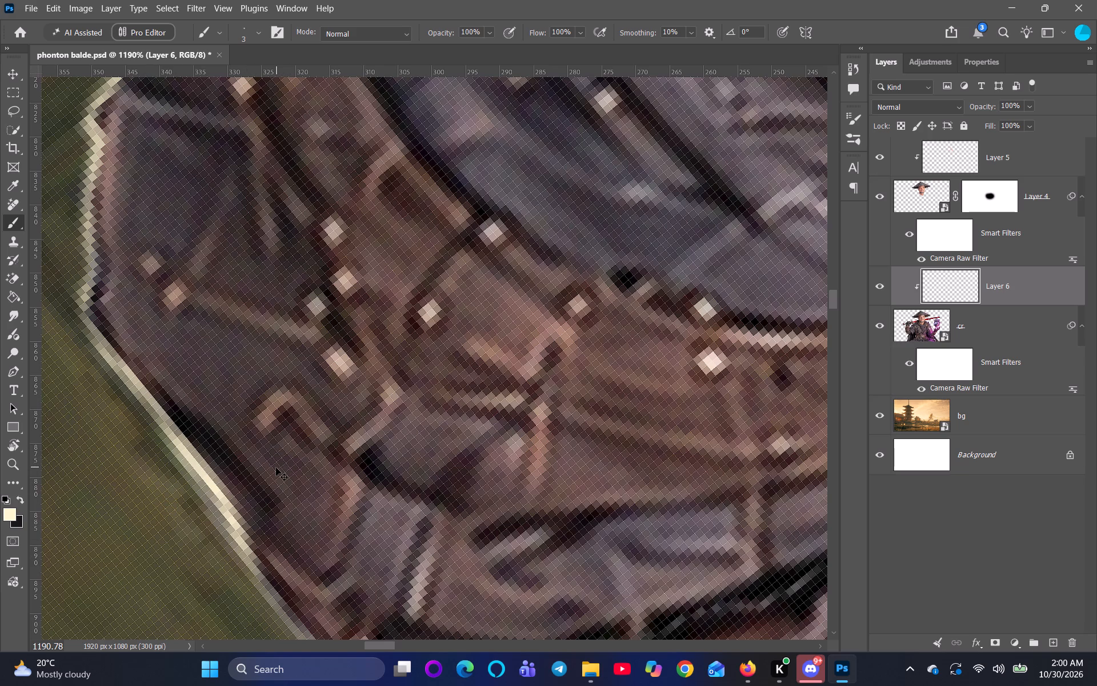
key("ctrl+z")
left_click_drag(162, 446, 204, 543)
left_click_drag(200, 497, 235, 573)
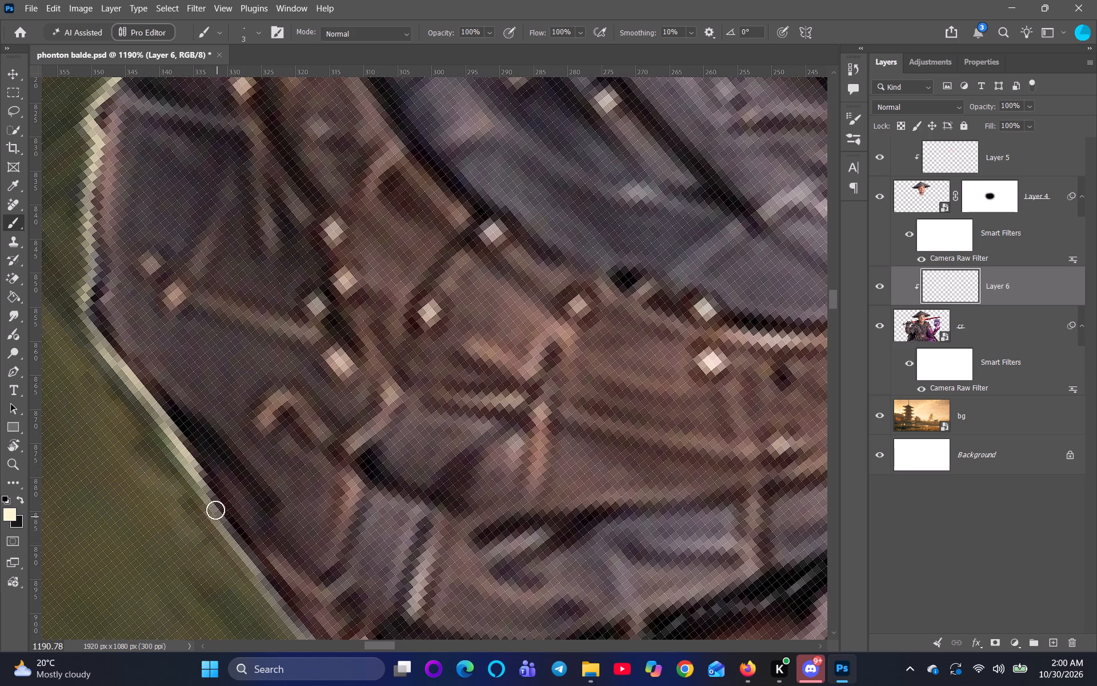
Extend the cream edge light down the lower diagonal sleeve edge in thin strokes, undoing and repainting the uneven ones.
left_click_drag(199, 490, 233, 588)
left_click_drag(205, 508, 247, 628)
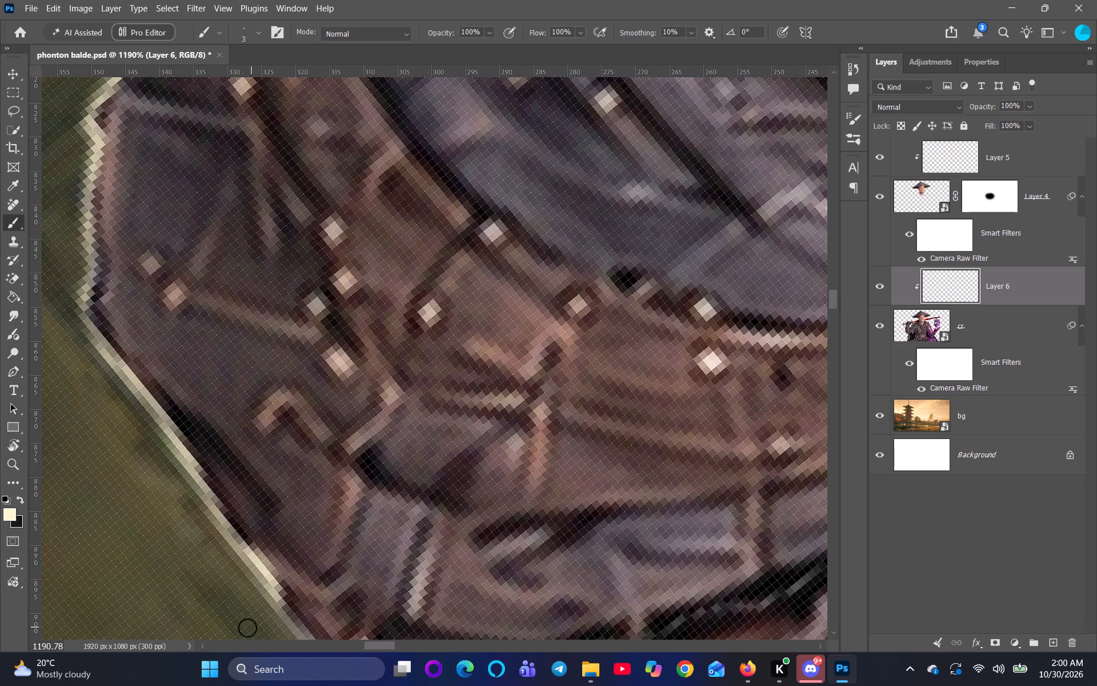
left_click_drag(247, 628, 234, 624)
key("ctrl+z")
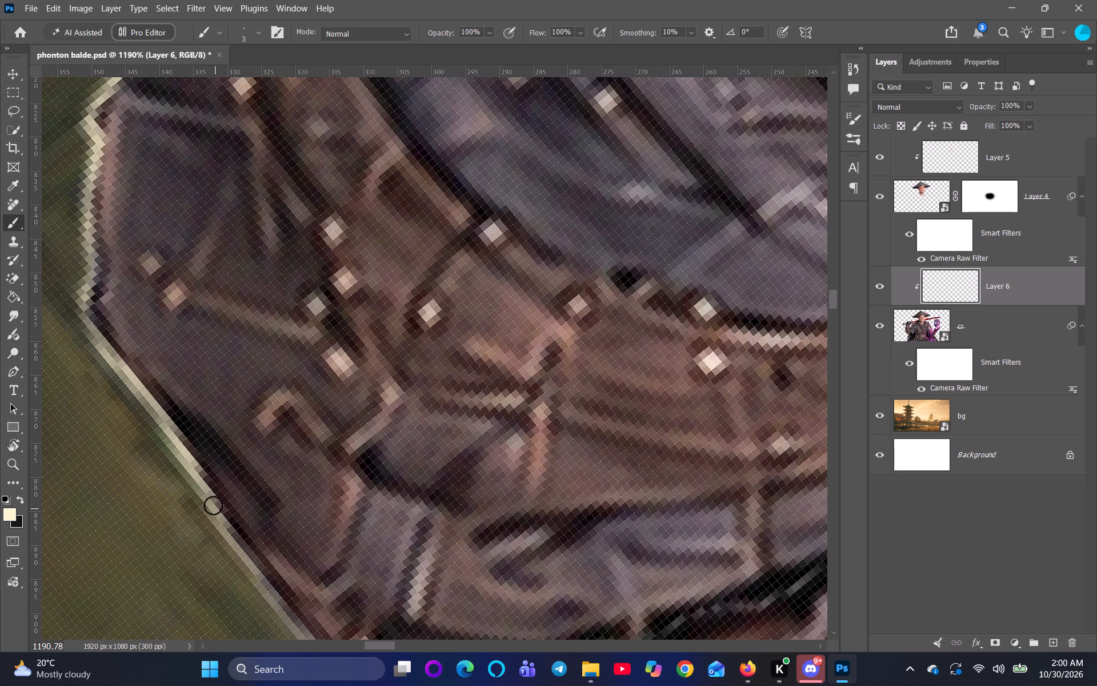
left_click_drag(215, 513, 252, 617)
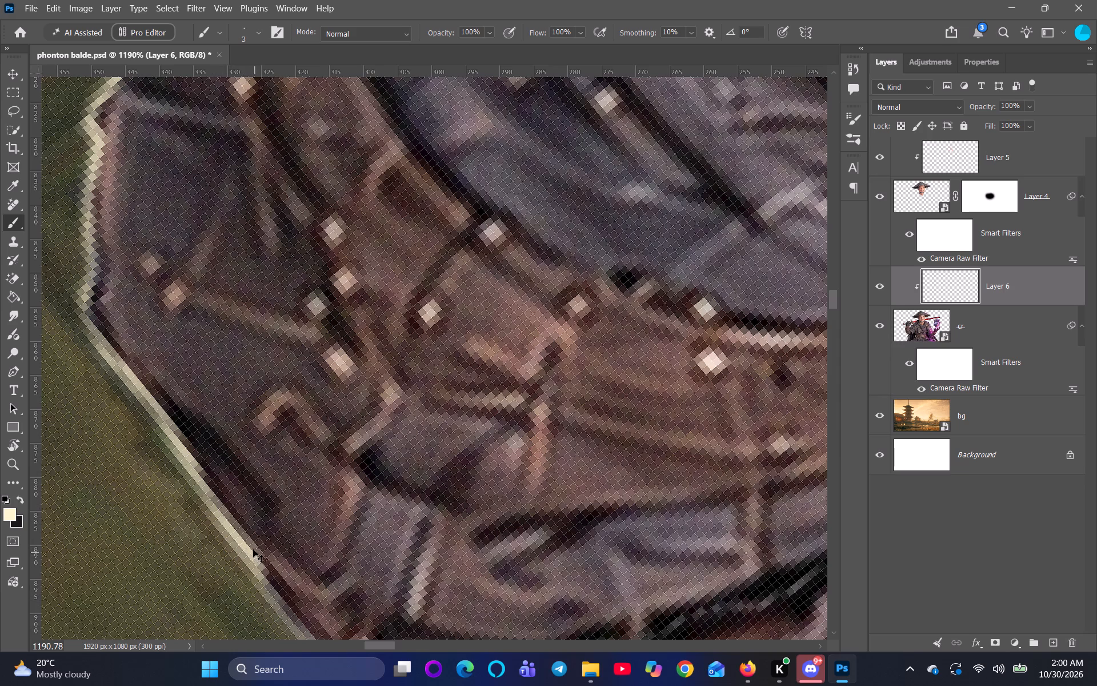
key("ctrl+z")
left_click_drag(204, 501, 223, 541)
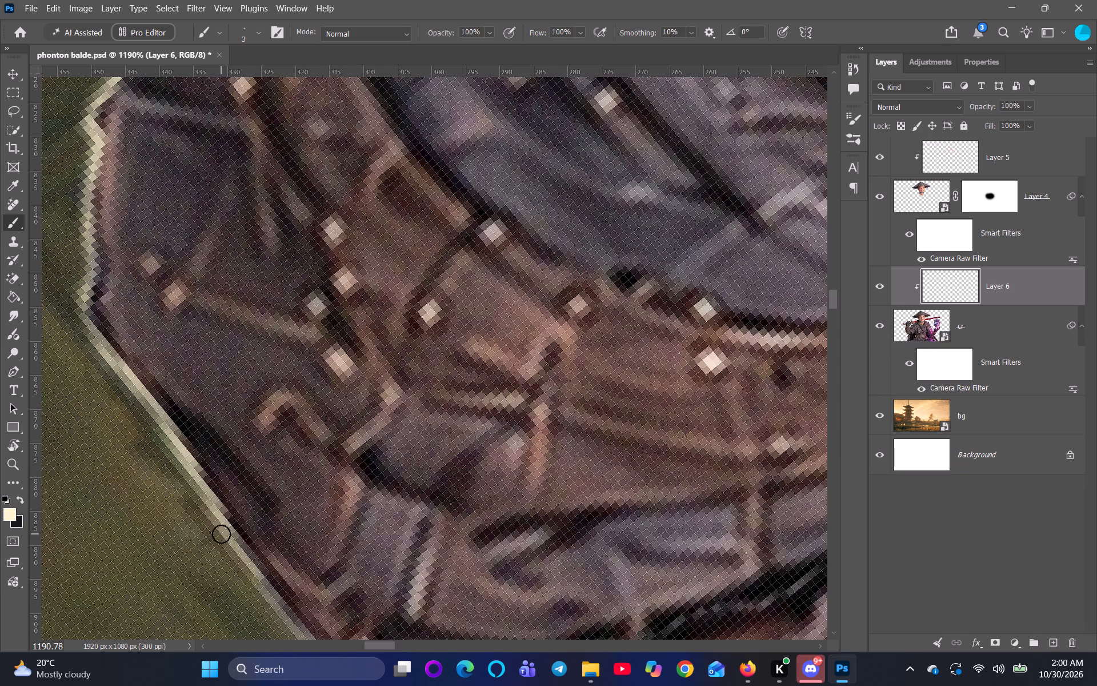
left_click_drag(224, 535, 278, 615)
key("ctrl+z")
left_click_drag(214, 523, 242, 555)
left_click_drag(242, 555, 267, 609)
Lower the 3 px brush's hardness and finish the diagonal's cream edge light down to its junction with the dark lower cloth.
right_click_drag(262, 536, 267, 539)
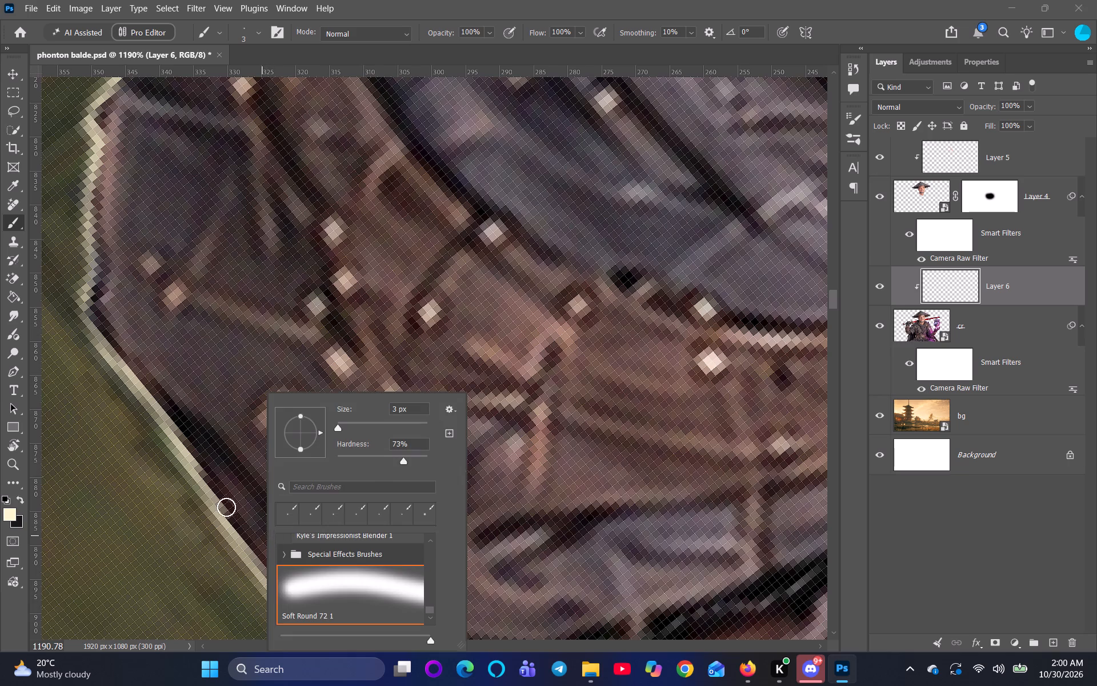
left_click(219, 500)
right_click_drag(272, 506, 279, 433, "alt")
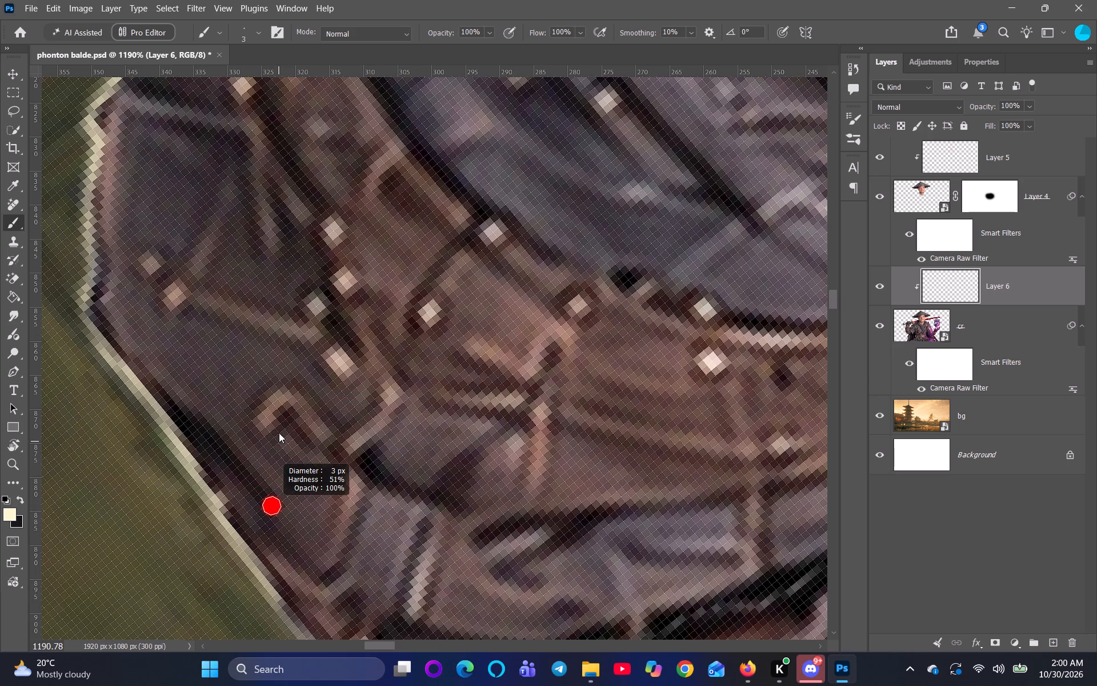
right_click_drag(279, 433, 301, 390, "alt")
right_click_drag(301, 390, 302, 405, "alt")
key("space")
key("space")
key("space")
key("space")
key("space")
key("space")
key("space")
key("space")
key("space")
key("space")
key("space")
left_click_drag(491, 512, 432, 340)
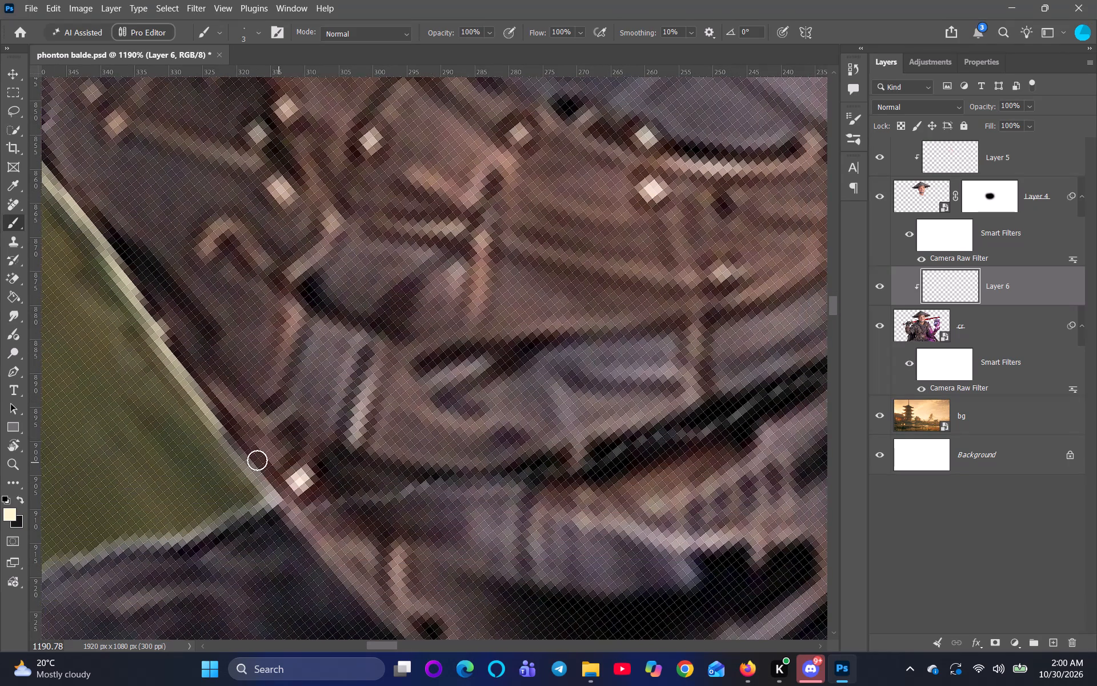
left_click_drag(209, 413, 270, 500)
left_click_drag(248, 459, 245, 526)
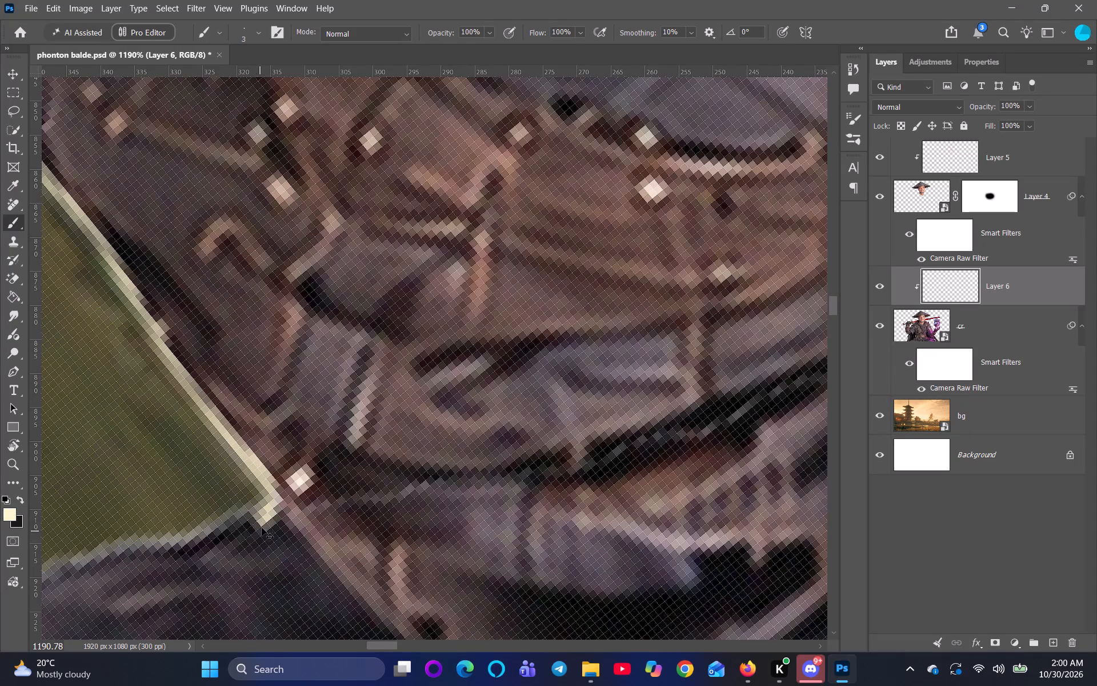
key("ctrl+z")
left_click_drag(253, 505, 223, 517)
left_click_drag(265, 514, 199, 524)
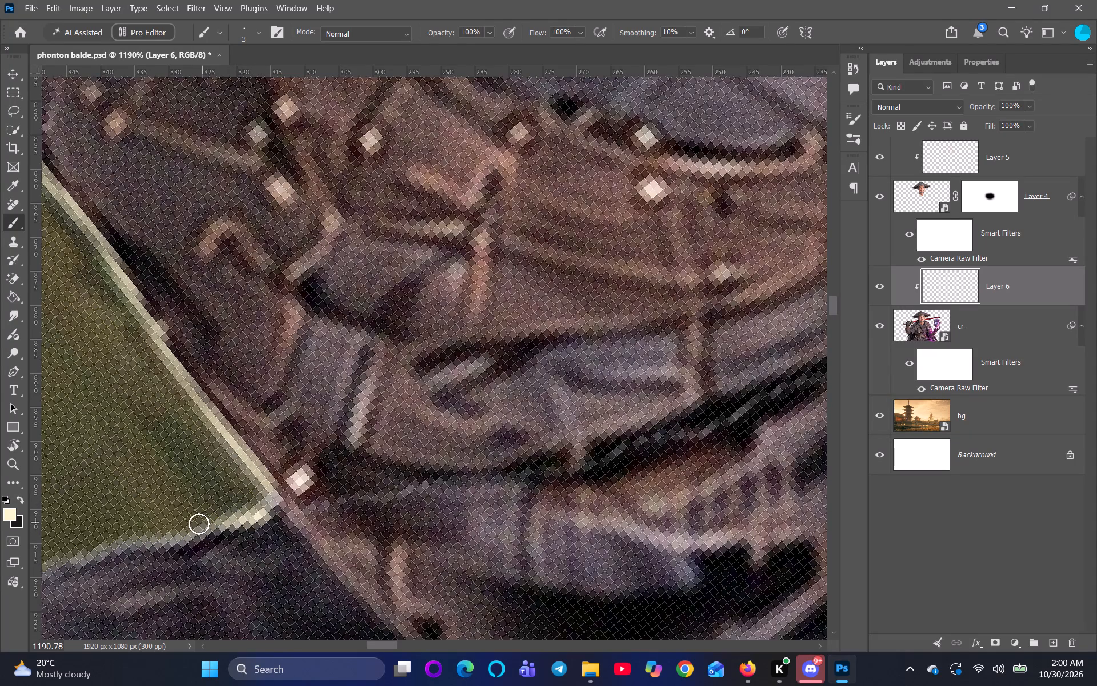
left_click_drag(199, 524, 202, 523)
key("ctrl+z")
Paint cream edge light along the dark lower cloth's upper edge, outward from the junction with the diagonal sleeve edge.
key("space")
key("space")
key("space")
key("space")
key("space")
key("space")
key("space")
left_click_drag(206, 545, 307, 515)
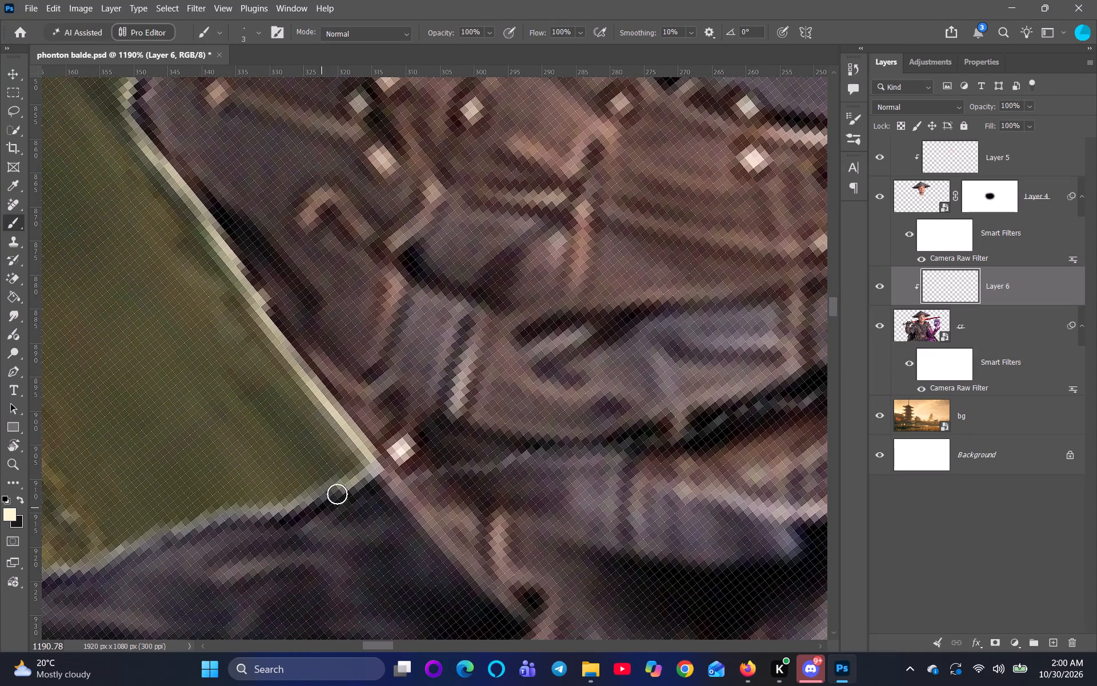
left_click_drag(350, 469, 287, 489)
left_click_drag(331, 481, 270, 500)
left_click_drag(325, 490, 247, 505)
left_click_drag(275, 505, 202, 508)
left_click_drag(247, 512, 167, 530)
left_click_drag(208, 520, 201, 521)
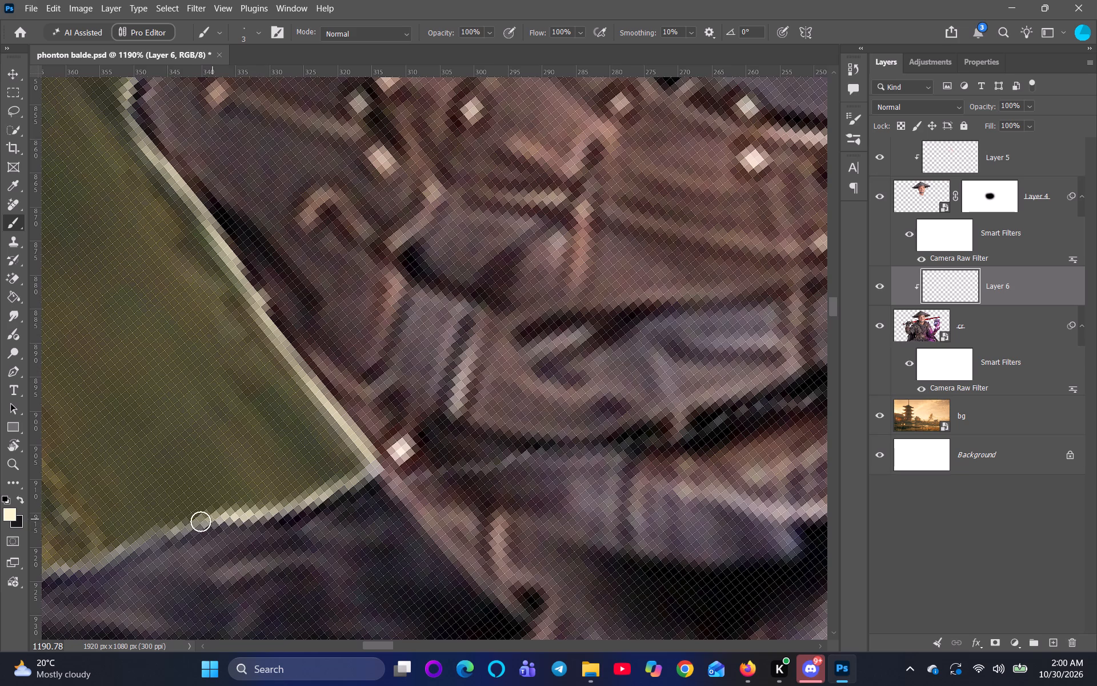
left_click_drag(201, 521, 146, 553)
Continue the cream edge light along the dark lower cloth's upper edge, past the olive background to the stretch against the orange foliage.
key("space")
key("space")
key("space")
key("space")
key("space")
key("space")
key("space")
key("space")
key("space")
key("space")
key("space")
left_click_drag(226, 597, 445, 566)
left_click_drag(366, 502, 364, 503)
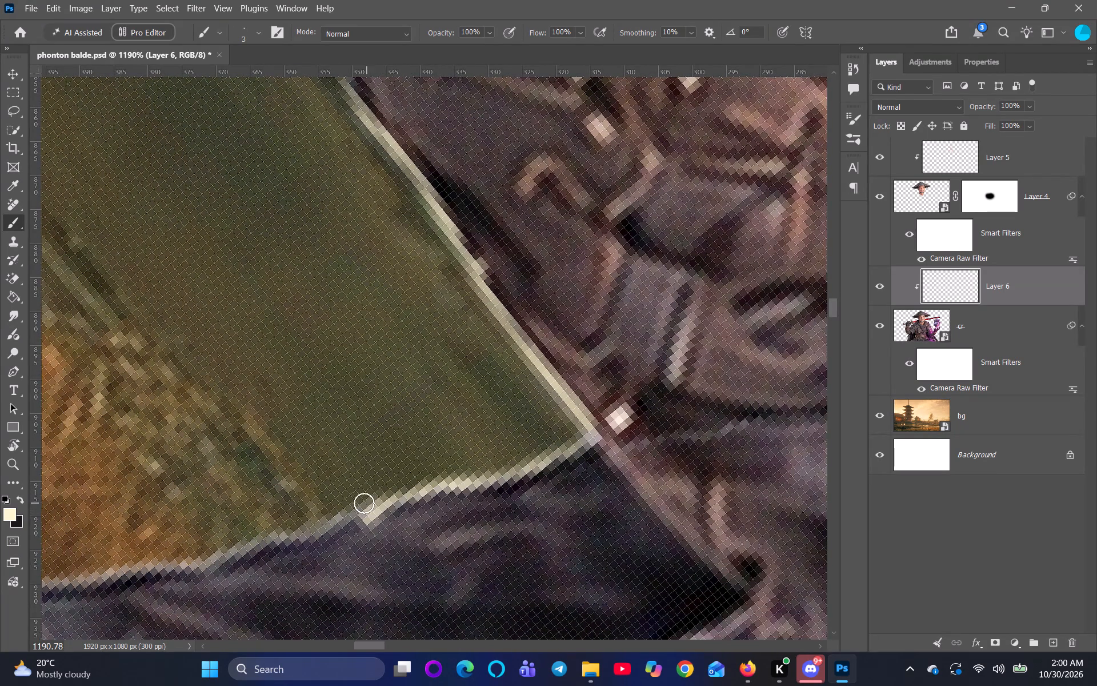
left_click_drag(364, 503, 283, 516)
left_click_drag(342, 510, 250, 535)
left_click_drag(317, 523, 234, 542)
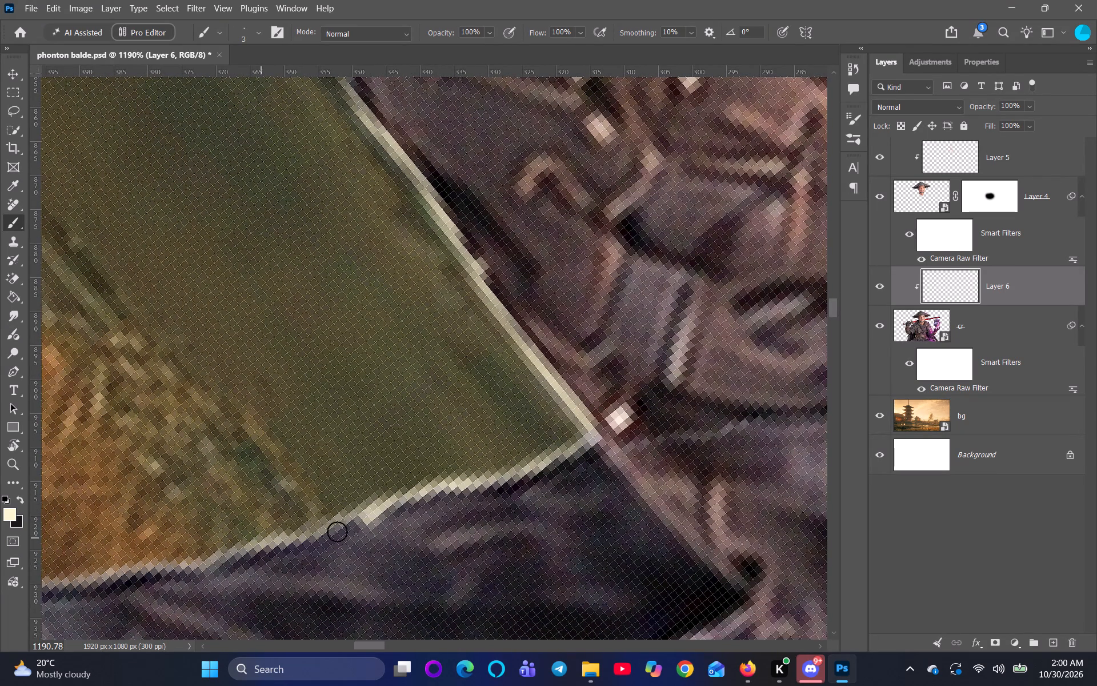
left_click_drag(352, 510, 305, 529)
left_click_drag(347, 510, 254, 538)
left_click_drag(254, 538, 187, 555)
left_click_drag(250, 543, 119, 559)
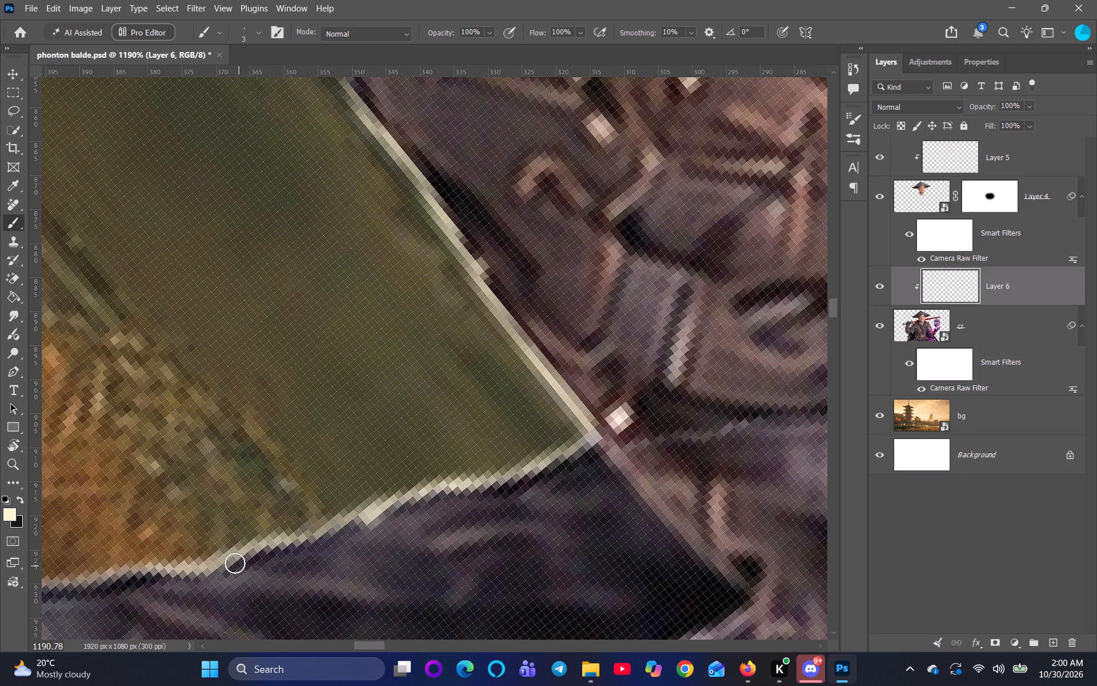
Undo the latest cream strokes along the dark lower cloth's upper edge, back to the stretch against the olive background.
key("space")
key("space")
key("space")
key("space")
key("space")
key("space")
key("space")
key("space")
key("space")
key("space")
key("space")
key("space")
key("space")
key("space")
key("space")
key("space")
key("space")
key("space")
key("space")
key("space")
left_click_drag(235, 587, 433, 535)
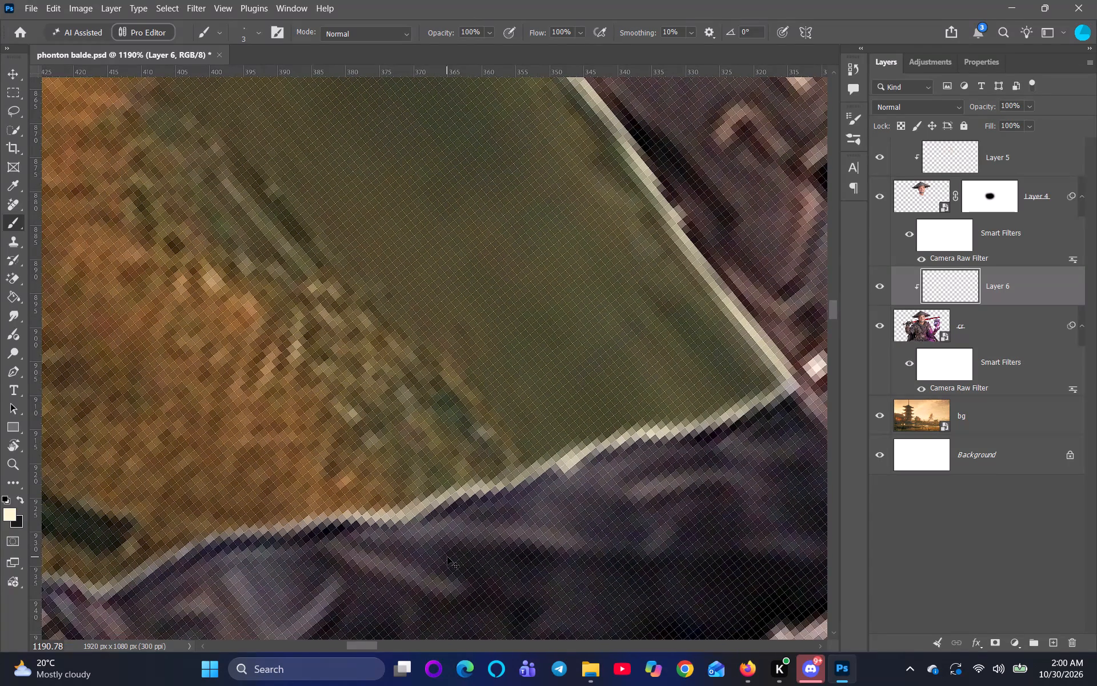
key("ctrl+z")
key("ctrl+z")
key("ctrl+z")
key("ctrl+z")
key("ctrl+z")
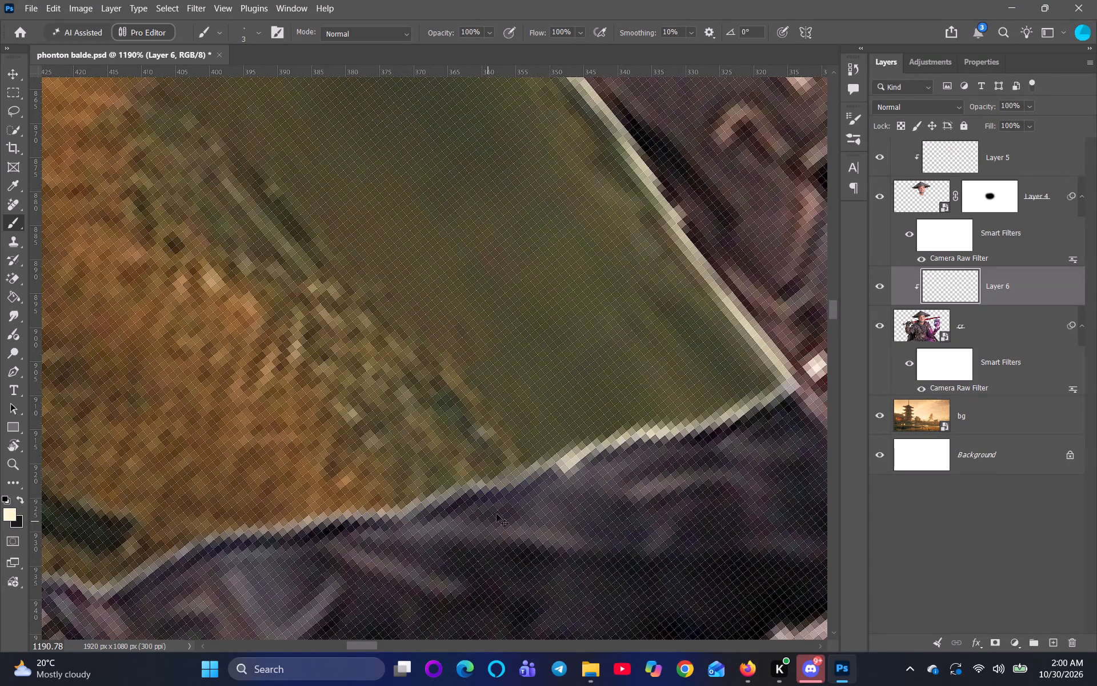
key("ctrl+z")
key("ctrl+z")
Reduce the brush to 2 px and repaint the cream edge light along the lower cloth's upper edge beside the olive background.
scroll(568, 481, "up", 3)
key("space")
key("space")
key("space")
key("space")
key("space")
key("space")
key("space")
key("space")
key("space")
key("space")
key("space")
key("space")
key("space")
key("space")
scroll(620, 478, "up", 3)
left_click_drag(663, 456, 628, 497)
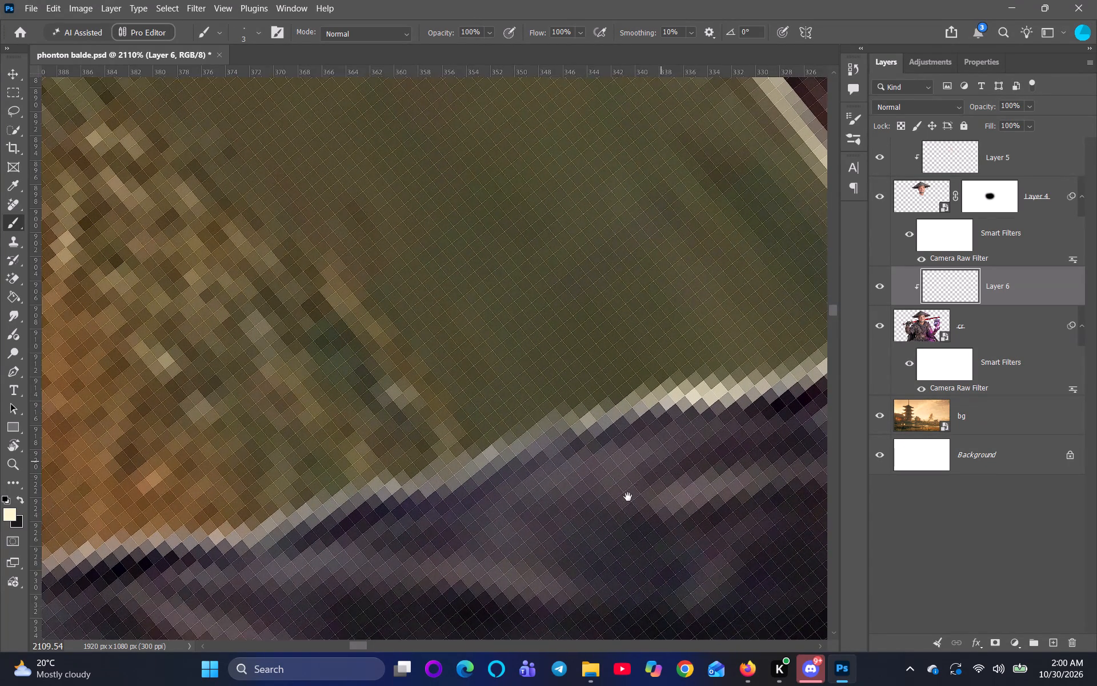
left_click_drag(628, 497, 623, 502)
left_click_drag(605, 440, 557, 458)
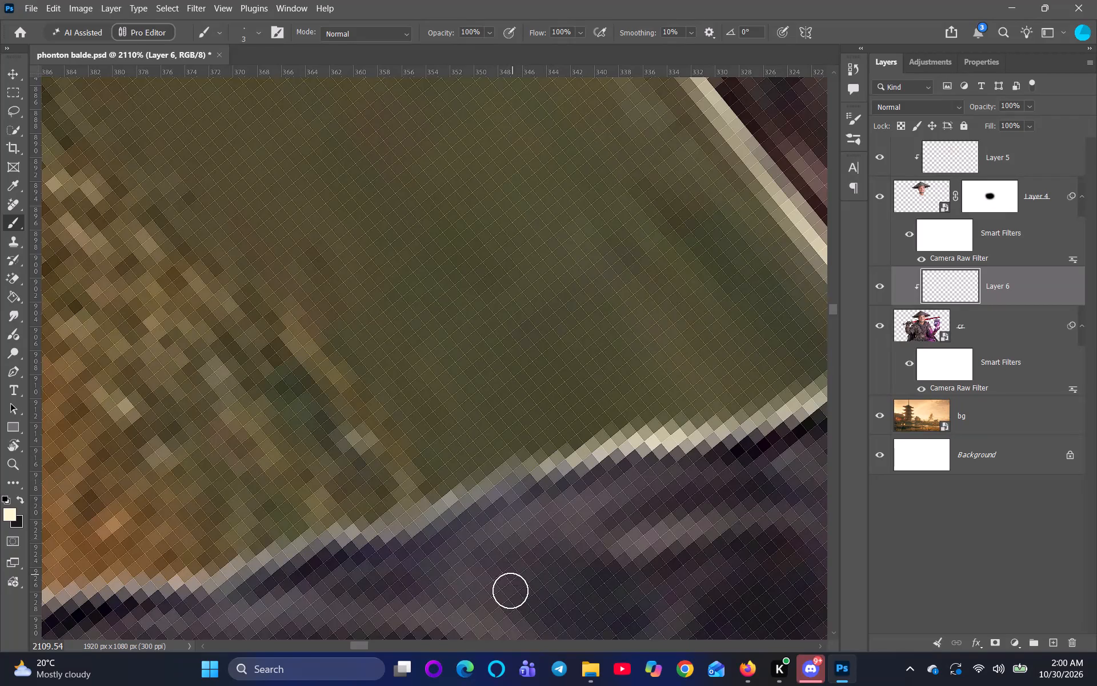
key("bracketleft")
left_click_drag(577, 458, 482, 477)
left_click_drag(543, 458, 444, 493)
left_click_drag(477, 480, 377, 529)
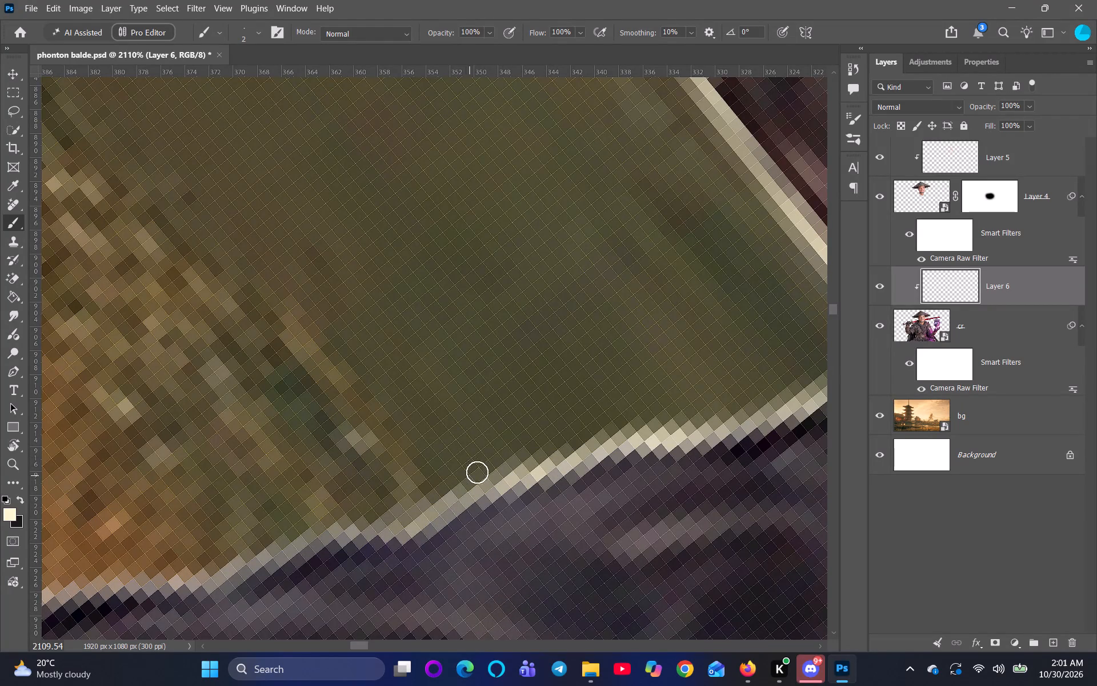
left_click_drag(491, 471, 370, 513)
left_click_drag(465, 500, 318, 535)
left_click_drag(347, 523, 273, 537)
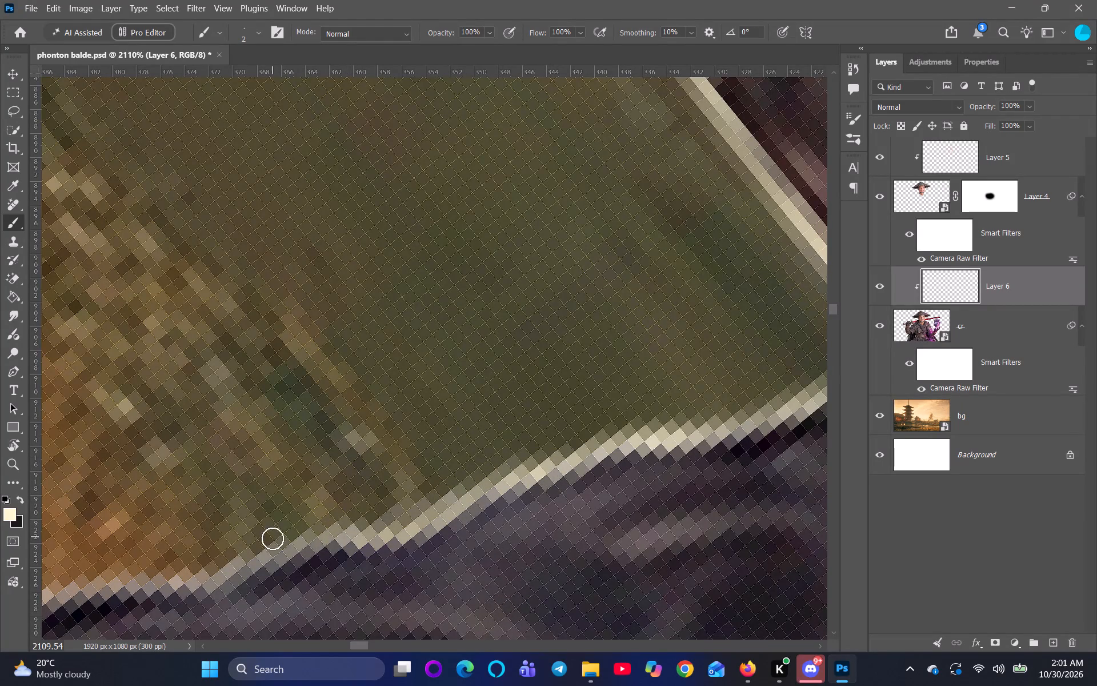
left_click_drag(328, 533, 259, 548)
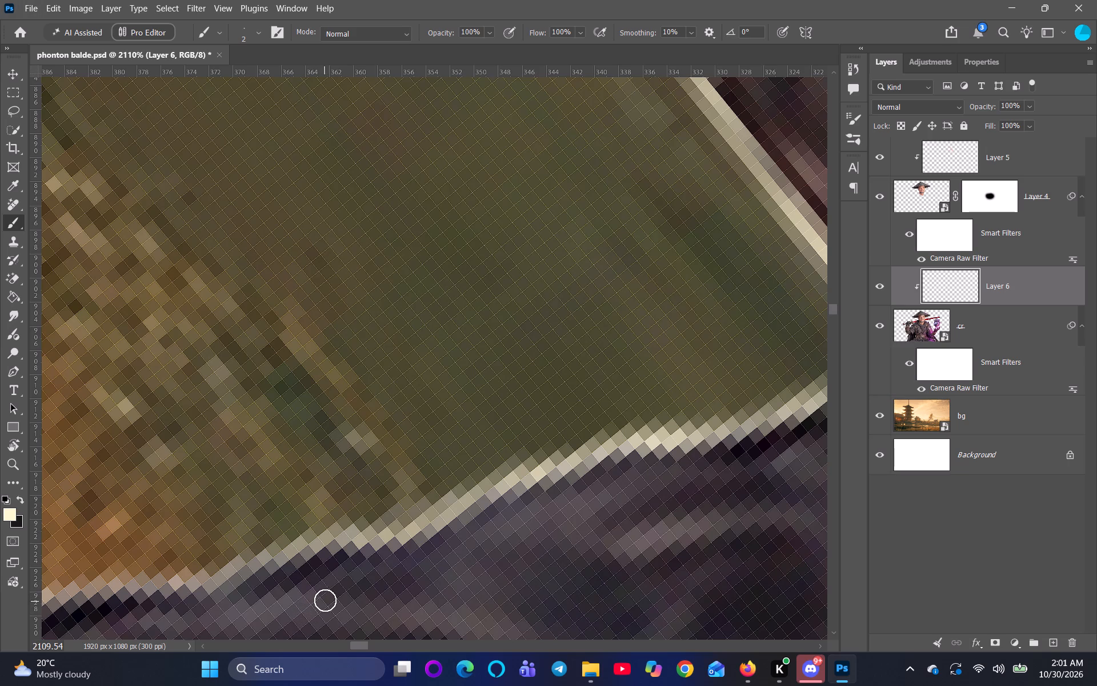
Continue the thin cream edge light along the lower cloth's upper edge, from the olive background to the start of the orange foliage.
key("space")
key("space")
key("space")
key("space")
key("space")
key("space")
key("space")
key("space")
key("space")
left_click_drag(326, 600, 399, 548)
left_click_drag(397, 486, 361, 492)
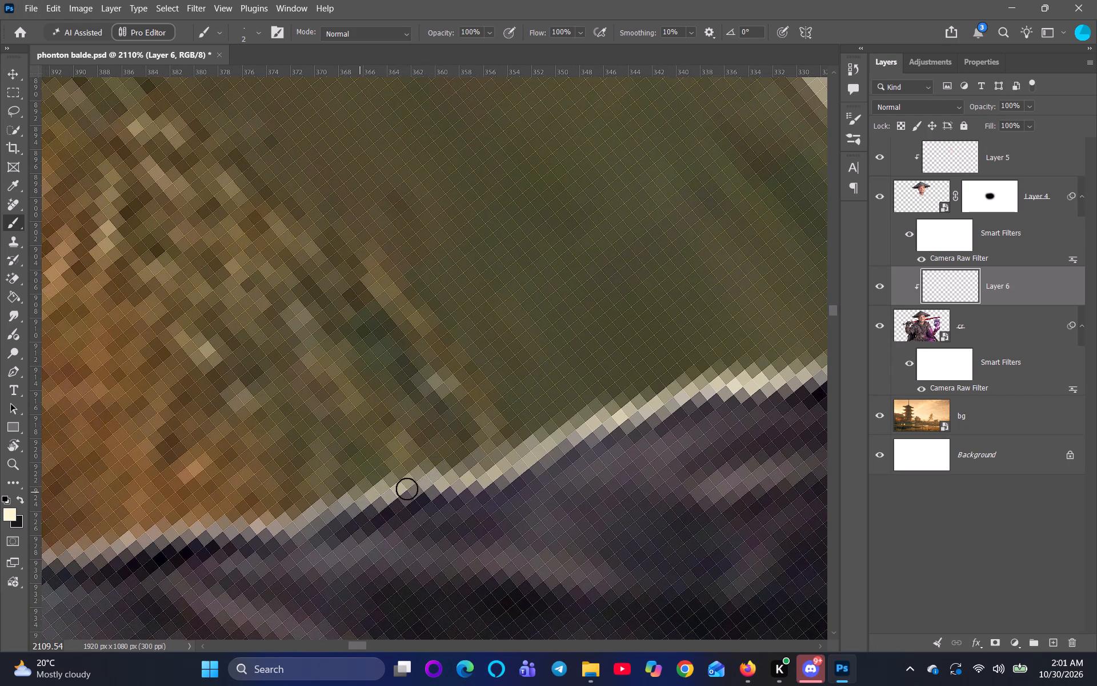
left_click_drag(439, 478, 290, 502)
left_click_drag(350, 489, 261, 521)
left_click_drag(321, 507, 267, 527)
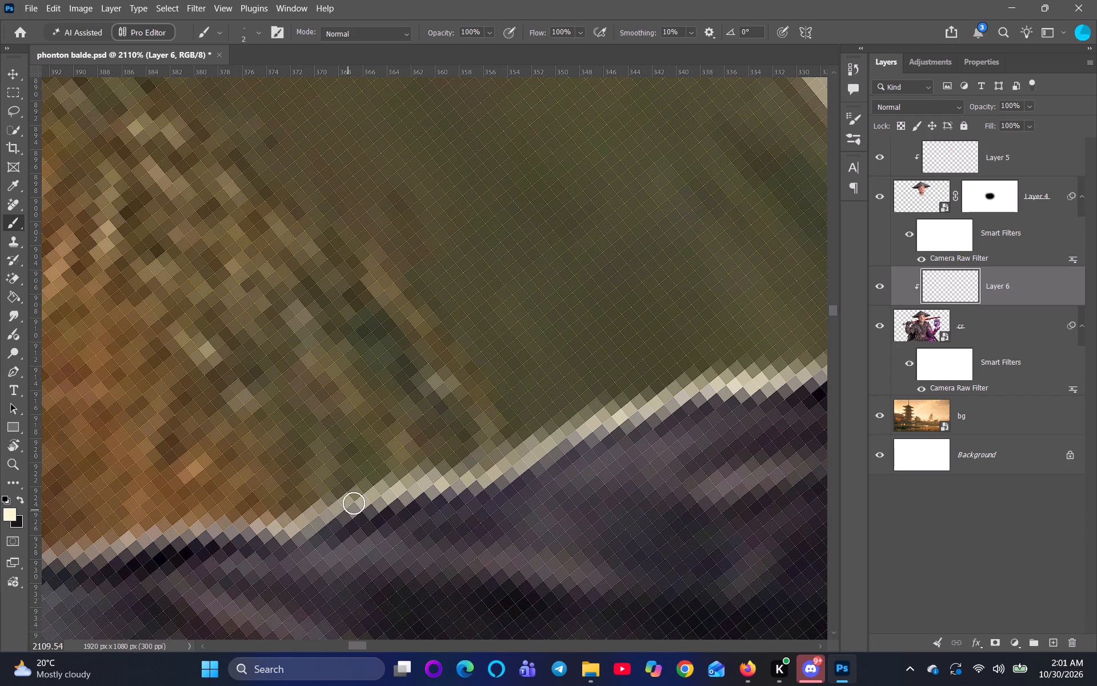
left_click_drag(354, 503, 239, 521)
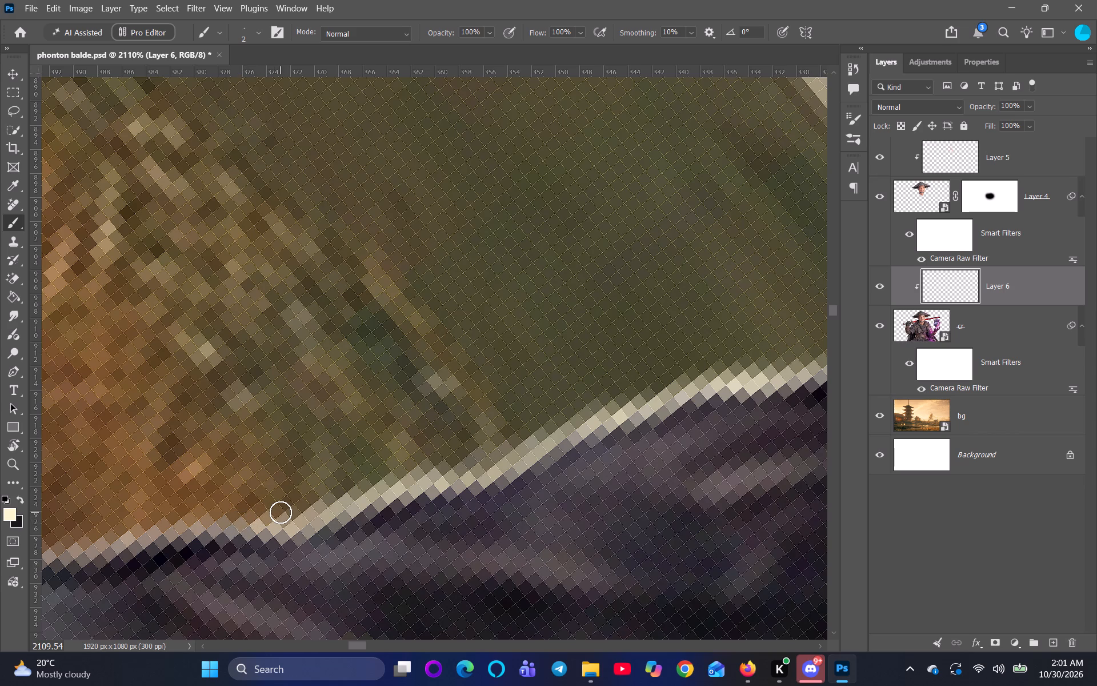
right_click_drag(281, 512, 286, 523, "alt")
left_click_drag(342, 509, 241, 524)
left_click_drag(265, 521, 150, 525)
left_click_drag(197, 524, 150, 531)
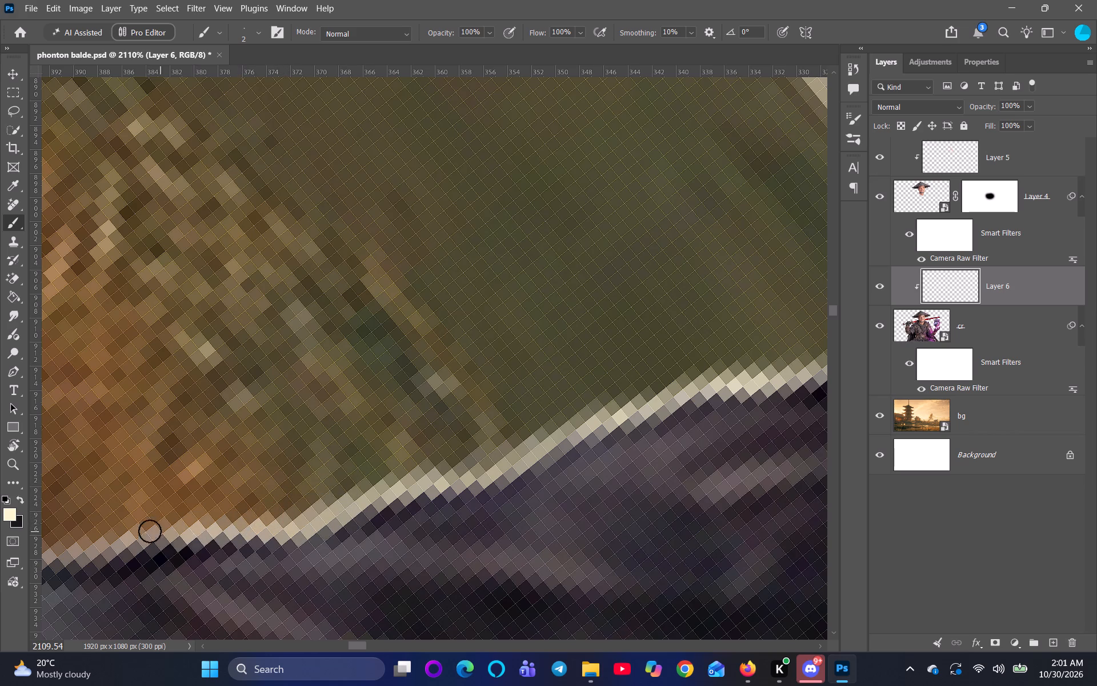
left_click_drag(150, 531, 112, 524)
Extend the cream edge light along the lower cloth's upper edge below the orange foliage, following its downward slope.
key("space")
key("space")
key("space")
key("space")
key("space")
key("space")
key("space")
key("space")
key("space")
key("space")
key("space")
key("space")
key("space")
key("space")
key("space")
left_click_drag(214, 571, 513, 564)
left_click_drag(439, 536, 324, 549)
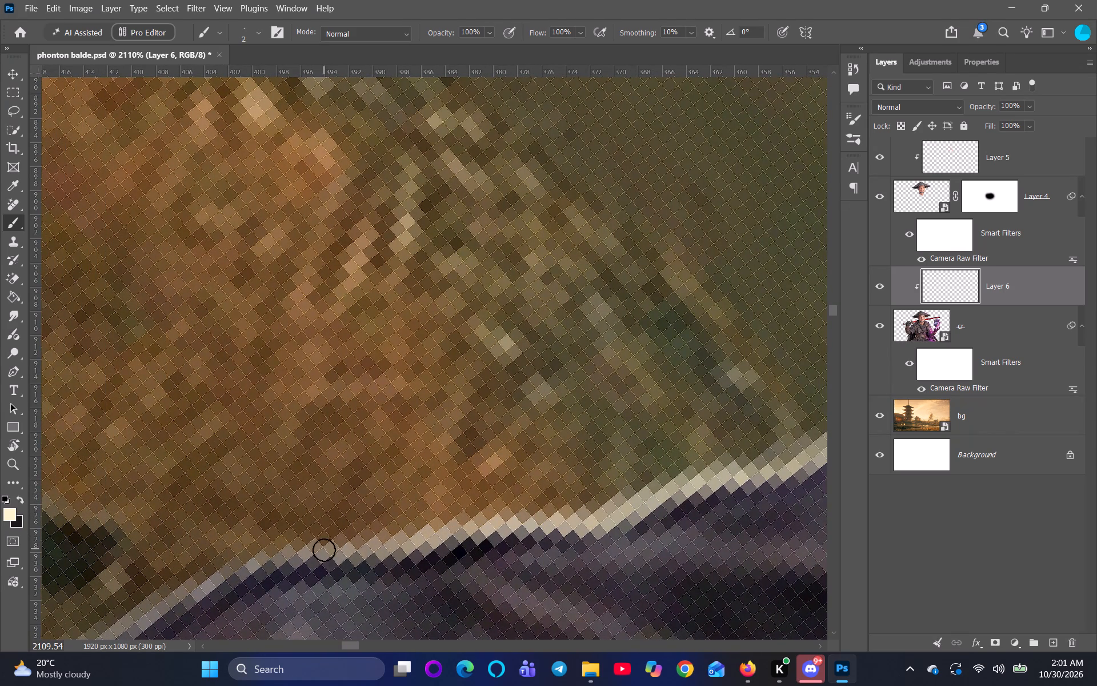
left_click_drag(367, 540, 265, 543)
left_click_drag(343, 544, 204, 577)
left_click_drag(245, 571, 127, 612)
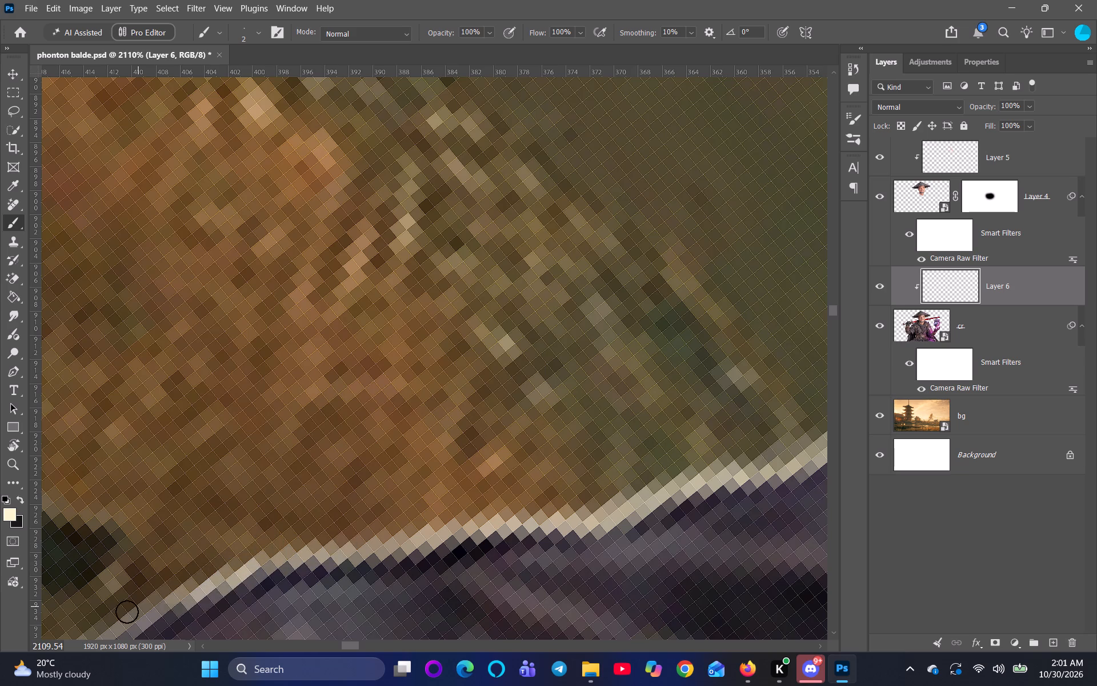
left_click_drag(127, 612, 123, 616)
Paint cream edge light through the dip in the lower cloth's edge and up to the small peak beside the dark green area.
key("space")
key("space")
key("space")
key("space")
key("space")
key("space")
key("space")
key("space")
left_click_drag(267, 600, 529, 479)
left_click_drag(480, 458, 355, 504)
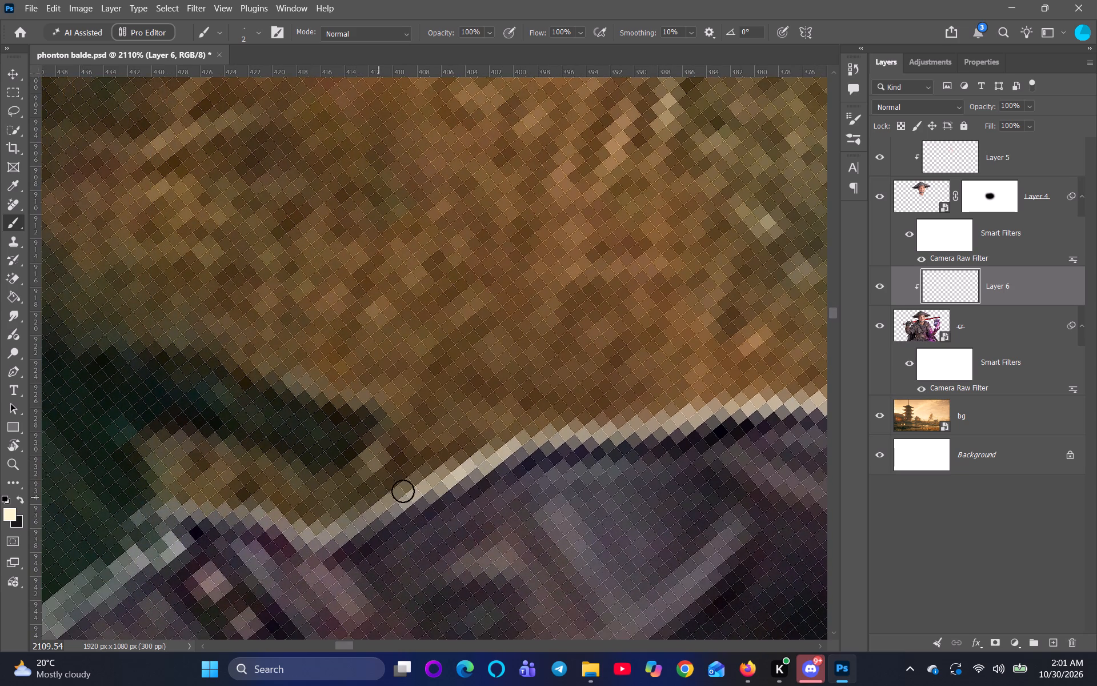
left_click_drag(393, 490, 299, 536)
left_click_drag(394, 497, 251, 512)
left_click_drag(290, 519, 177, 490)
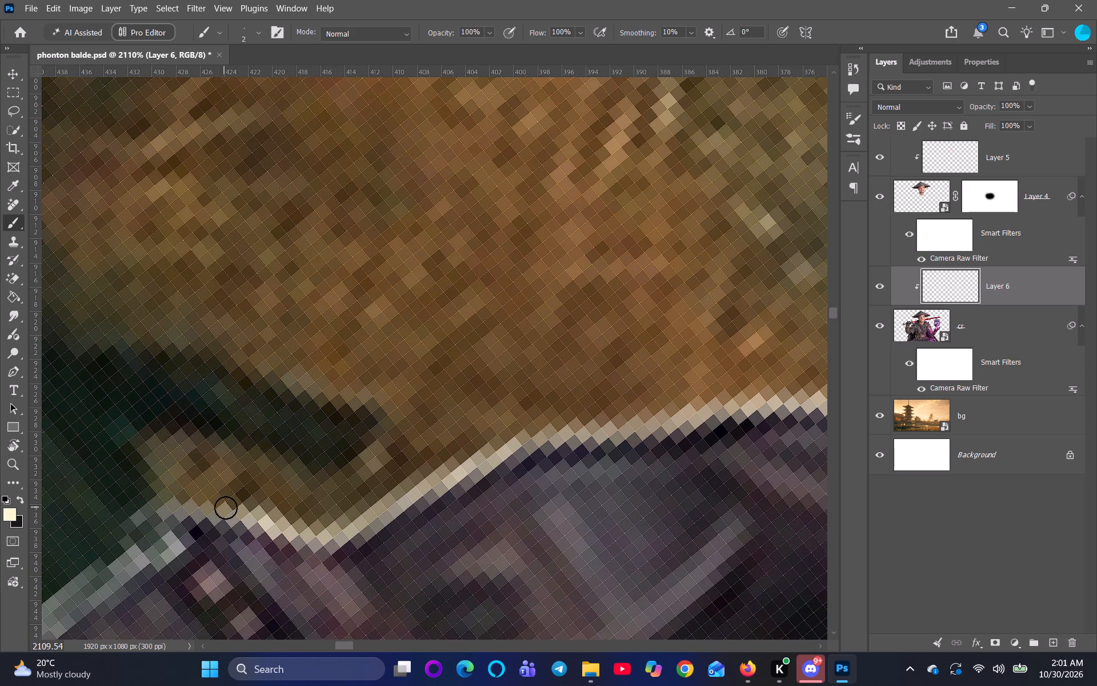
left_click_drag(226, 508, 158, 499)
left_click_drag(237, 521, 136, 493)
Paint cream edge light from the small peak down the cloth's diagonal edge against the dark green background, towards the pointed tip.
key("space")
key("space")
left_click_drag(274, 555, 489, 474)
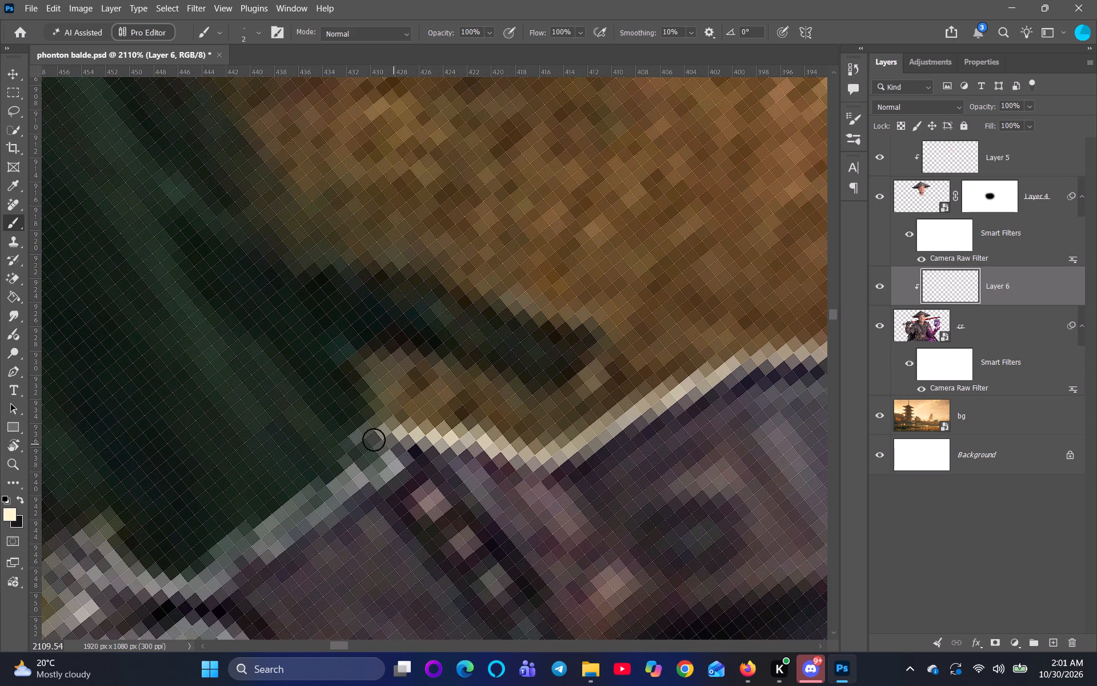
left_click_drag(372, 440, 317, 489)
left_click_drag(391, 440, 331, 513)
left_click_drag(397, 444, 289, 525)
left_click_drag(389, 458, 249, 537)
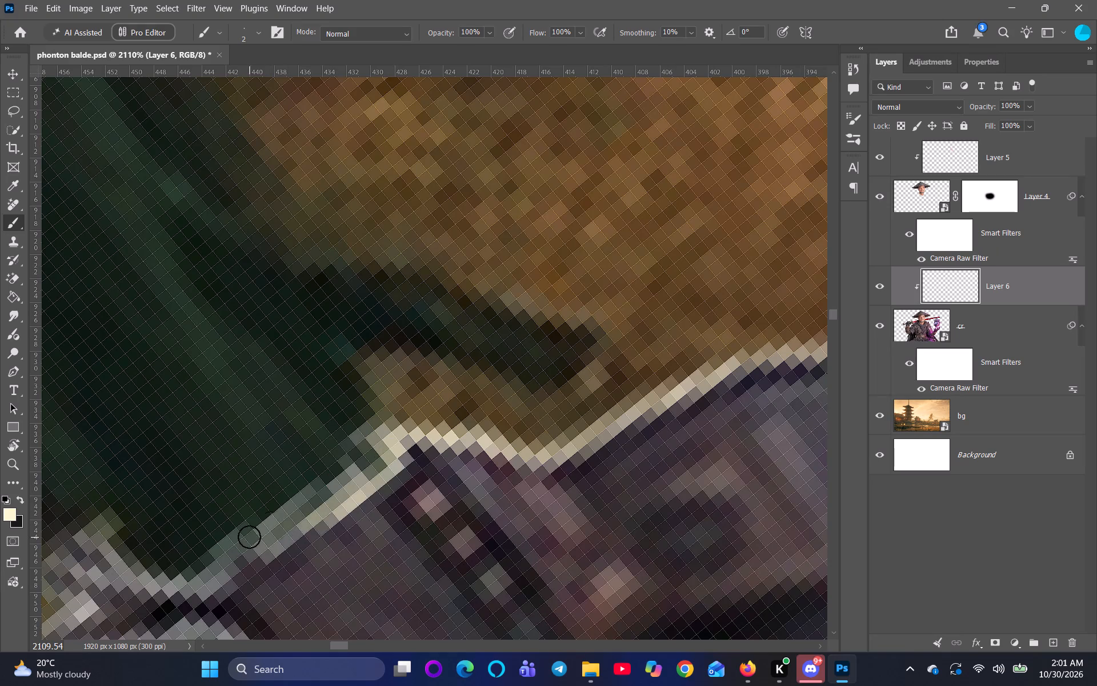
left_click_drag(249, 537, 249, 537)
left_click_drag(354, 497, 239, 577)
left_click_drag(270, 539, 147, 579)
left_click_drag(181, 580, 115, 537)
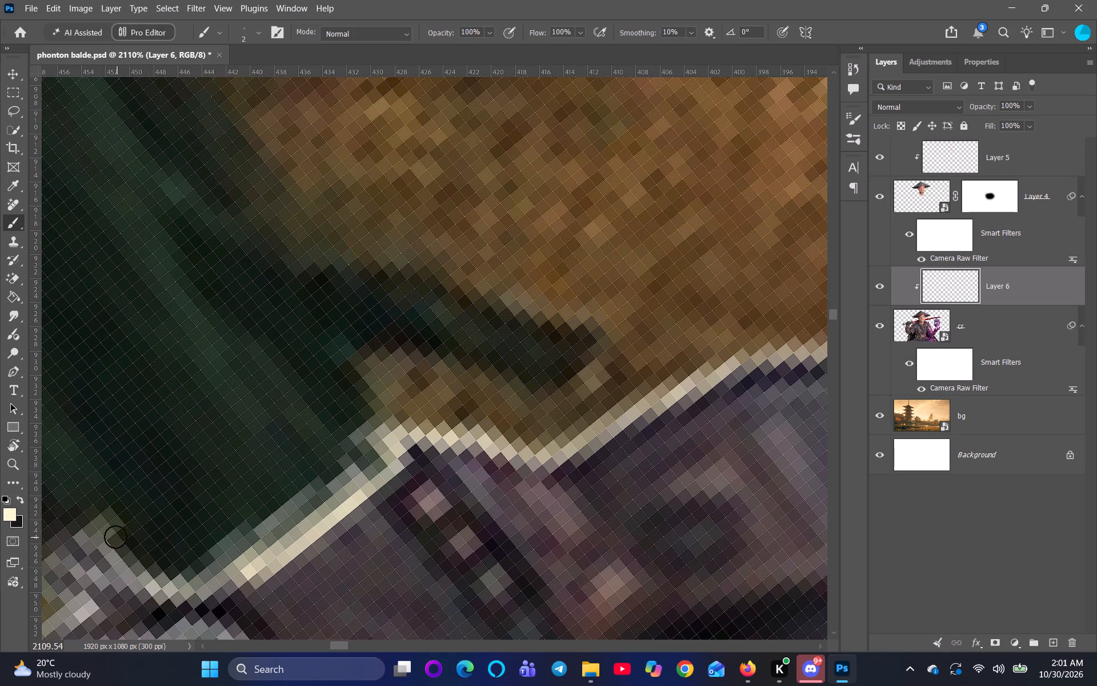
left_click_drag(115, 537, 117, 542)
left_click_drag(157, 580, 39, 560)
Paint cream edge light around the lower cloth's pointed tip where the dark green background meets the foliage.
key("space")
key("space")
key("space")
key("space")
key("space")
key("space")
key("space")
key("space")
key("space")
key("space")
key("space")
key("space")
key("space")
key("space")
key("space")
key("space")
key("space")
key("space")
left_click_drag(246, 583, 590, 424)
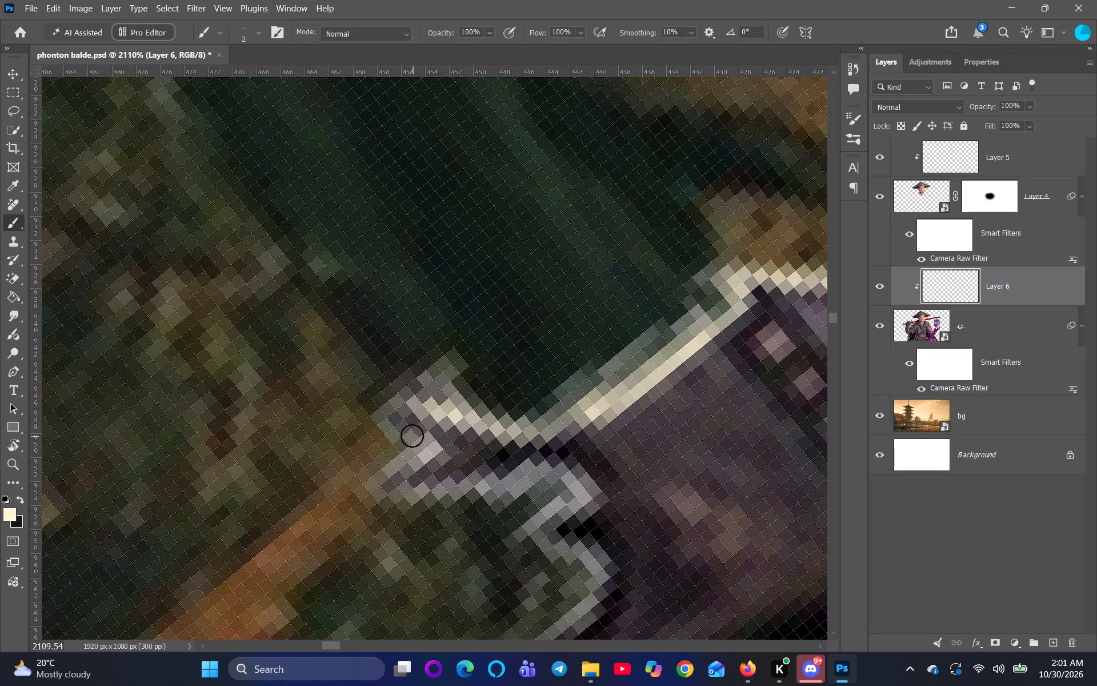
left_click_drag(421, 426, 399, 474)
left_click_drag(424, 425, 385, 496)
left_click_drag(410, 431, 459, 496)
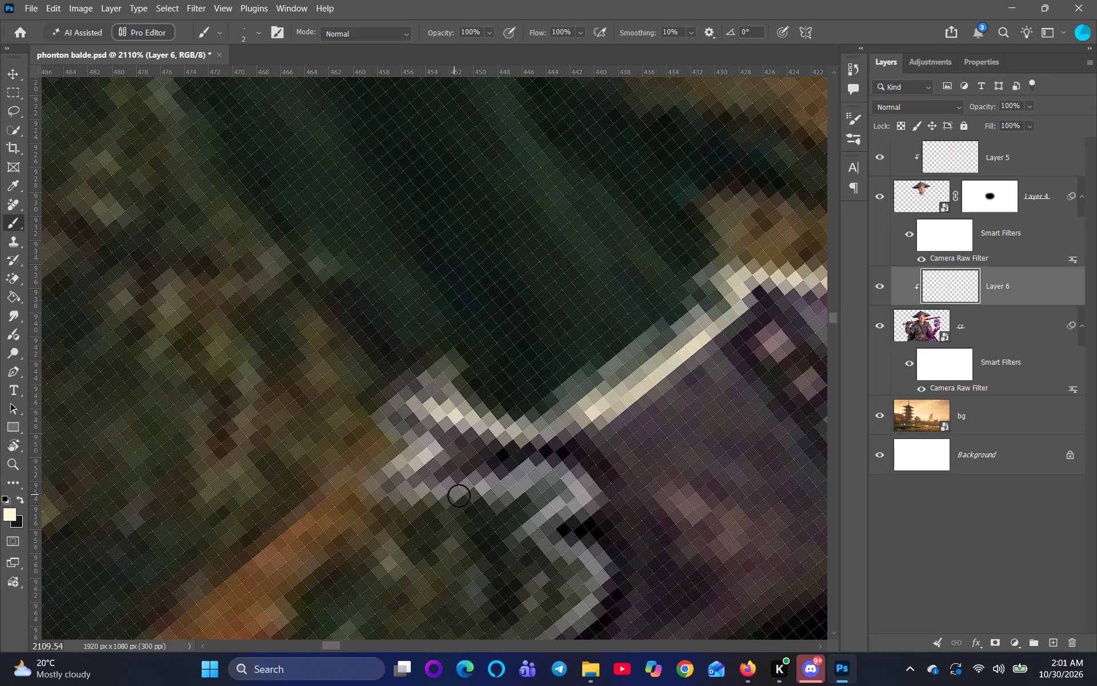
left_click_drag(459, 496, 463, 497)
Adjust the 2 px brush's hardness and paint cream edge light along the underside of the cloth's pointed tip.
right_click_drag(450, 503, 457, 464)
key("space")
key("space")
key("space")
key("space")
key("space")
key("space")
key("space")
key("space")
key("space")
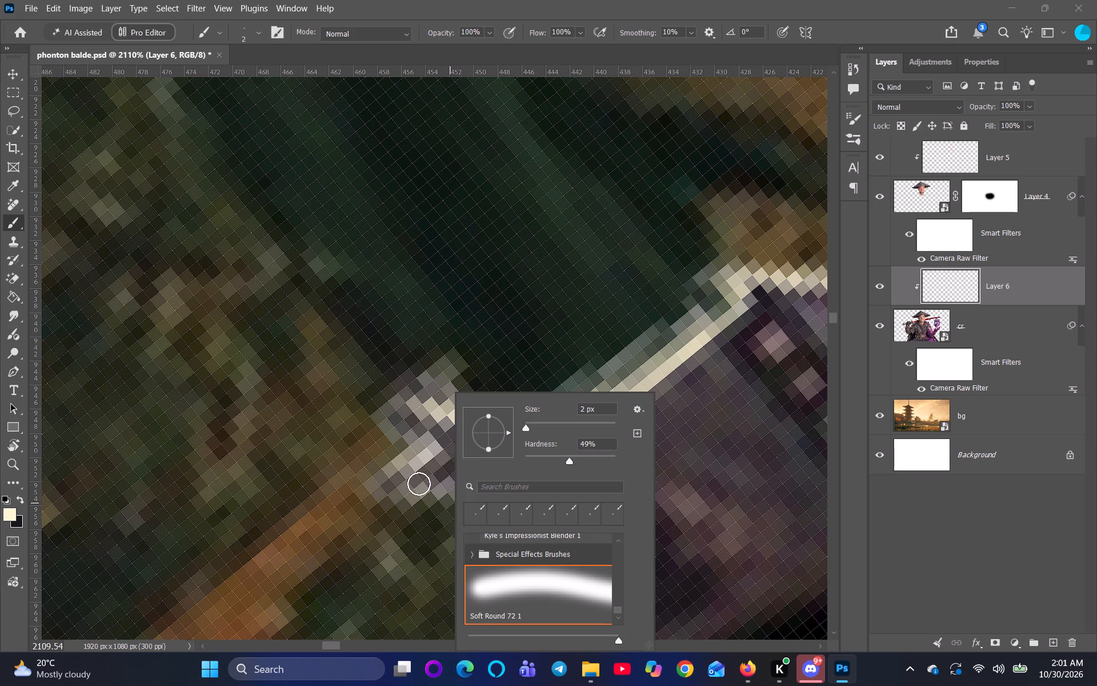
left_click(405, 483)
key("space")
key("space")
key("space")
key("space")
key("space")
key("space")
key("space")
key("space")
key("space")
key("space")
key("space")
key("space")
key("space")
key("space")
key("space")
key("space")
key("space")
key("space")
key("space")
key("space")
right_click_drag(402, 492, 413, 472)
right_click_drag(429, 506, 431, 486, "alt")
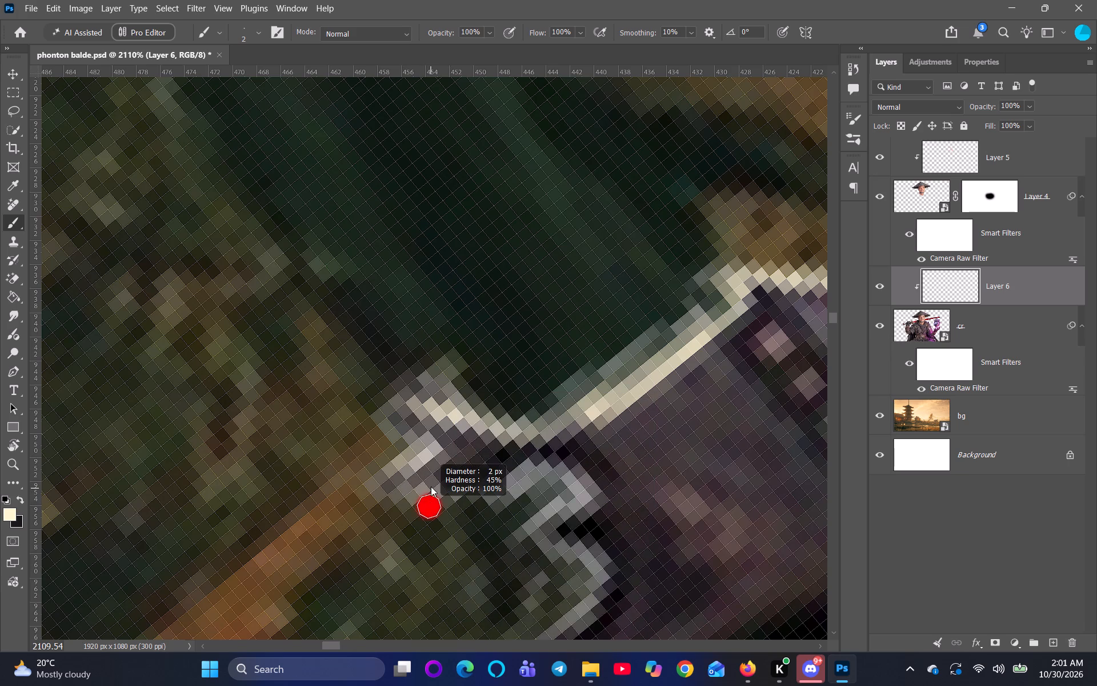
right_click_drag(431, 486, 443, 617, "alt")
left_click_drag(438, 492, 506, 493)
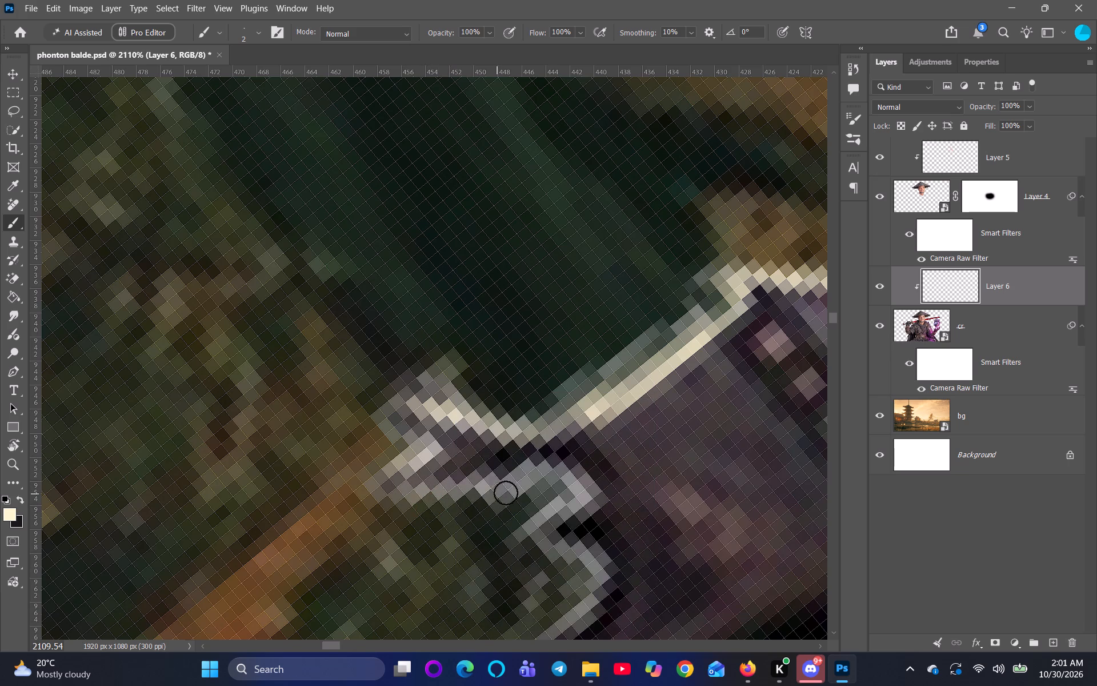
left_click_drag(506, 493, 527, 488)
left_click_drag(409, 492, 567, 517)
Paint cream edge light down the jagged inner notch of the cloth's edge below the pointed tip.
left_click_drag(576, 475, 560, 525)
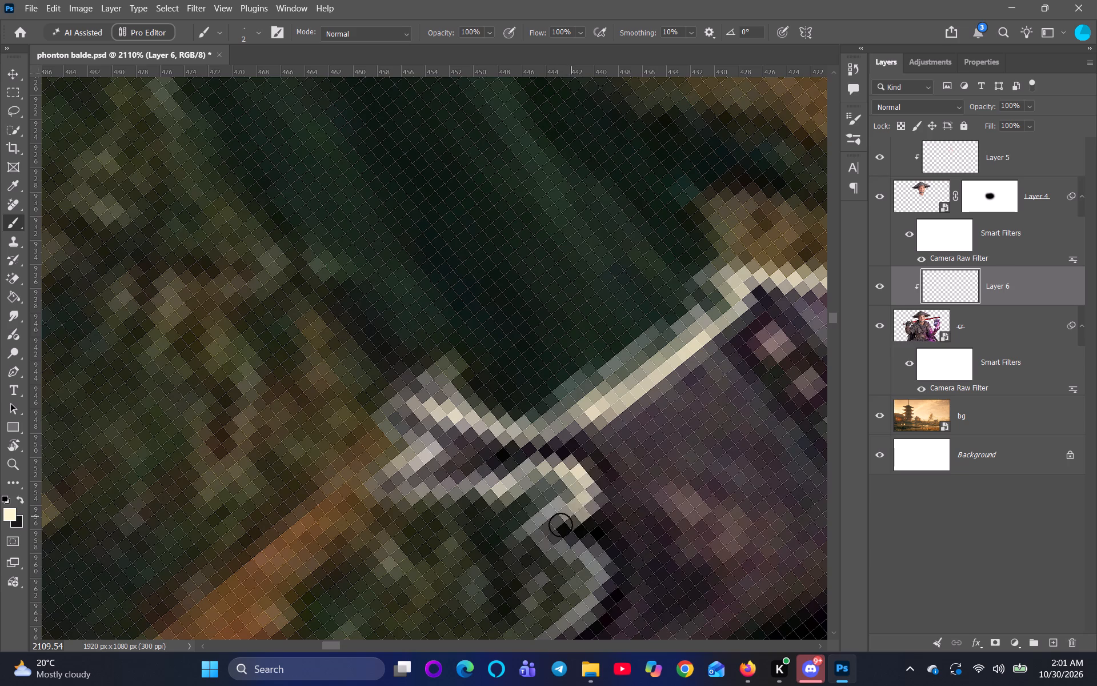
left_click_drag(560, 525, 573, 576)
left_click_drag(575, 544, 576, 608)
left_click_drag(585, 575, 552, 617)
Extend the cream edge light from the notch's lower corner down the cloth's diagonal edge beside the dark foliage.
key("space")
key("space")
key("space")
key("space")
key("space")
key("space")
key("space")
key("space")
key("space")
key("space")
key("space")
key("space")
left_click_drag(660, 578, 717, 370)
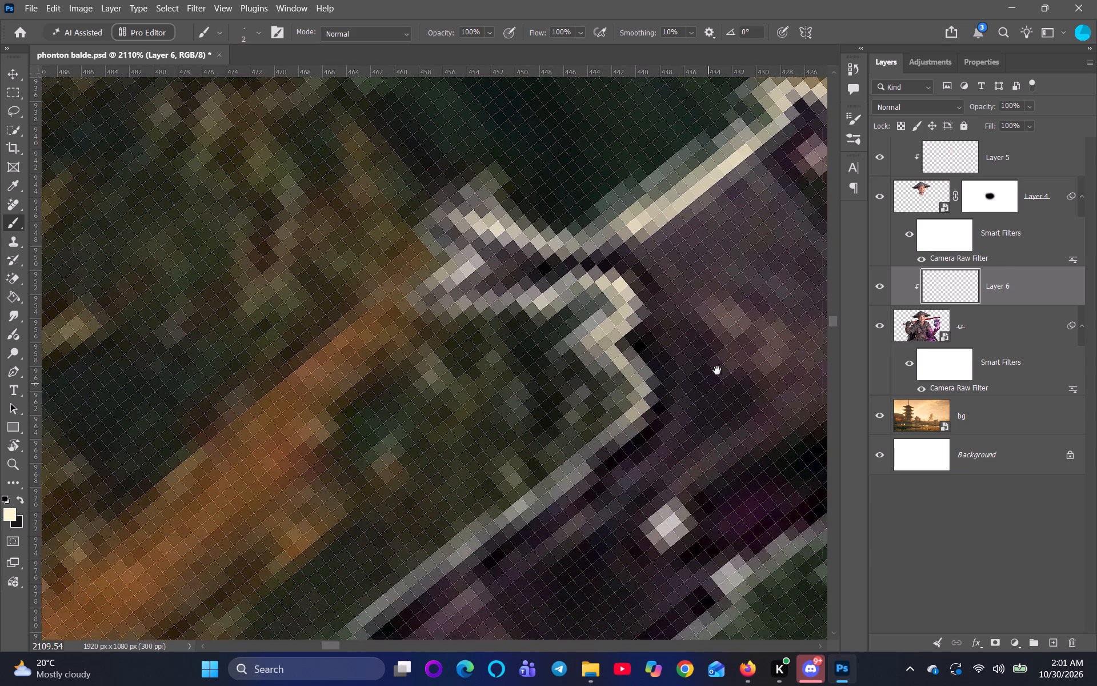
left_click_drag(717, 370, 718, 369)
left_click_drag(632, 409, 535, 492)
left_click_drag(612, 409, 425, 513)
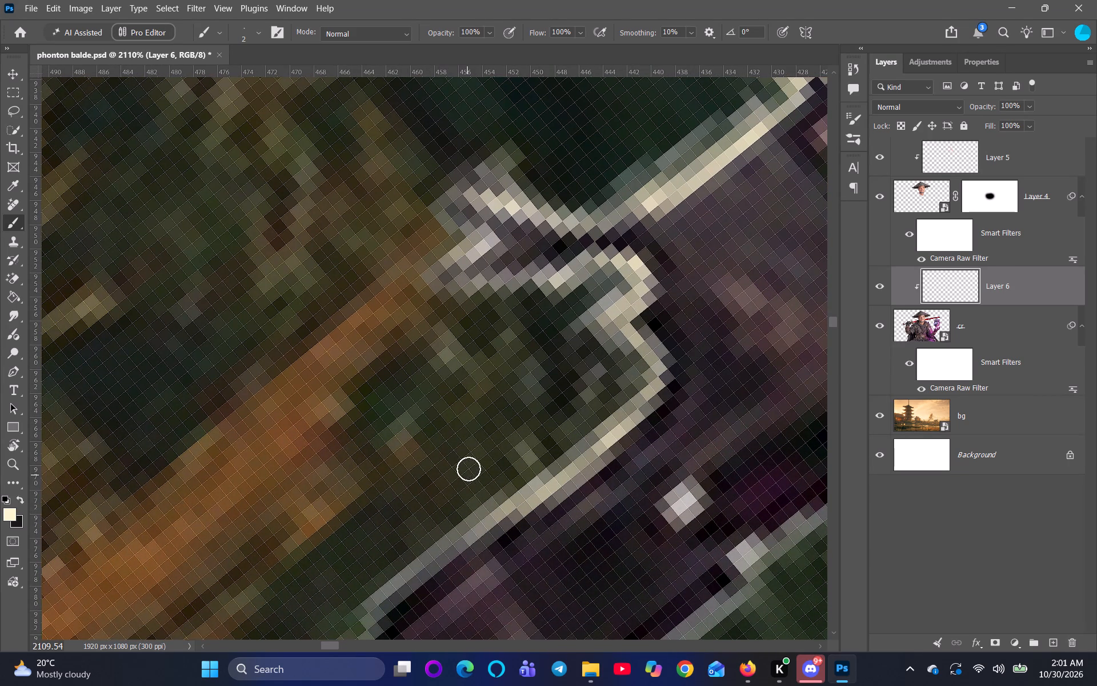
Adjust the brush hardness and continue the cream edge light down the diagonal, around the small step, and along the orange foliage.
right_click_drag(464, 462, 493, 316, "alt")
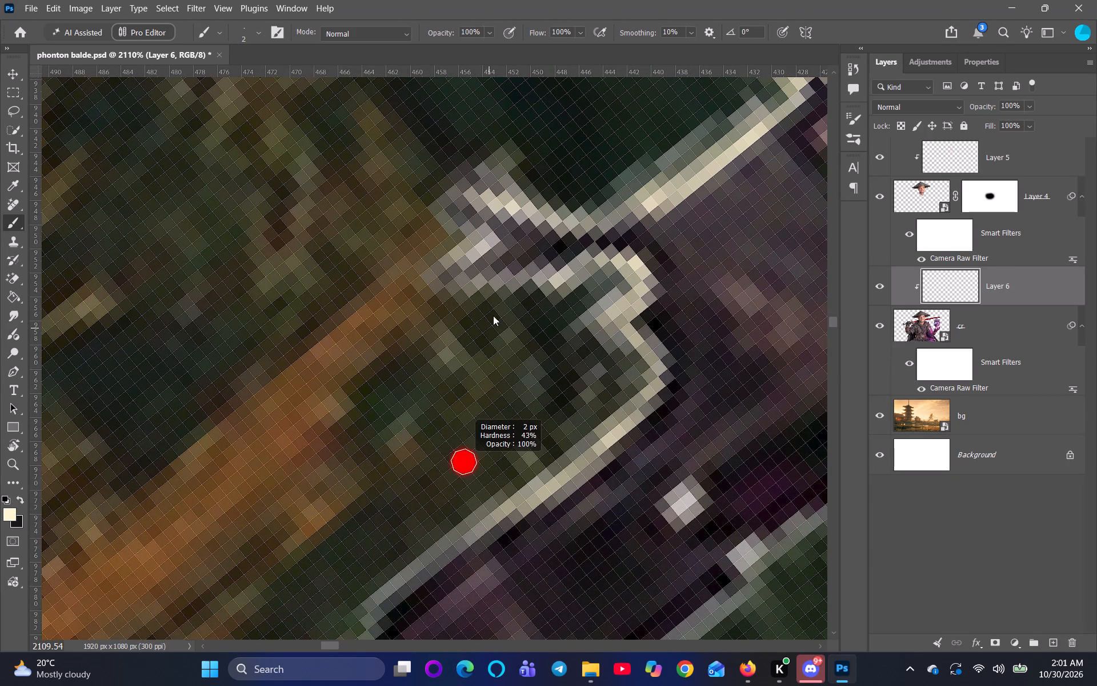
right_click_drag(493, 316, 513, 266, "alt")
key("space")
key("space")
key("space")
left_click_drag(650, 504, 684, 332)
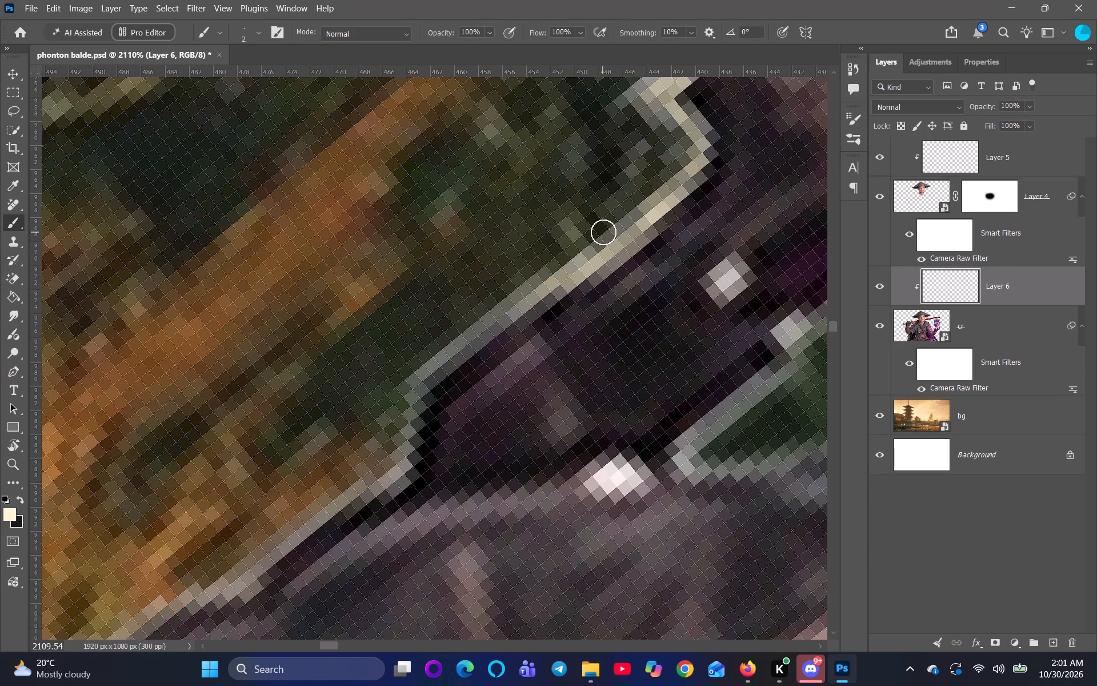
left_click_drag(603, 239, 462, 341)
left_click_drag(528, 292, 401, 442)
left_click_drag(423, 401, 354, 493)
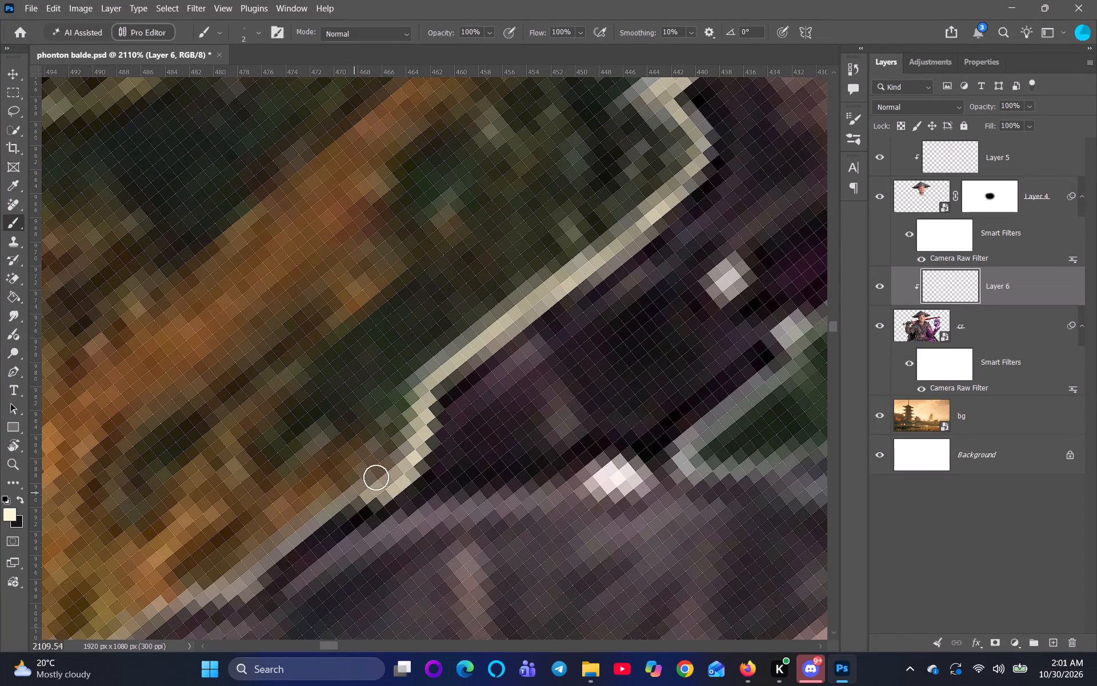
left_click_drag(390, 481, 229, 560)
left_click_drag(309, 539, 171, 594)
Paint cream edge light where the cloth's diagonal edge flattens out below the orange foliage.
key("space")
key("space")
key("space")
key("space")
key("space")
left_click_drag(312, 563, 545, 408)
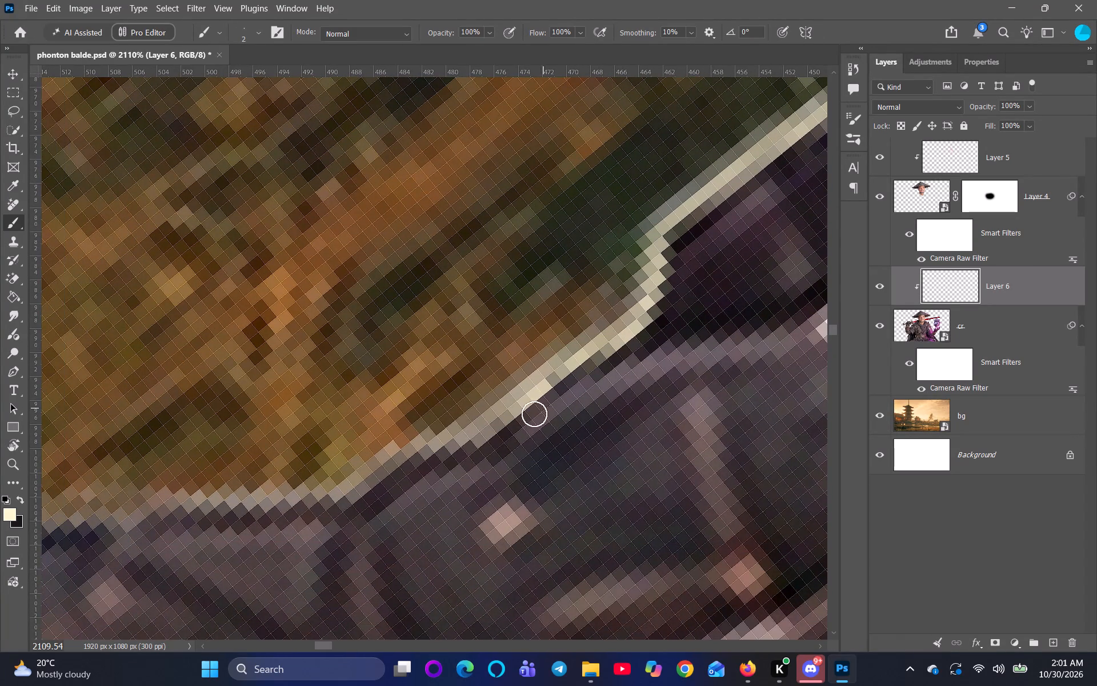
left_click_drag(473, 423, 346, 464)
left_click_drag(399, 460, 117, 490)
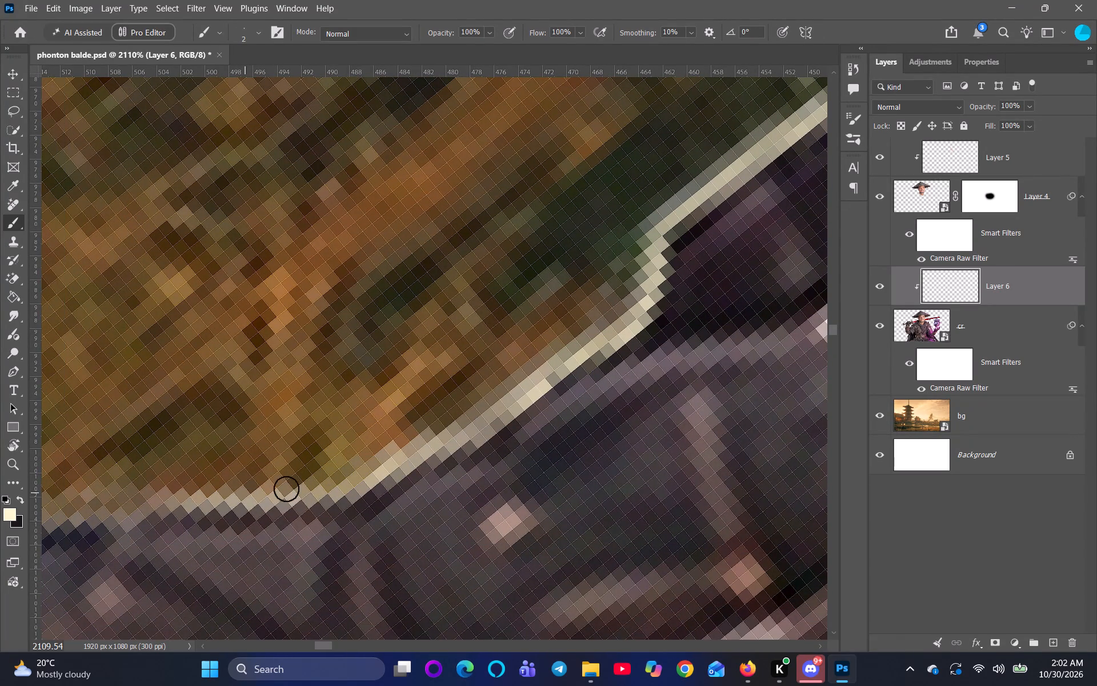
left_click_drag(278, 512, 91, 496)
Continue the cream edge light along the flatter cloth edge and down its gentle slope above the black shadow.
key("space")
key("space")
scroll(441, 518, "down", 9)
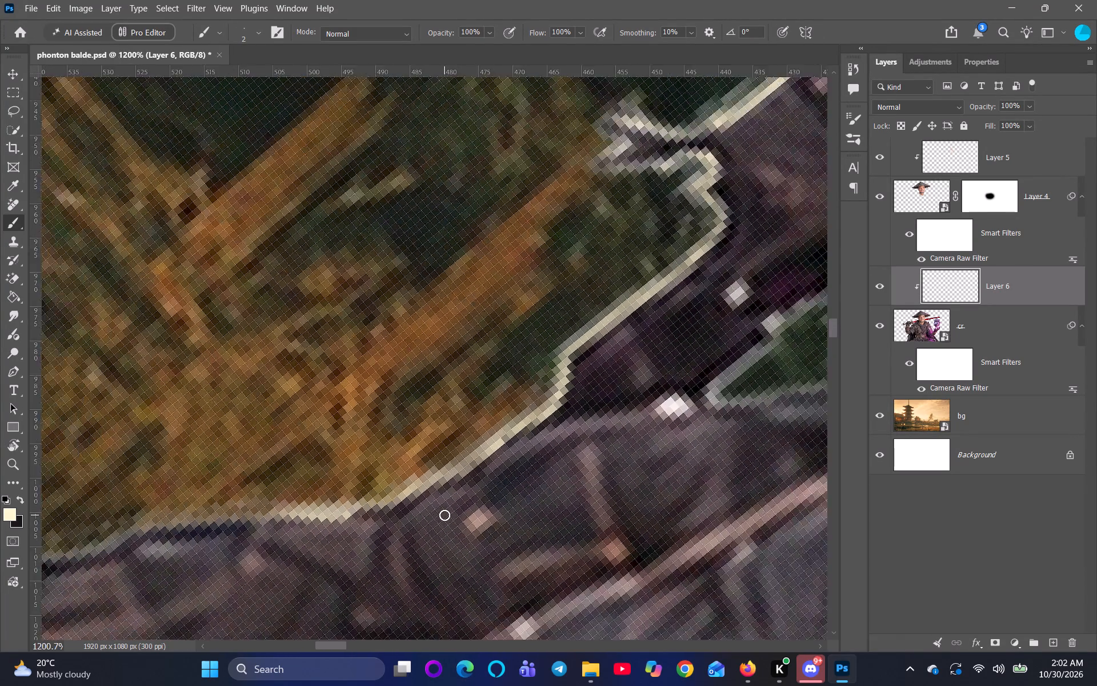
scroll(445, 515, "up", 1)
scroll(445, 515, "down", 19)
scroll(479, 540, "up", 2)
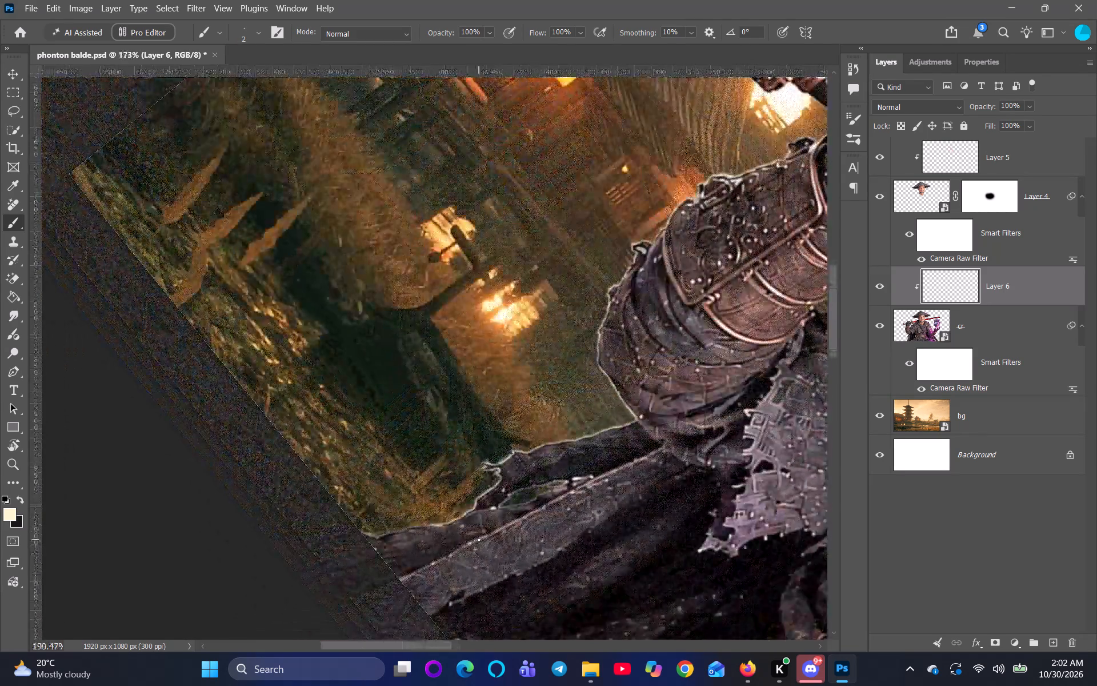
scroll(479, 540, "up", 7)
key("space")
key("space")
key("space")
key("space")
key("space")
key("space")
key("space")
key("space")
key("space")
key("space")
key("space")
key("space")
key("space")
key("space")
key("space")
key("space")
key("space")
key("space")
key("space")
key("space")
left_click_drag(370, 541, 449, 549)
scroll(449, 549, "up", 8)
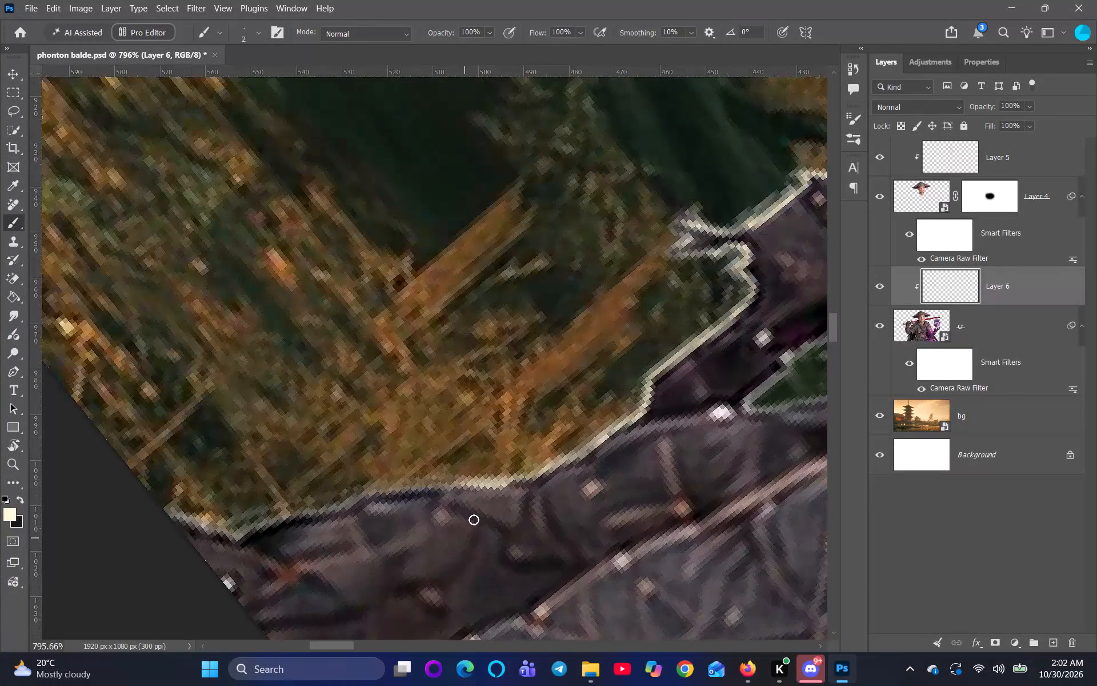
scroll(470, 496, "up", 5)
left_click_drag(469, 457, 339, 468)
left_click_drag(446, 456, 397, 467)
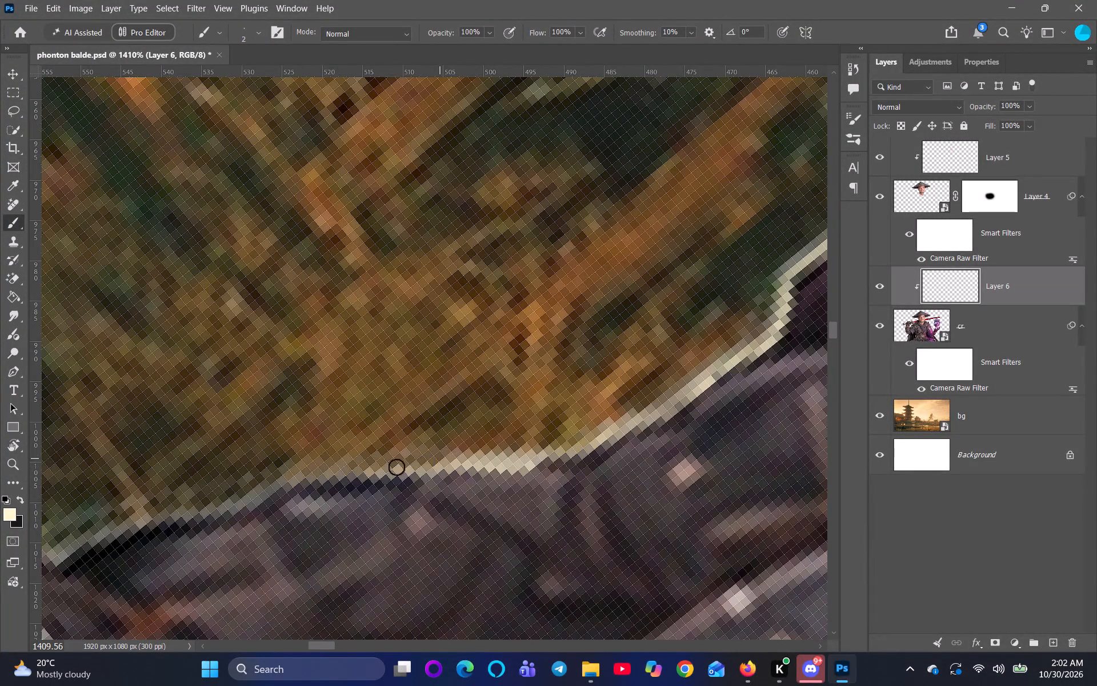
left_click_drag(397, 467, 267, 480)
scroll(344, 470, "up", 1)
left_click_drag(335, 470, 251, 486)
left_click_drag(337, 474, 211, 529)
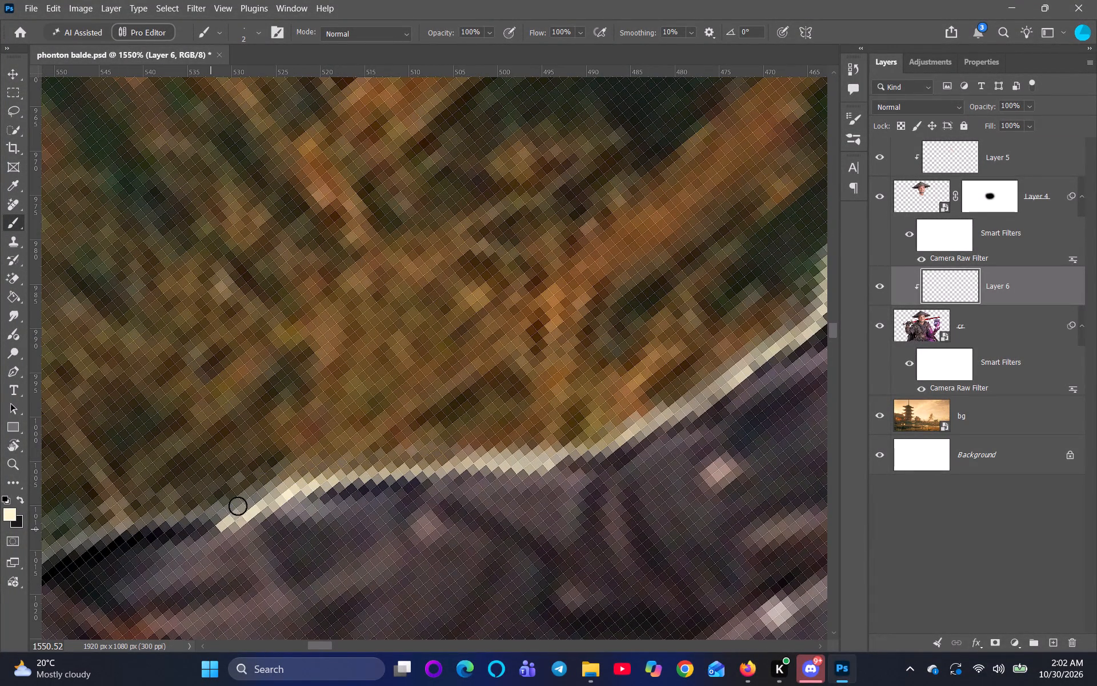
left_click_drag(220, 503, 181, 521)
left_click_drag(234, 512, 48, 535)
Continue the cream edge light along the cloth's lower edge, above the black shadow and through the dip, out to the canvas border.
key("space")
key("space")
key("space")
key("space")
key("space")
key("space")
key("space")
key("space")
key("space")
key("space")
key("space")
key("space")
key("space")
key("space")
key("space")
key("space")
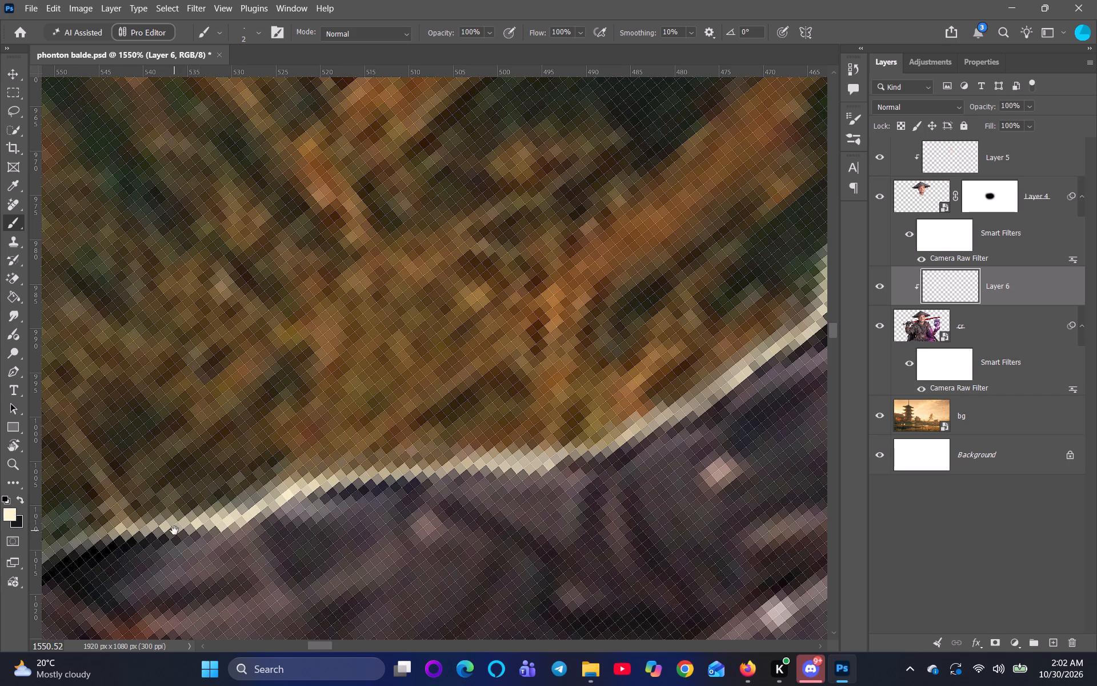
left_click_drag(192, 531, 458, 477)
left_click_drag(394, 473, 262, 494)
left_click_drag(331, 482, 252, 501)
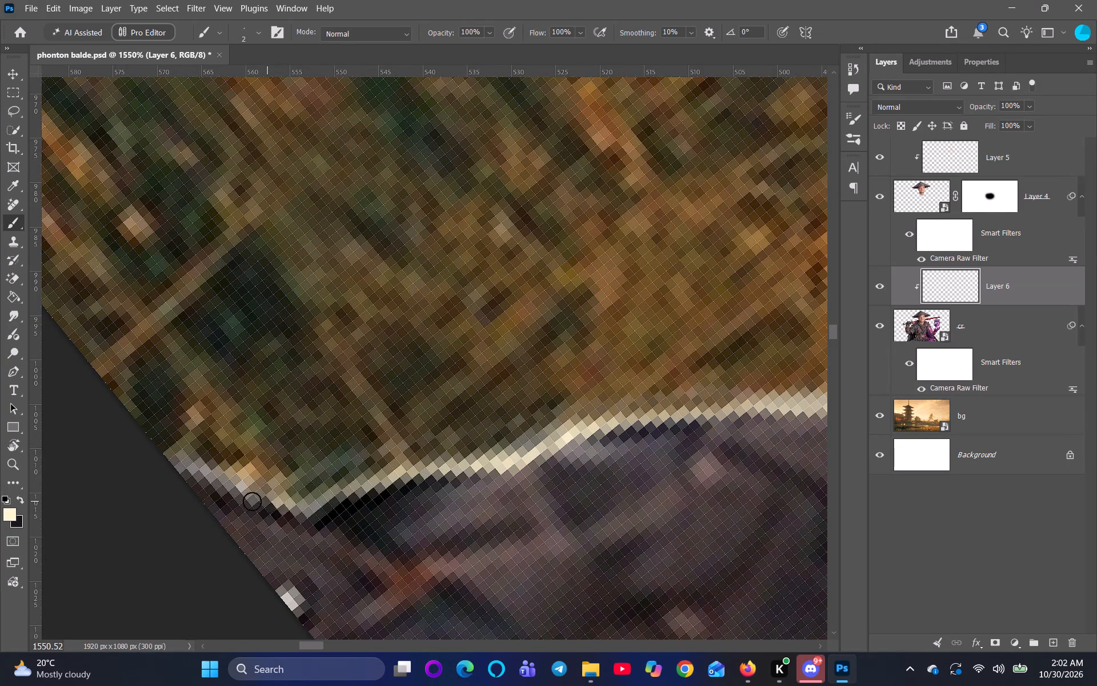
left_click_drag(252, 501, 245, 501)
left_click_drag(344, 493, 147, 472)
Examine the cream edge light along the sleeve and lower cloth against the whole composite.
scroll(473, 537, "down", 3)
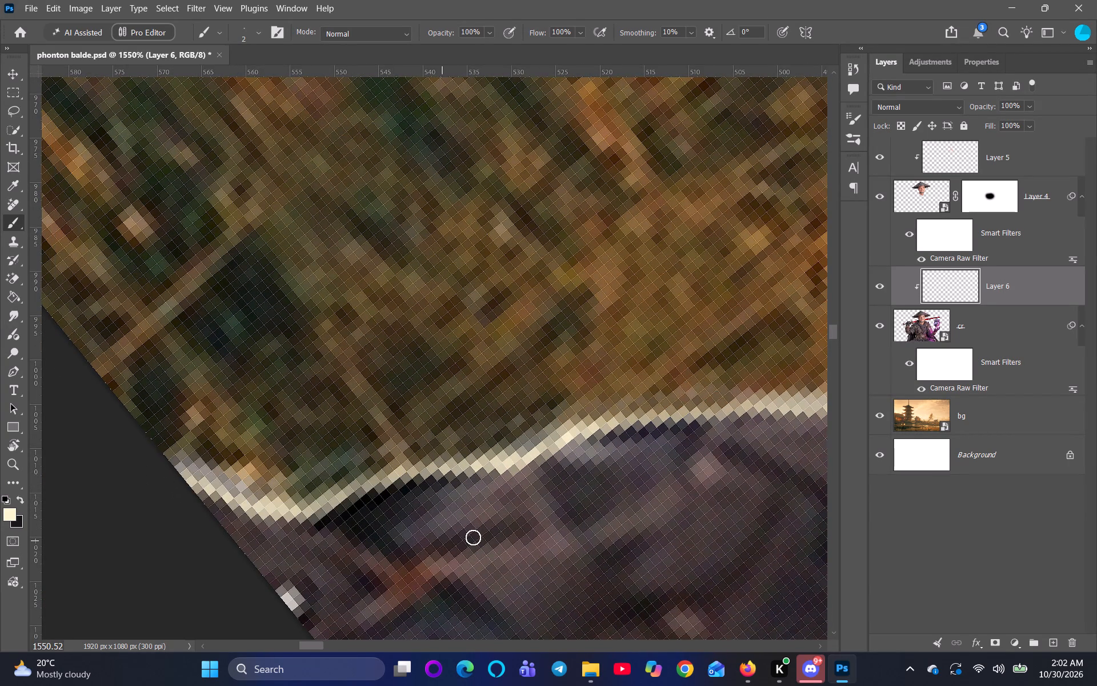
scroll(473, 537, "down", 8)
scroll(521, 525, "down", 6)
scroll(521, 525, "up", 5)
scroll(521, 525, "down", 12)
key("space")
key("space")
key("space")
key("space")
key("space")
key("space")
key("space")
key("space")
key("space")
left_click_drag(667, 524, 481, 514)
scroll(510, 520, "up", 1)
scroll(510, 520, "down", 7)
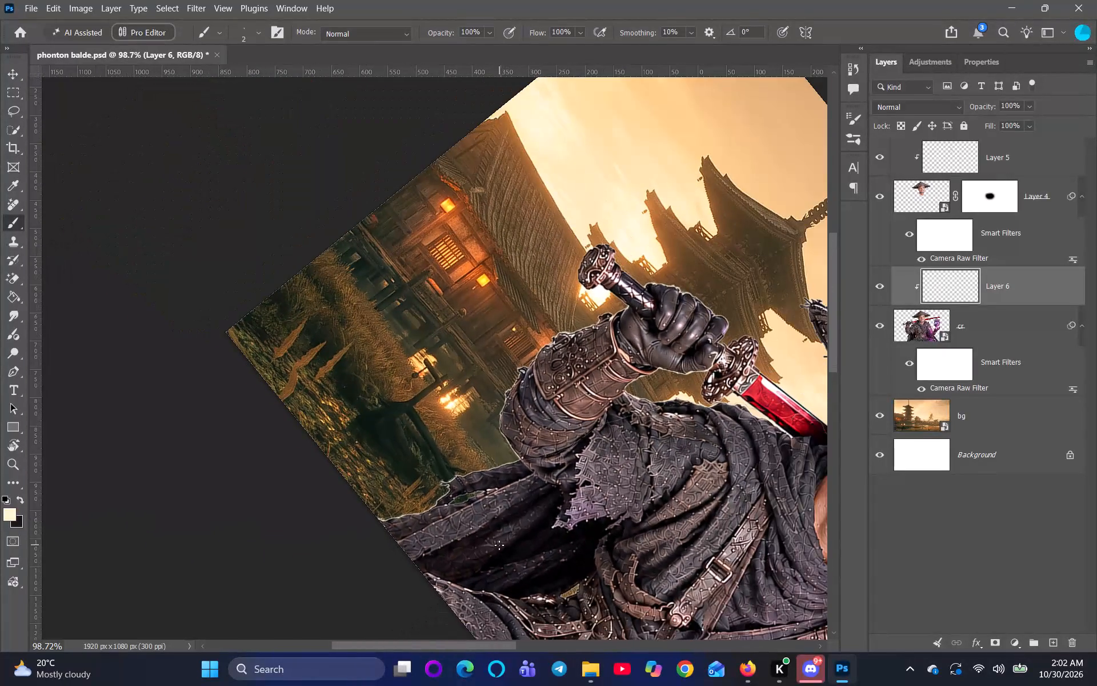
key("space")
key("space")
key("space")
key("space")
key("space")
key("space")
key("space")
key("space")
key("space")
key("space")
key("space")
left_click_drag(565, 603, 573, 532)
scroll(480, 529, "up", 1)
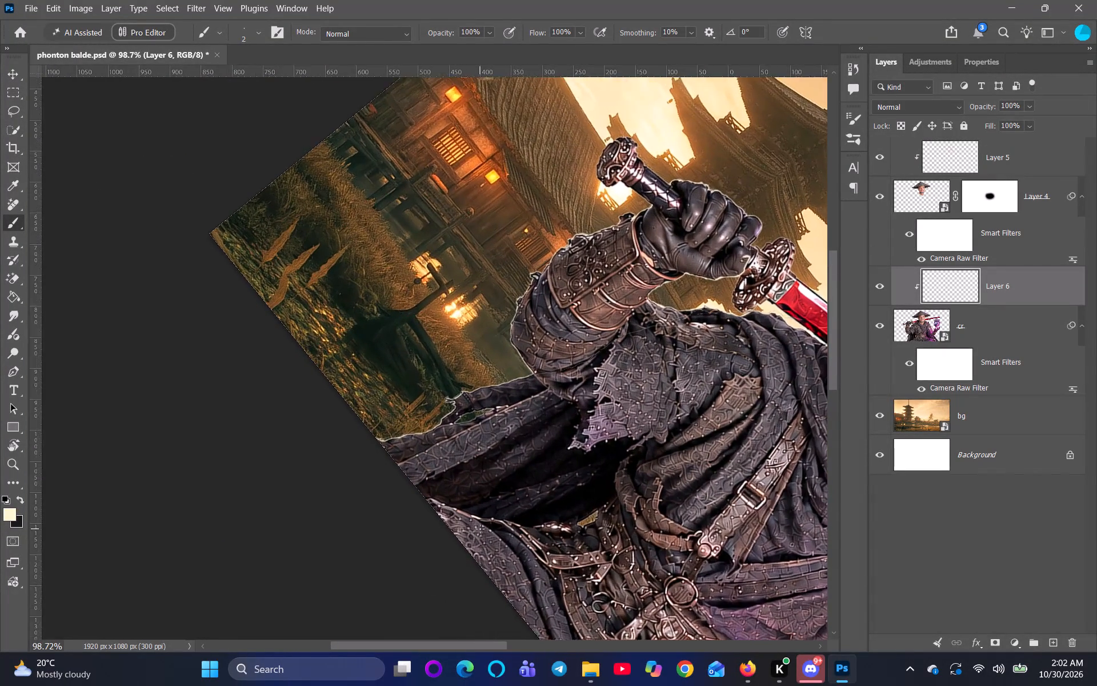
scroll(480, 529, "up", 8)
scroll(496, 525, "down", 16)
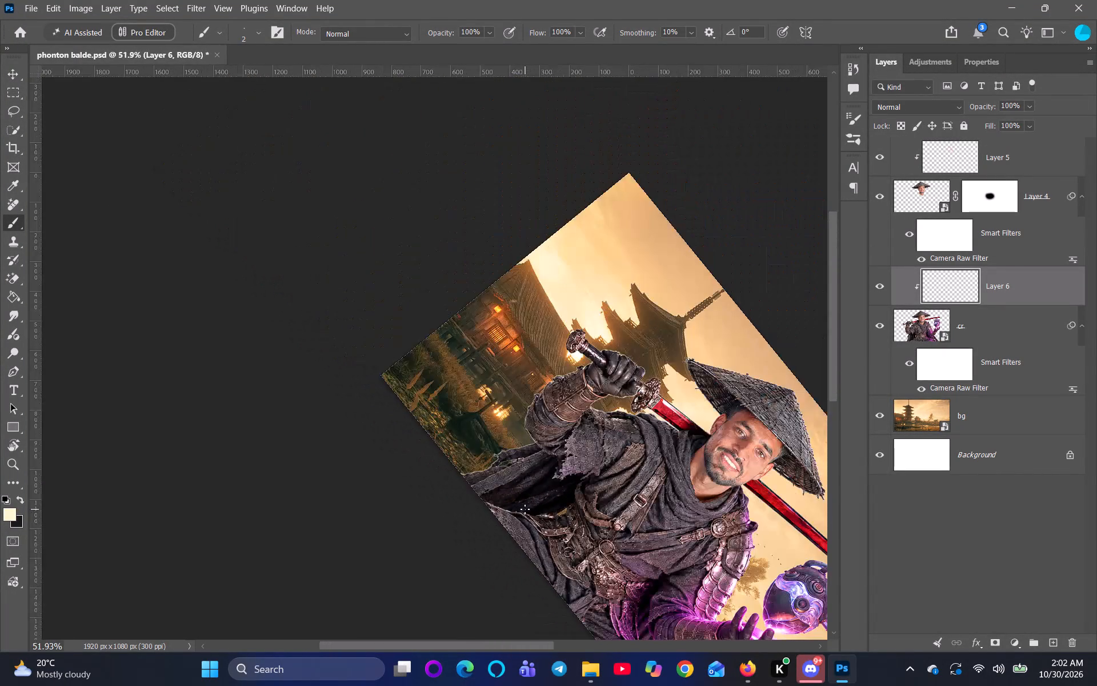
scroll(591, 535, "up", 1)
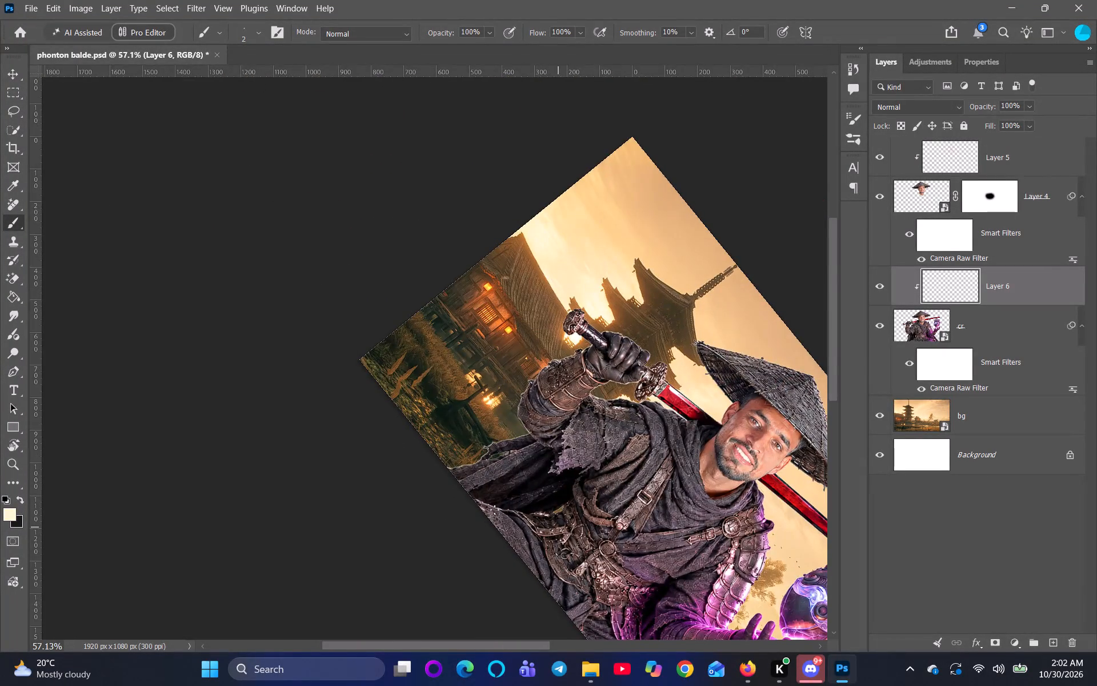
Adjust the 2 px brush's hardness and paint cream edge light along the upper rim of the narrow green gap in the cloth.
scroll(496, 505, "up", 15)
scroll(510, 466, "up", 8)
key("space")
key("space")
key("space")
key("space")
left_click(437, 346)
left_click_drag(437, 346, 469, 408)
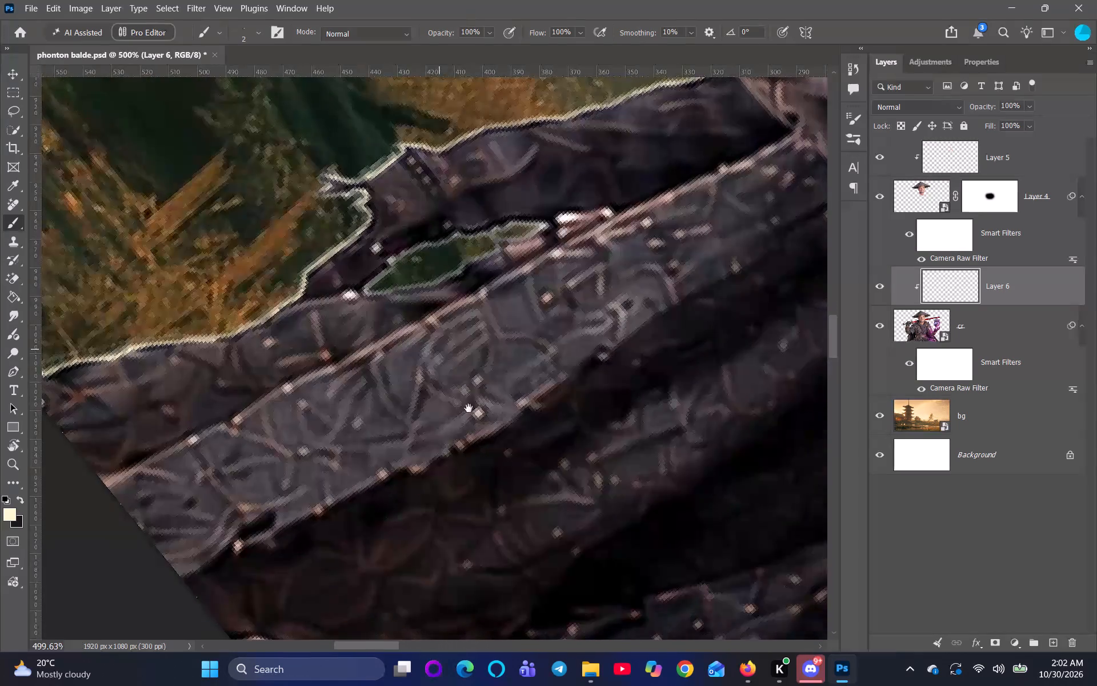
left_click_drag(469, 408, 486, 470)
scroll(476, 469, "up", 13)
key("space")
key("space")
key("space")
key("space")
key("space")
key("space")
key("space")
left_click_drag(374, 278, 325, 414)
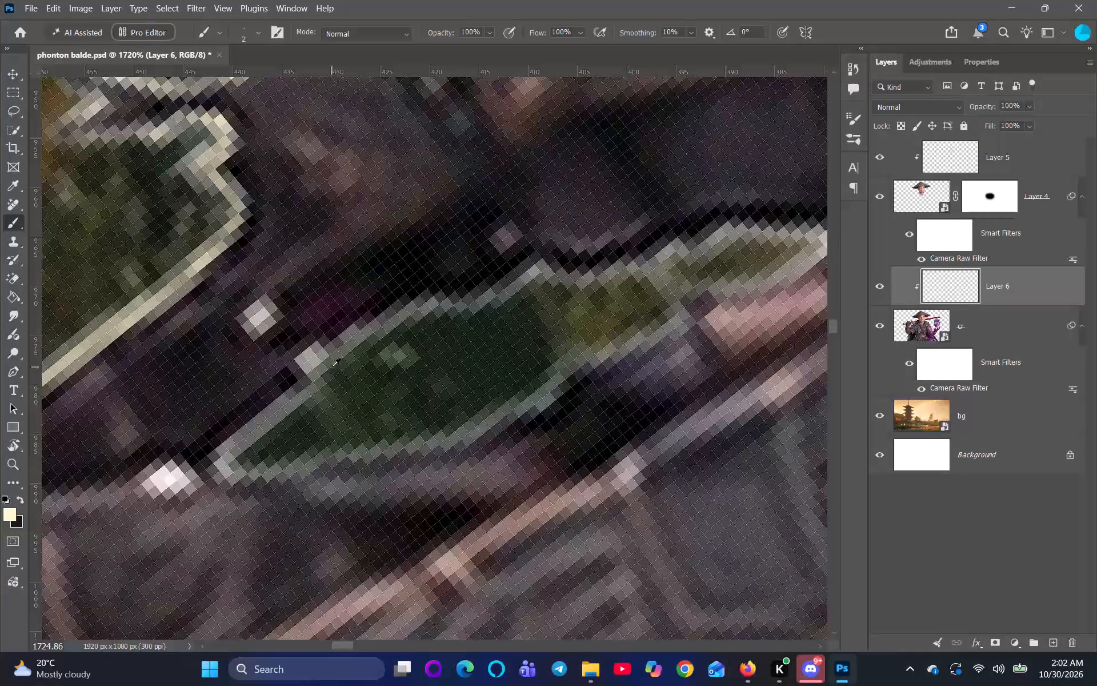
right_click_drag(332, 366, 337, 410, "alt")
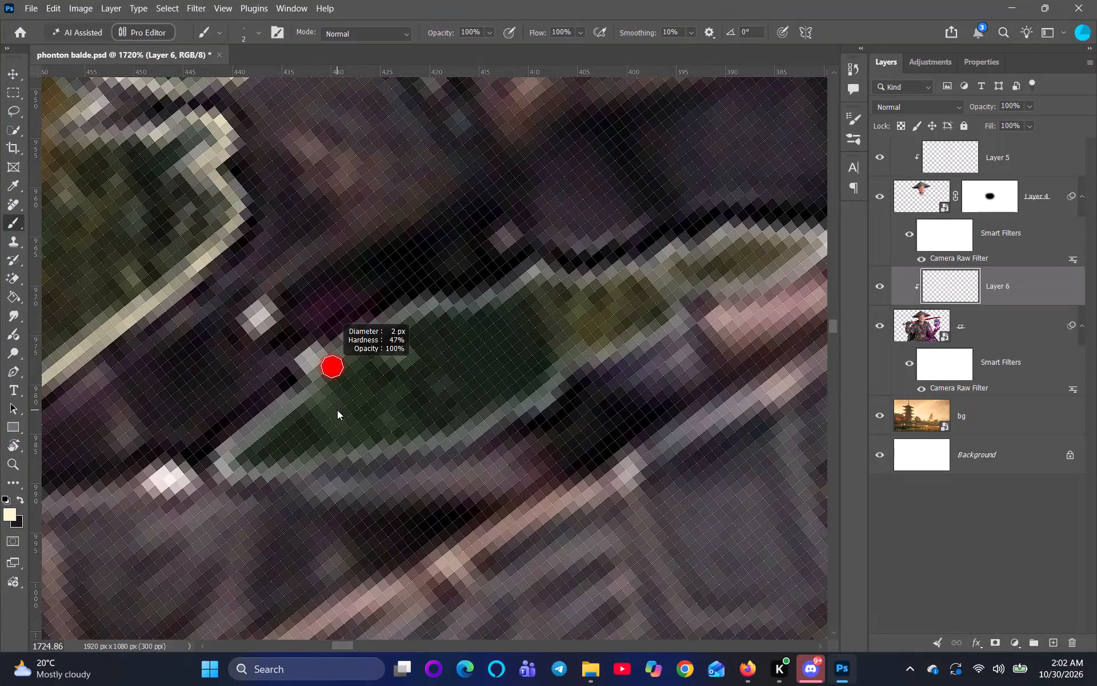
right_click_drag(337, 410, 344, 360, "alt")
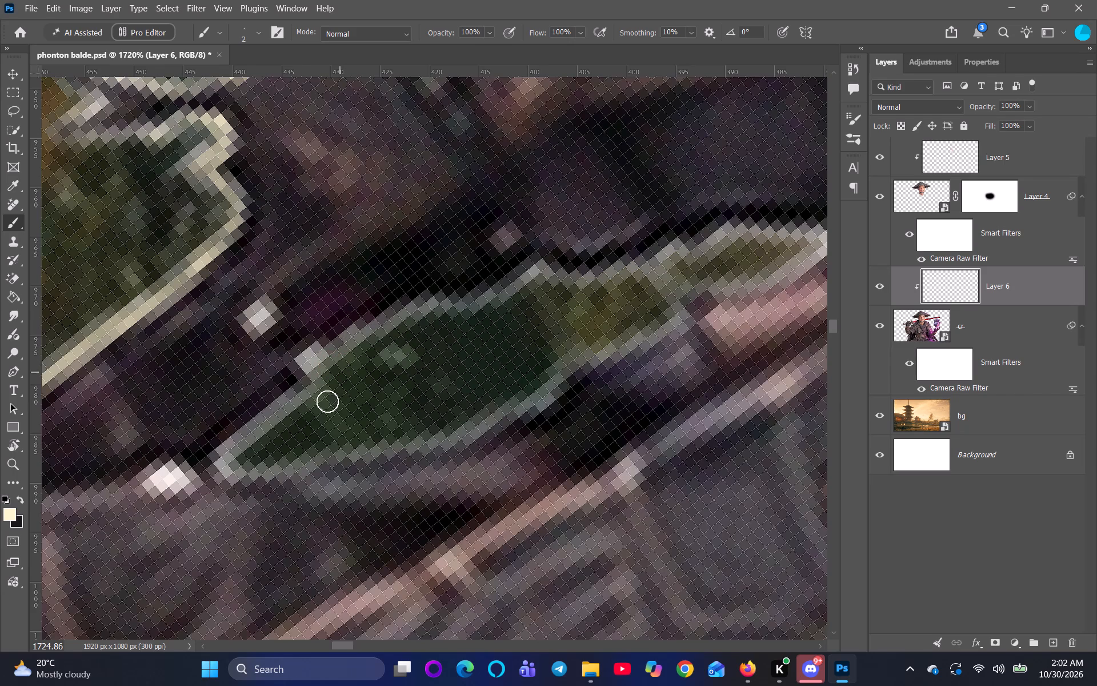
left_click_drag(252, 433, 312, 386)
left_click_drag(306, 384, 365, 332)
left_click_drag(353, 337, 445, 302)
left_click_drag(393, 310, 481, 301)
left_click_drag(464, 302, 534, 296)
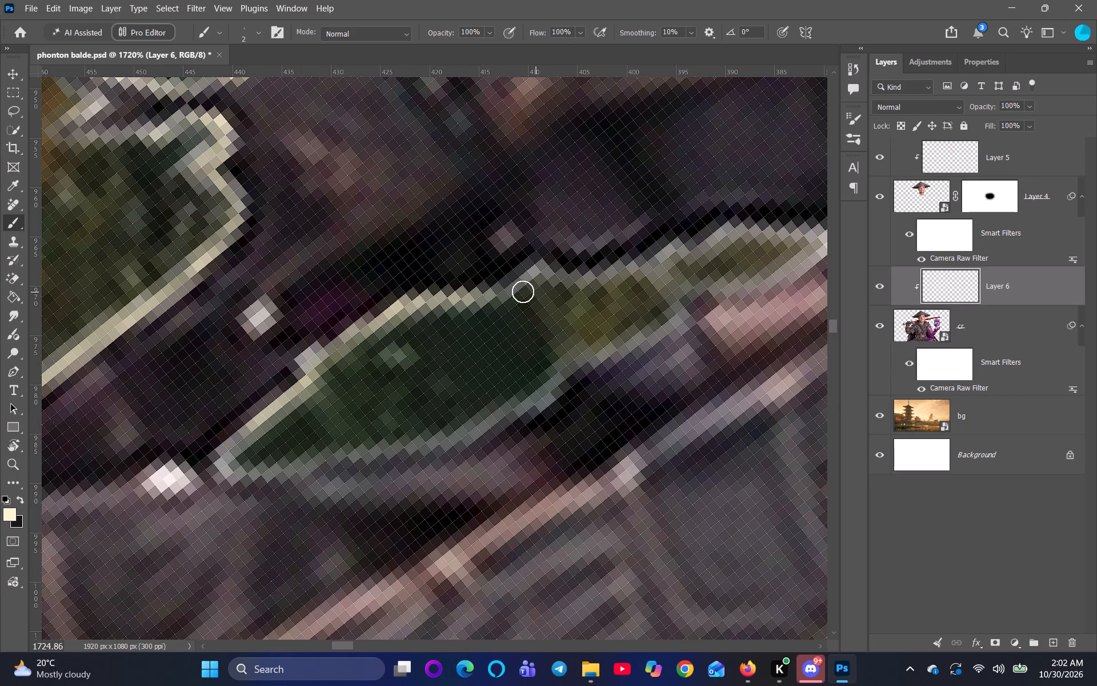
left_click_drag(508, 292, 590, 266)
left_click_drag(581, 269, 699, 251)
left_click_drag(694, 249, 769, 229)
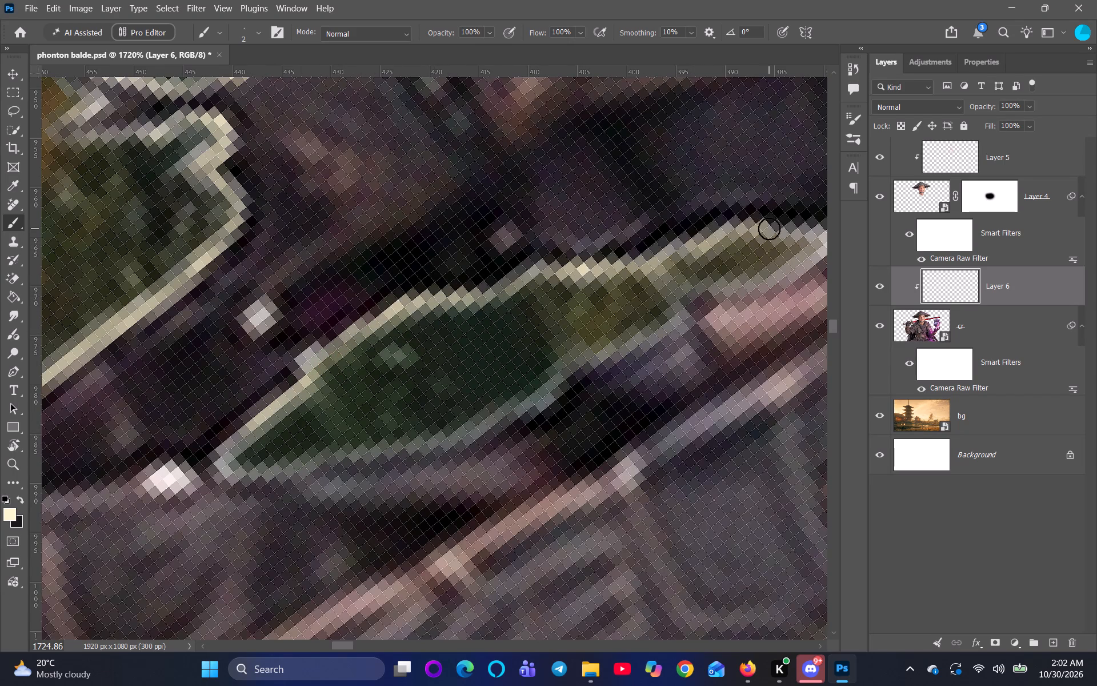
left_click_drag(769, 229, 789, 228)
Paint cream edge light around the gap's tip beside the pink fold and back along the lower rim to the olive section.
key("space")
key("space")
key("space")
key("space")
left_click_drag(779, 272, 651, 332)
left_click_drag(658, 285, 703, 288)
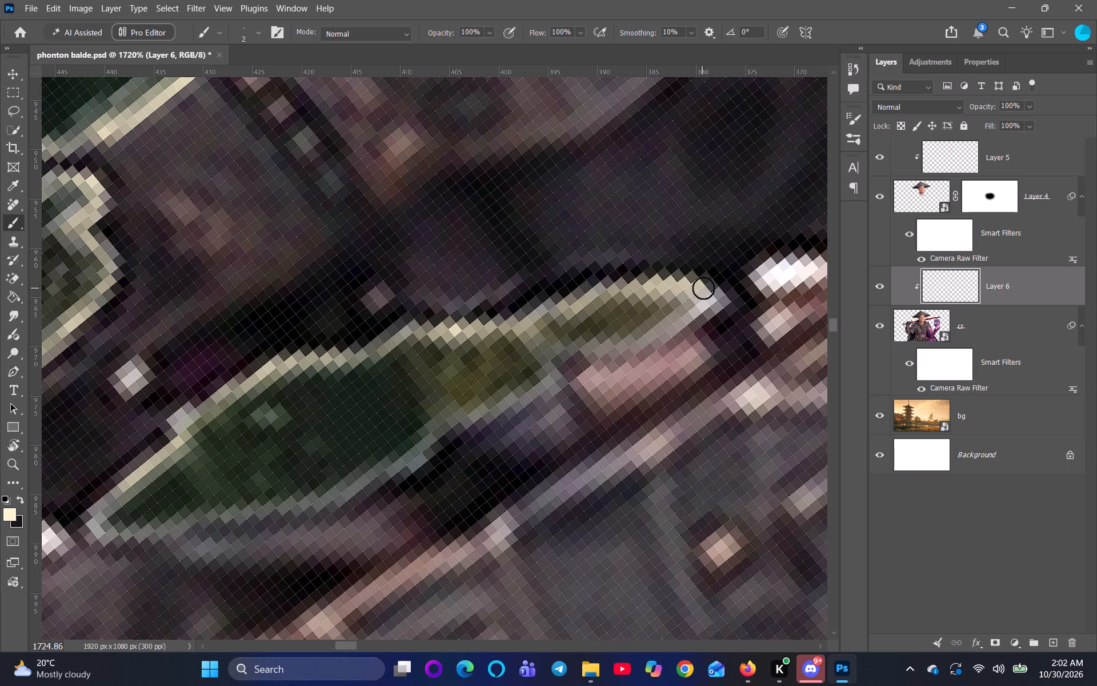
left_click_drag(703, 288, 671, 325)
left_click_drag(692, 310, 576, 361)
left_click_drag(617, 340, 521, 384)
left_click_drag(546, 377, 522, 389)
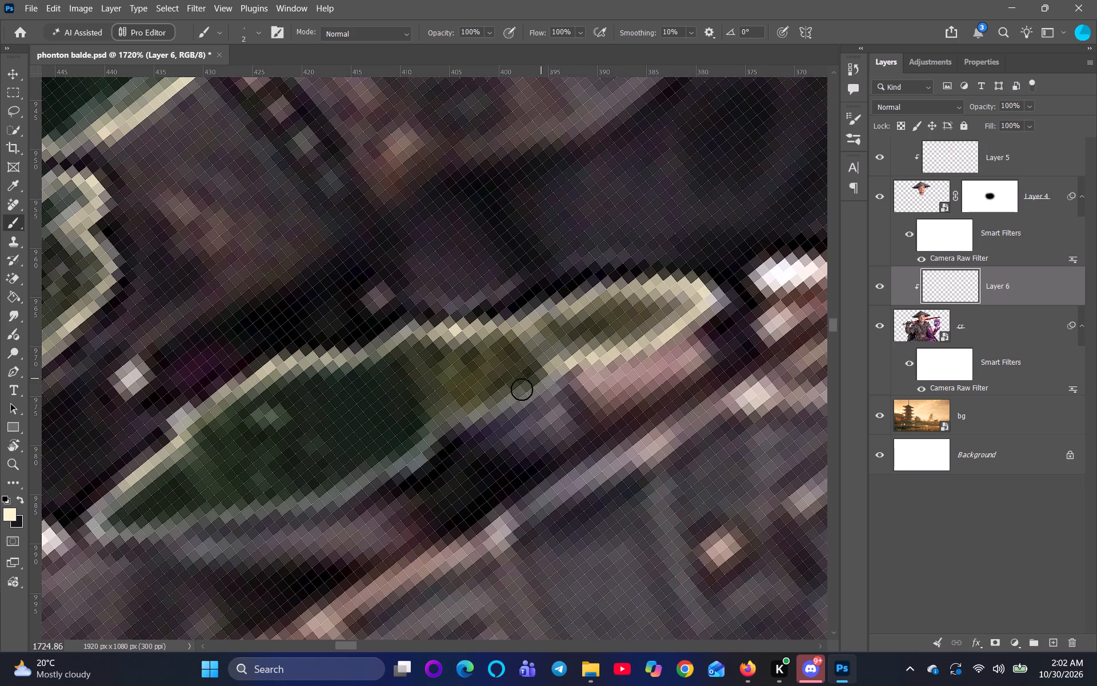
Continue the cream edge light along the rest of the gap's lower rim and close it around the opposite pointed tip.
left_click_drag(522, 389, 409, 430)
left_click_drag(446, 428, 241, 478)
left_click_drag(420, 447, 413, 452)
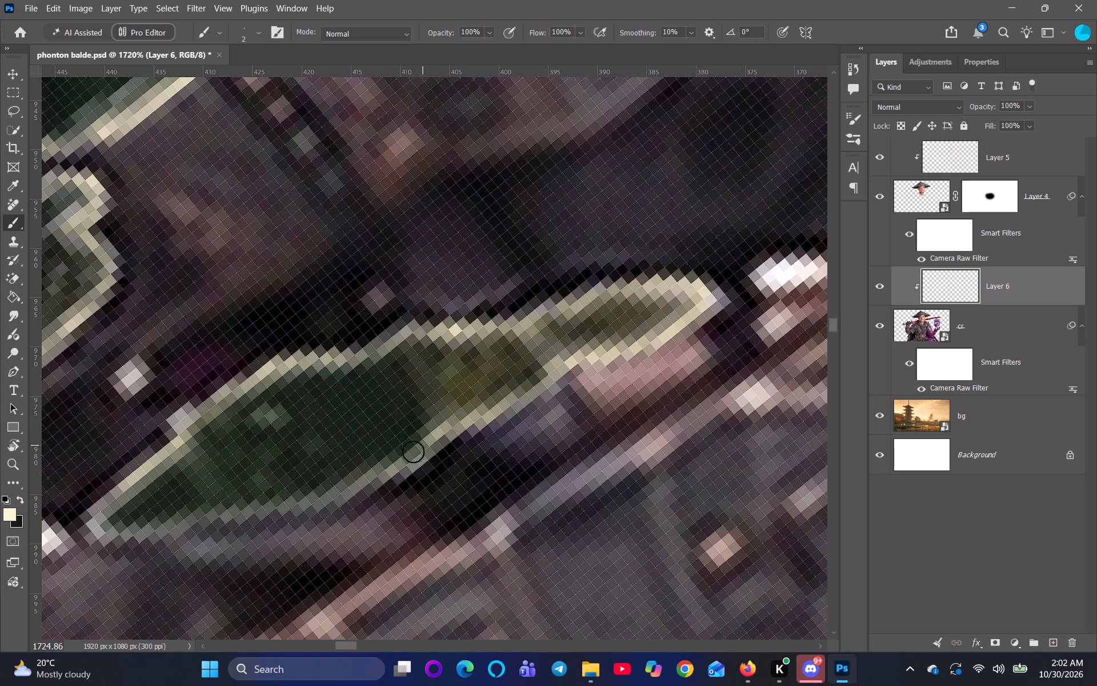
left_click_drag(413, 452, 309, 481)
left_click_drag(343, 476, 237, 496)
left_click_drag(357, 478, 334, 498)
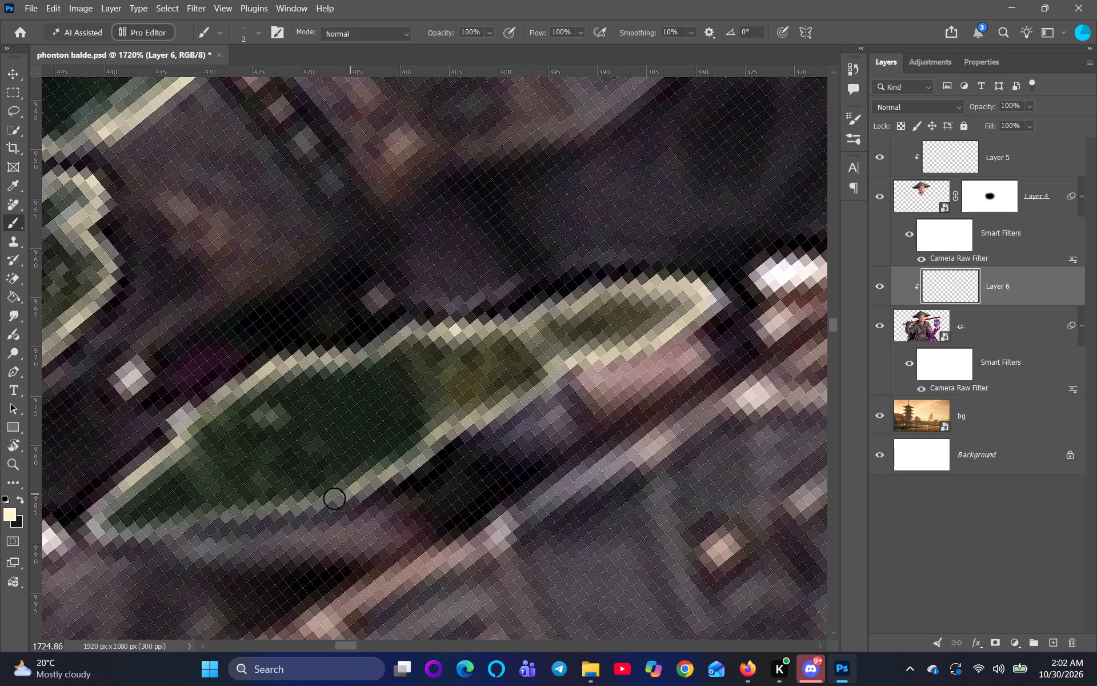
left_click_drag(334, 498, 177, 508)
left_click_drag(233, 508, 90, 521)
left_click_drag(118, 525, 111, 529)
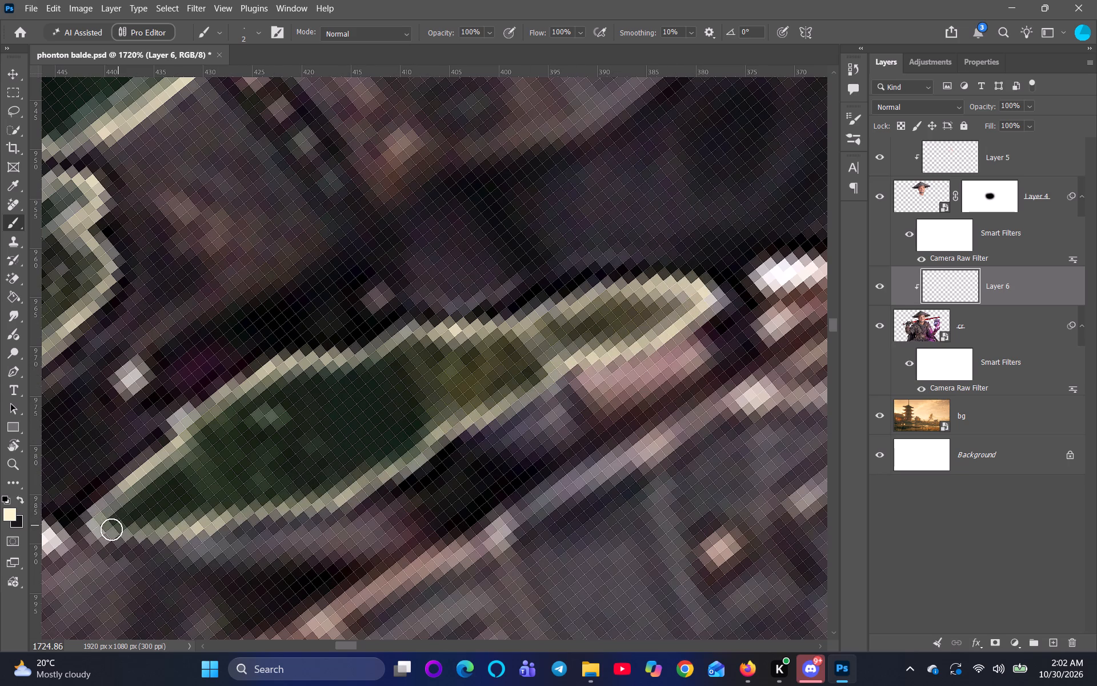
left_click_drag(111, 529, 106, 490)
Rotate the canvas view back to nearly upright at -3° and examine the edge-lit warrior against the pagoda background.
scroll(354, 429, "down", 11)
key("space")
key("space")
key("space")
key("space")
key("space")
key("space")
key("space")
key("space")
key("space")
key("space")
key("space")
key("space")
key("space")
left_click(639, 426)
left_click_drag(628, 432, 341, 460)
scroll(433, 426, "down", 20)
scroll(433, 426, "down", 2)
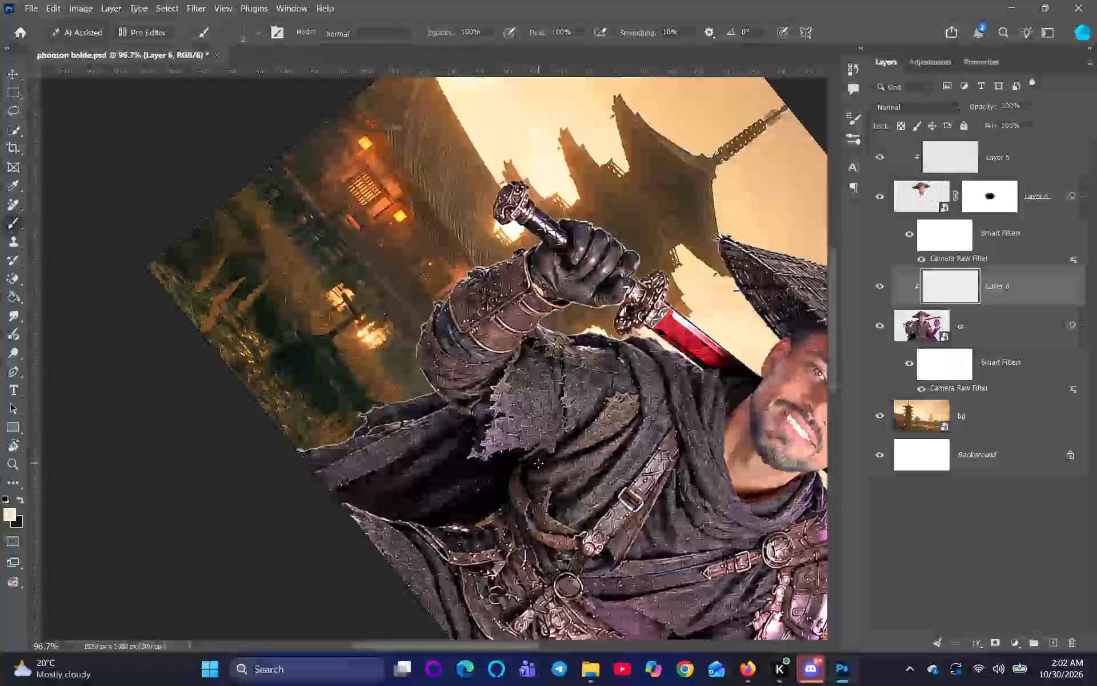
key("r")
key("r")
key("r")
key("r")
key("r")
key("r")
key("r")
key("r")
key("r")
key("r")
key("r")
key("r")
key("r")
key("r")
key("r")
key("r")
key("r")
key("r")
key("r")
key("r")
left_click_drag(707, 521, 513, 292)
left_click_drag(599, 248, 570, 342)
left_click_drag(576, 300, 509, 328)
left_click_drag(577, 313, 569, 275)
left_click_drag(615, 272, 576, 301)
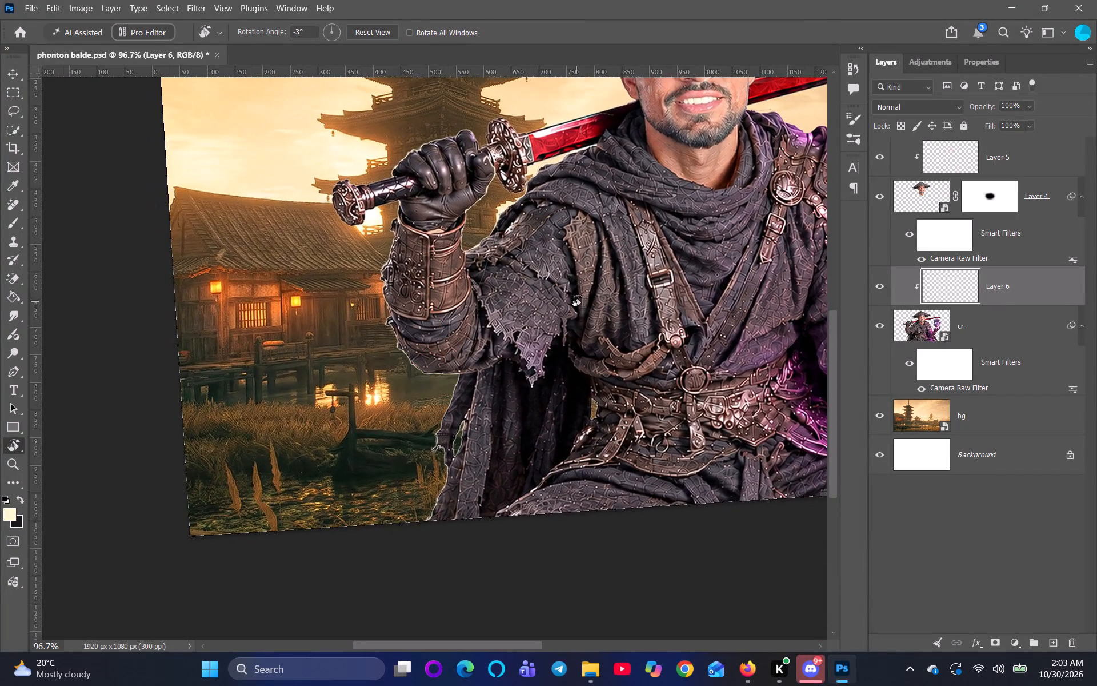
left_click(591, 550)
scroll(628, 504, "down", 4)
scroll(628, 504, "up", 5)
scroll(628, 504, "down", 5)
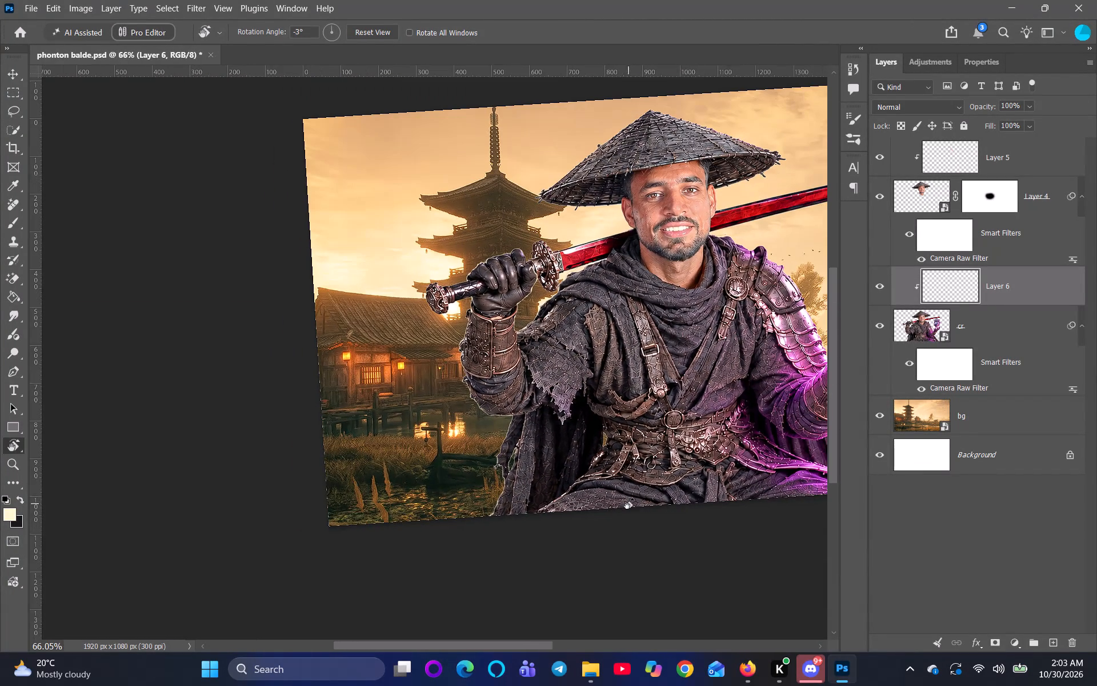
Straighten the rotated canvas view to 0° and fit the whole warrior composite on screen for review.
key("space")
key("space")
key("space")
key("space")
key("space")
key("space")
key("space")
key("space")
key("space")
key("space")
key("space")
key("space")
key("space")
key("space")
left_click_drag(673, 422, 432, 480)
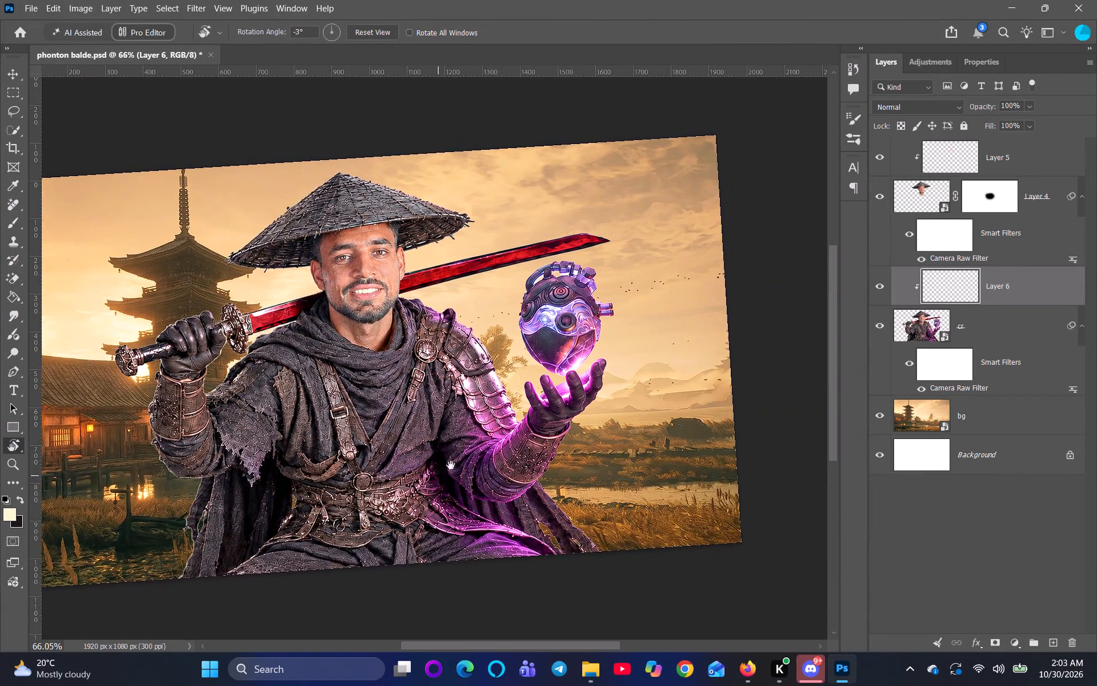
scroll(480, 425, "down", 1)
left_click_drag(491, 431, 521, 483)
left_click_drag(509, 434, 511, 444)
left_click_drag(489, 460, 513, 442)
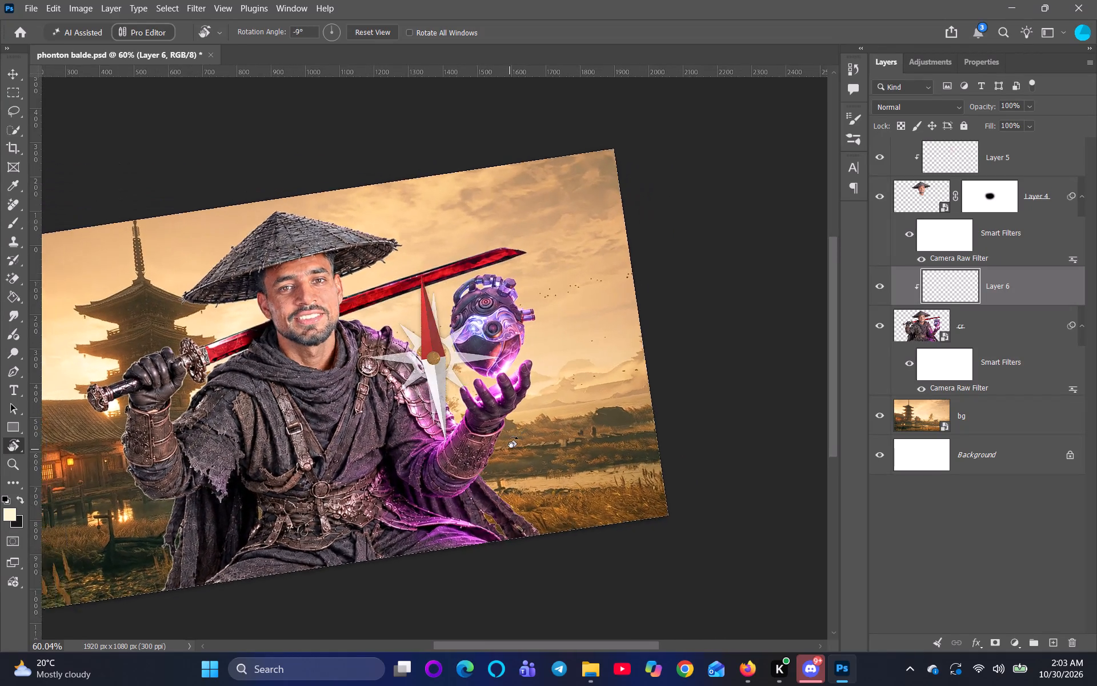
left_click_drag(513, 442, 507, 479)
key("r")
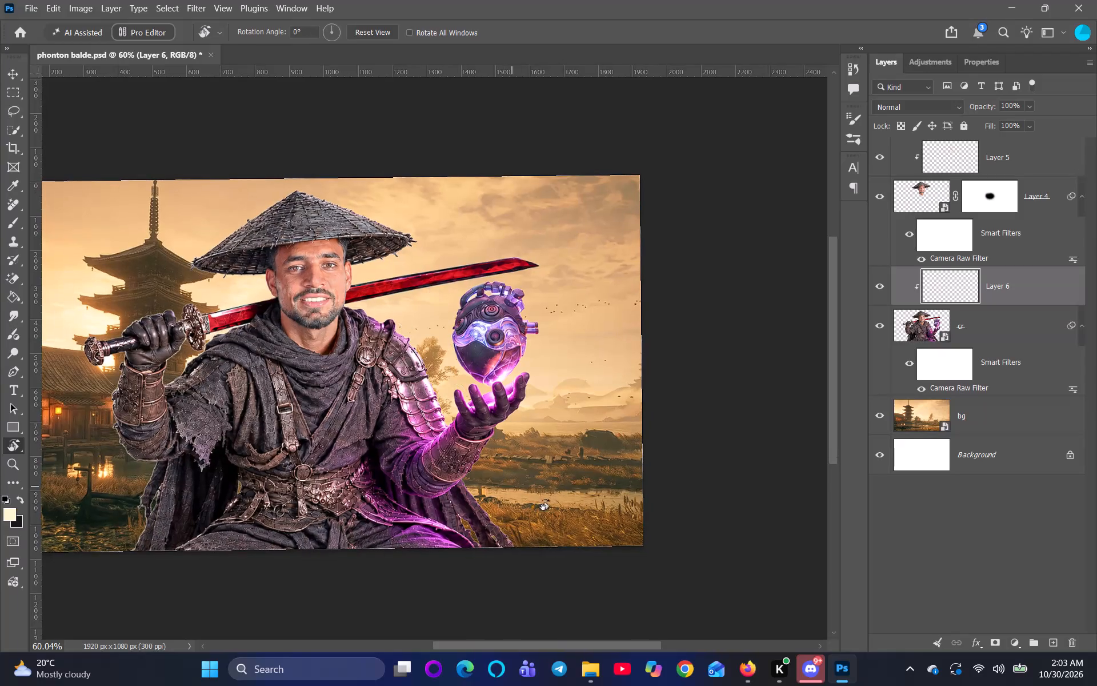
left_click_drag(508, 456, 548, 488)
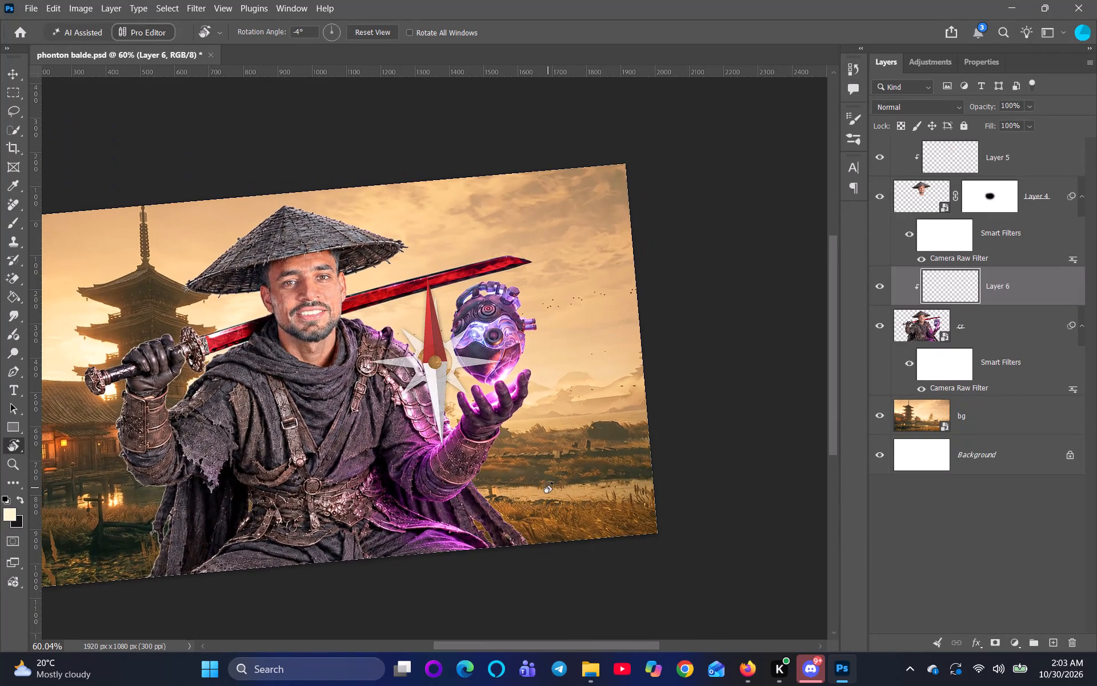
left_click_drag(548, 488, 537, 505)
key("r")
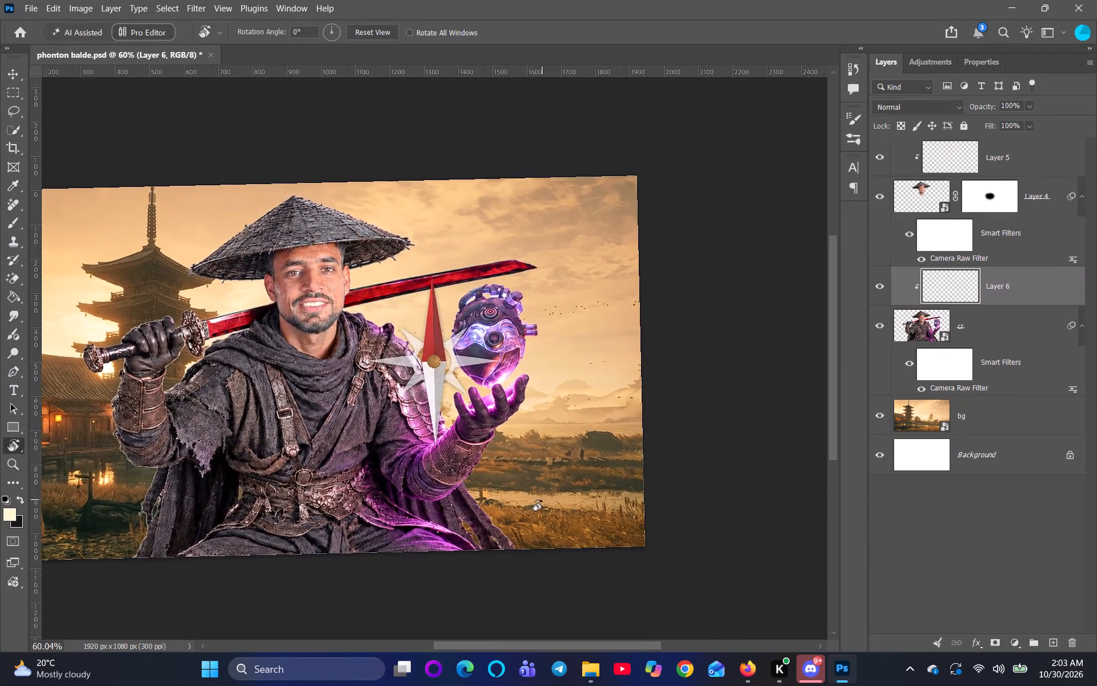
left_click_drag(537, 505, 534, 508)
left_click(641, 536)
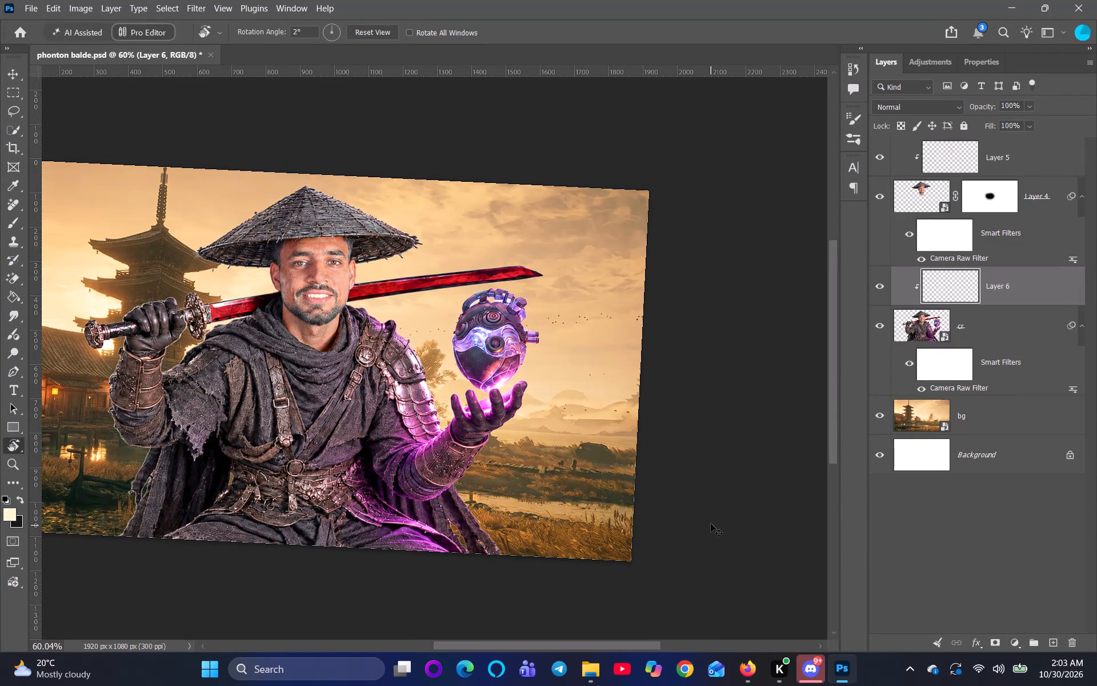
key("ctrl+0")
left_click_drag(714, 547, 727, 537)
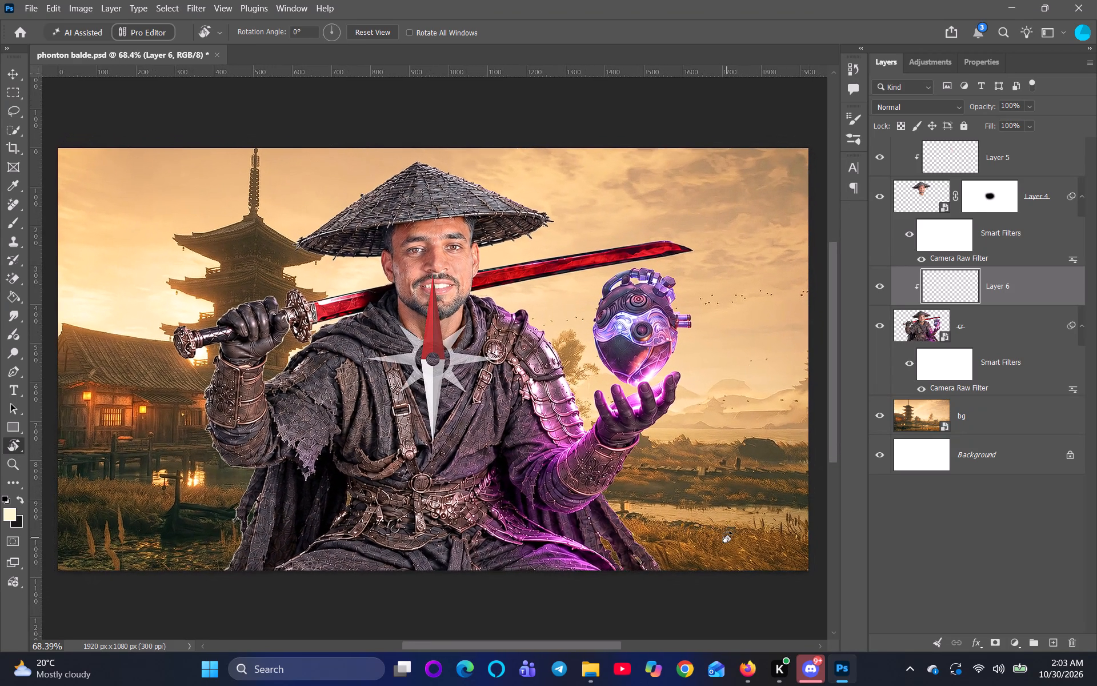
left_click_drag(727, 537, 735, 543)
key("ctrl+0")
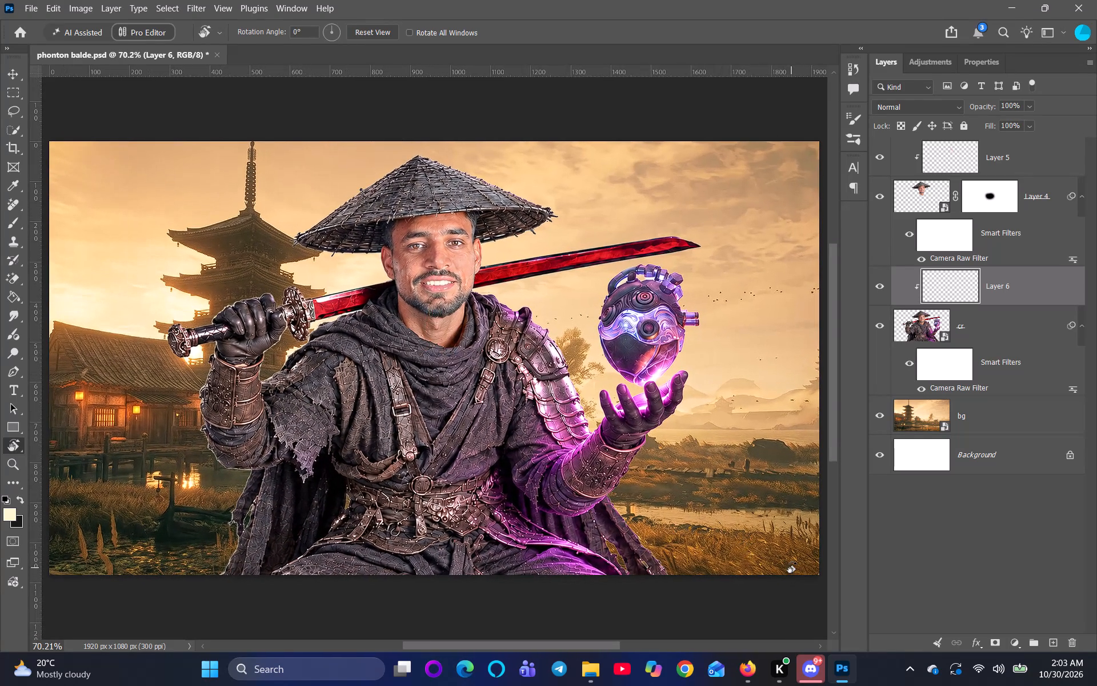
Hide the rulers and level the canvas view at 0°.
left_click_drag(788, 533, 794, 520)
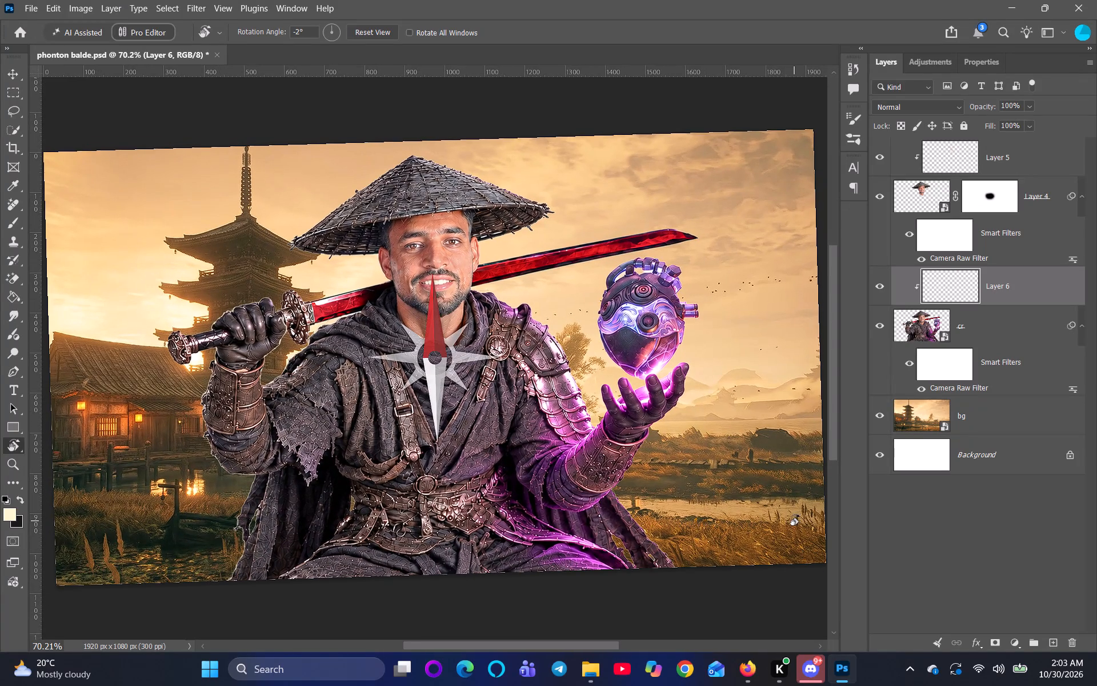
left_click_drag(794, 520, 794, 527)
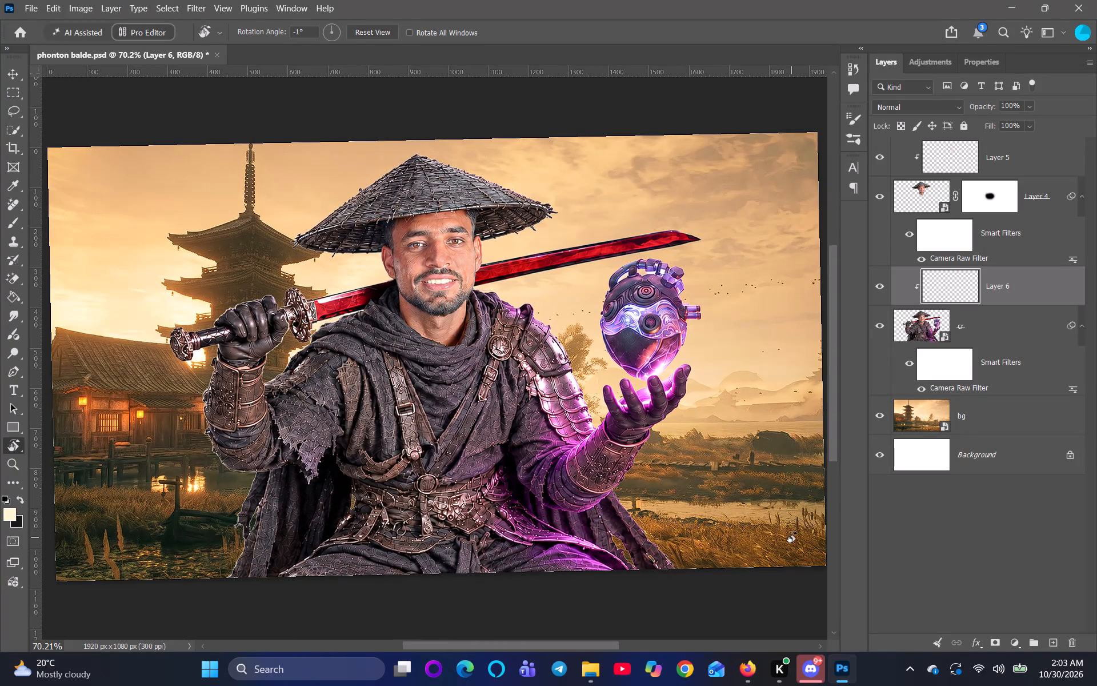
key("r")
left_click_drag(787, 541, 785, 571)
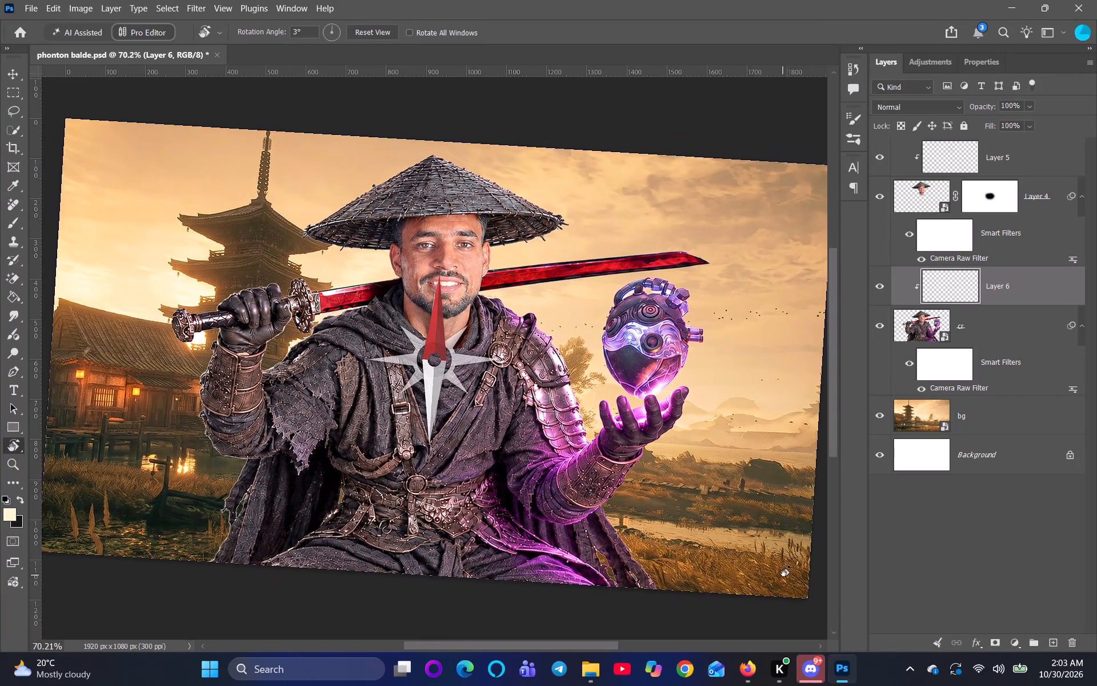
left_click_drag(785, 571, 792, 560)
key("ctrl+r")
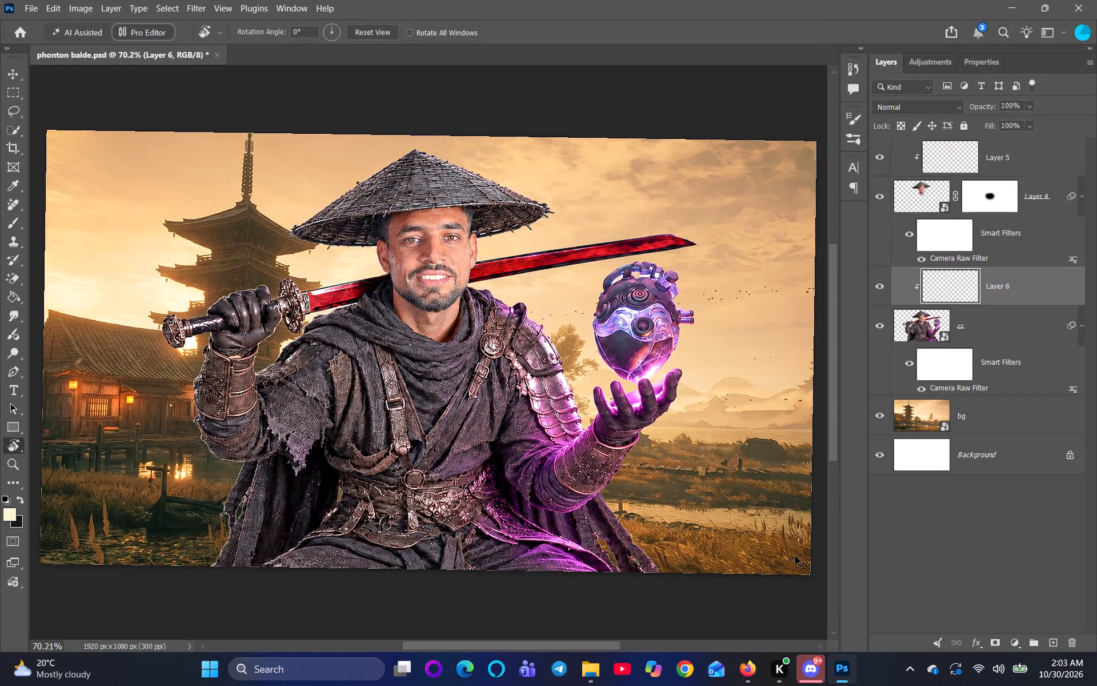
left_click_drag(748, 528, 757, 529)
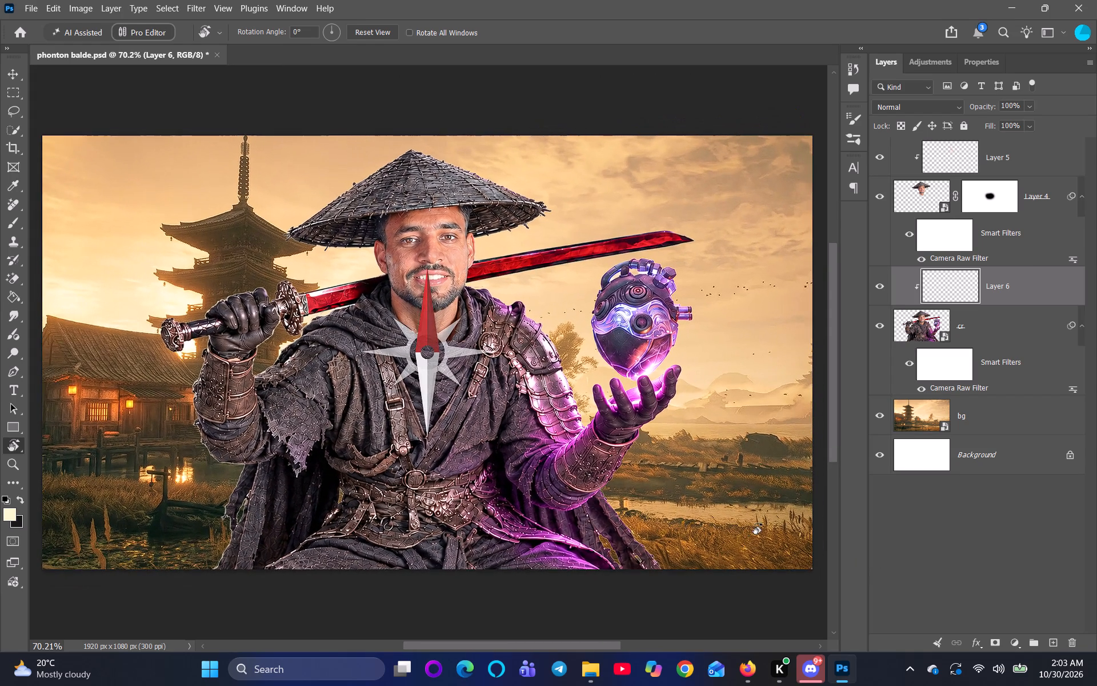
left_click_drag(757, 529, 758, 533)
left_click_drag(758, 533, 766, 523)
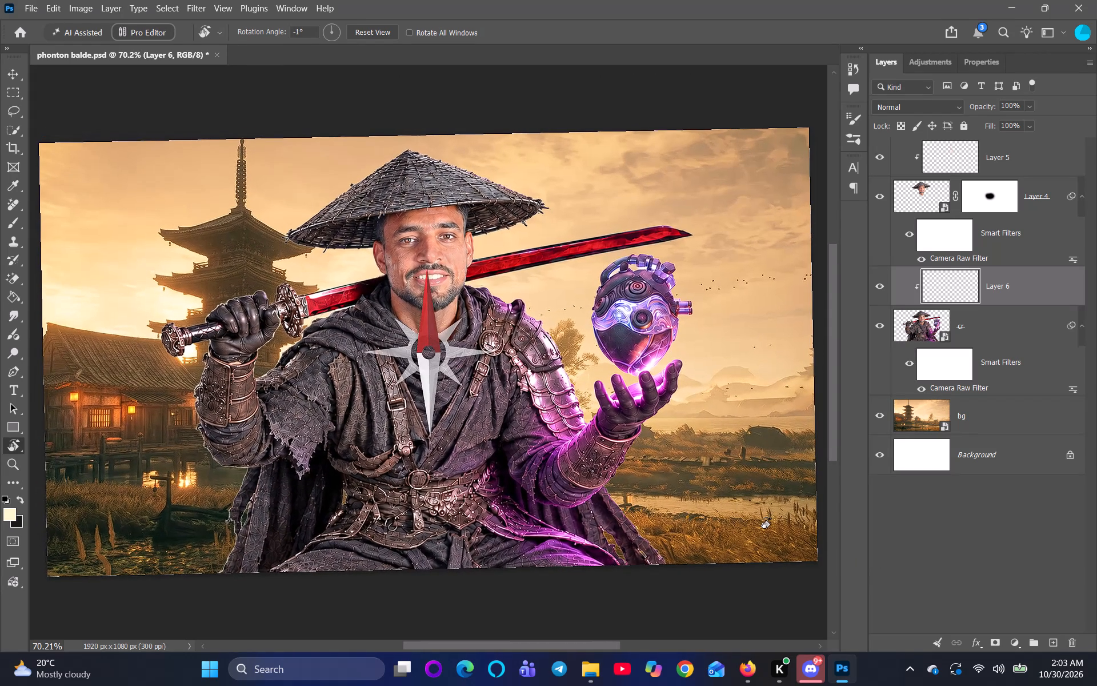
left_click_drag(766, 523, 766, 536)
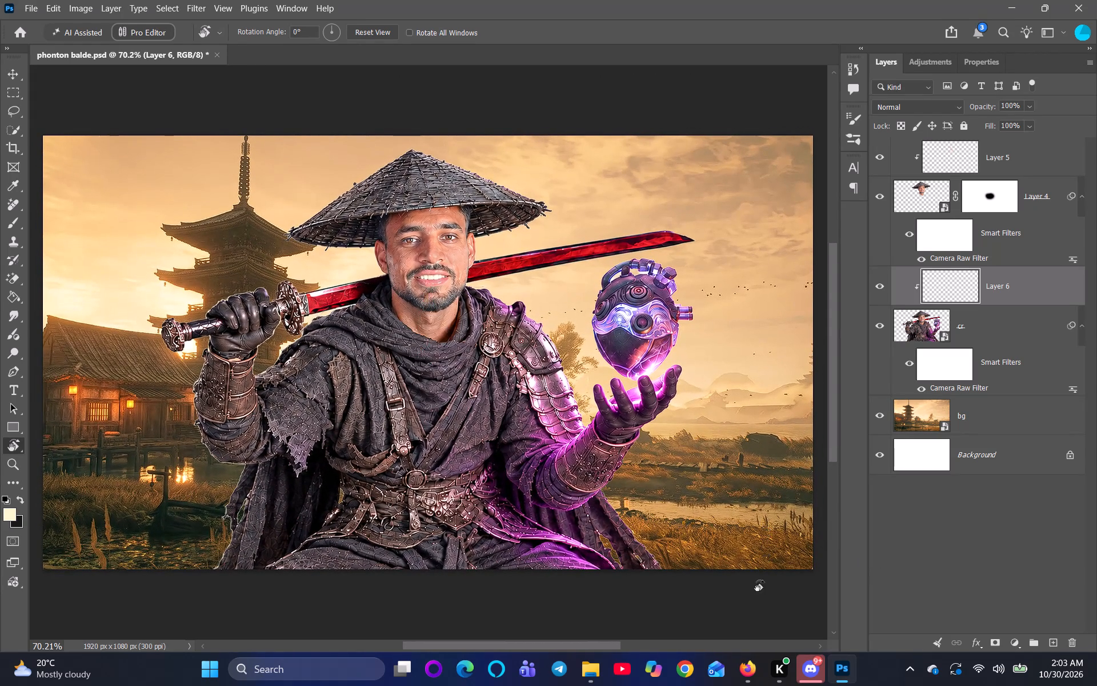
Examine the full composite with the interface panels hidden, and inspect the face, scarf and sword edges up close.
key("Tab")
key("Tab")
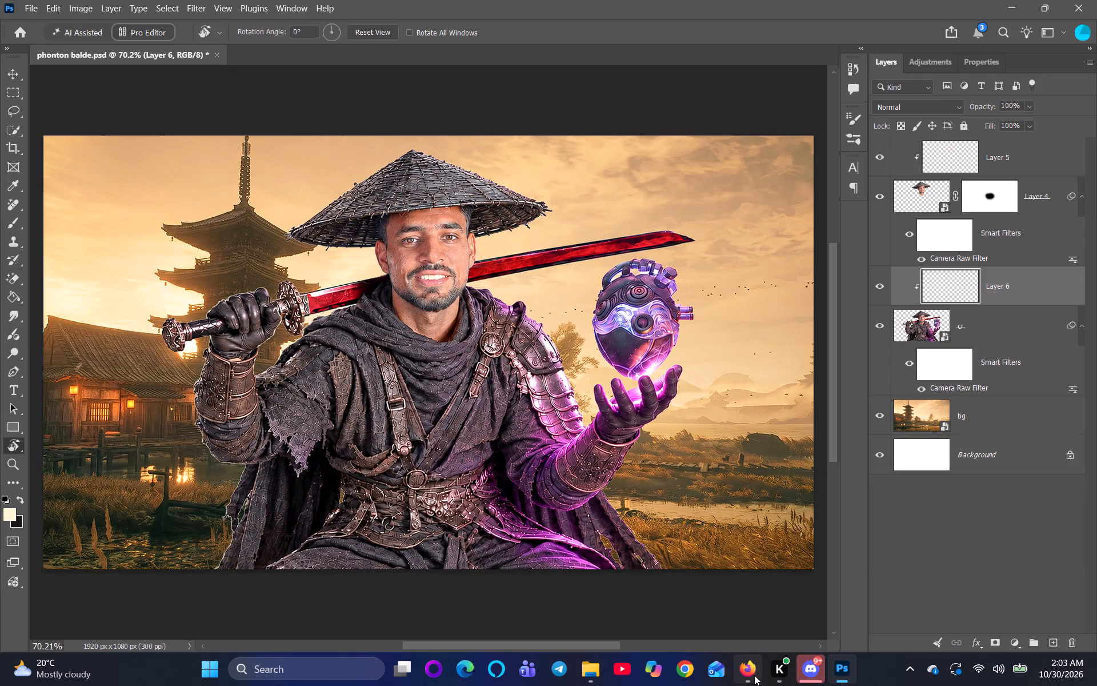
key("Tab")
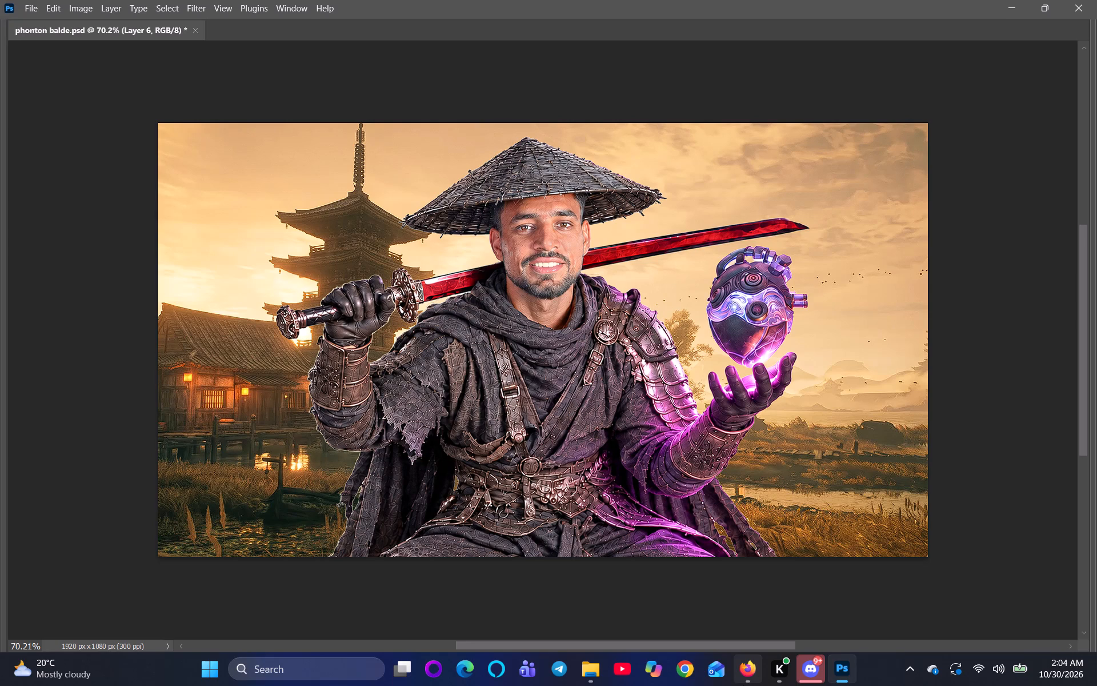
scroll(743, 685, "up", 4)
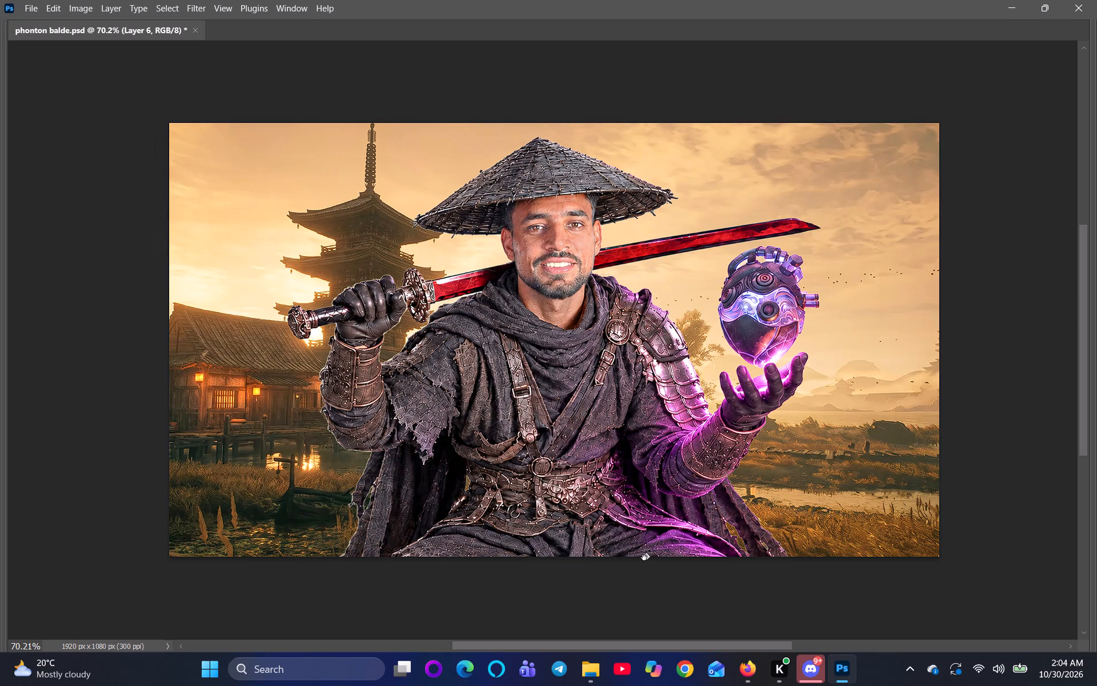
key("Tab")
key("space")
scroll(638, 486, "up", 4)
scroll(370, 371, "up", 4)
key("space")
key("space")
key("space")
key("space")
key("space")
key("space")
key("space")
key("space")
left_click_drag(235, 260, 305, 446)
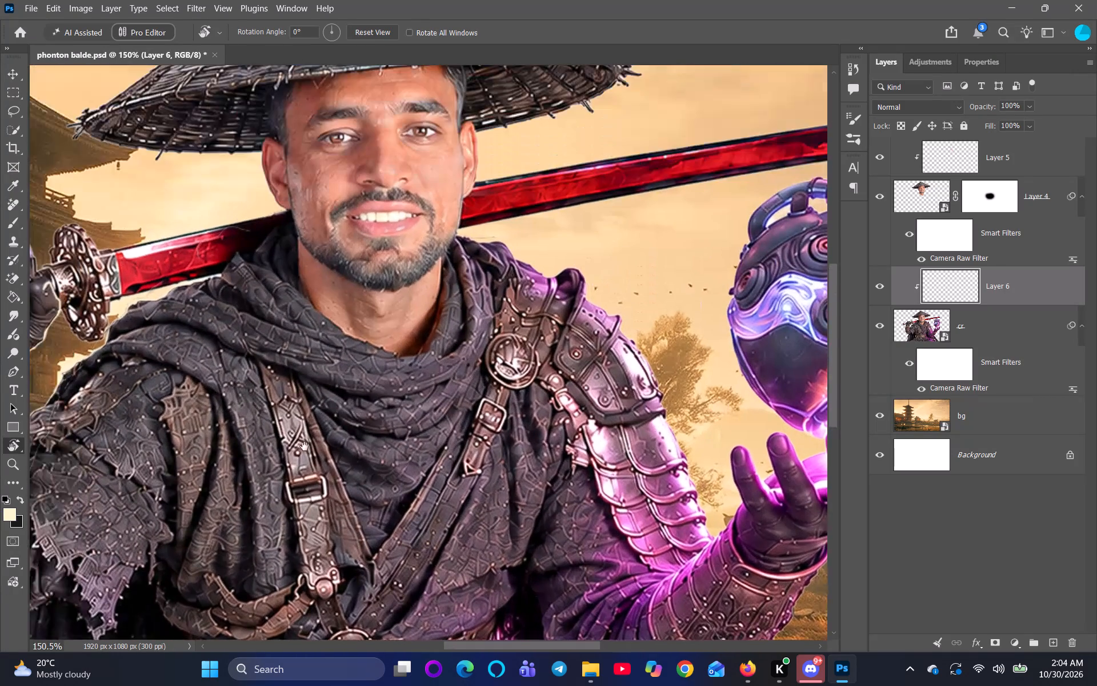
left_click_drag(305, 446, 326, 497)
scroll(277, 471, "up", 7)
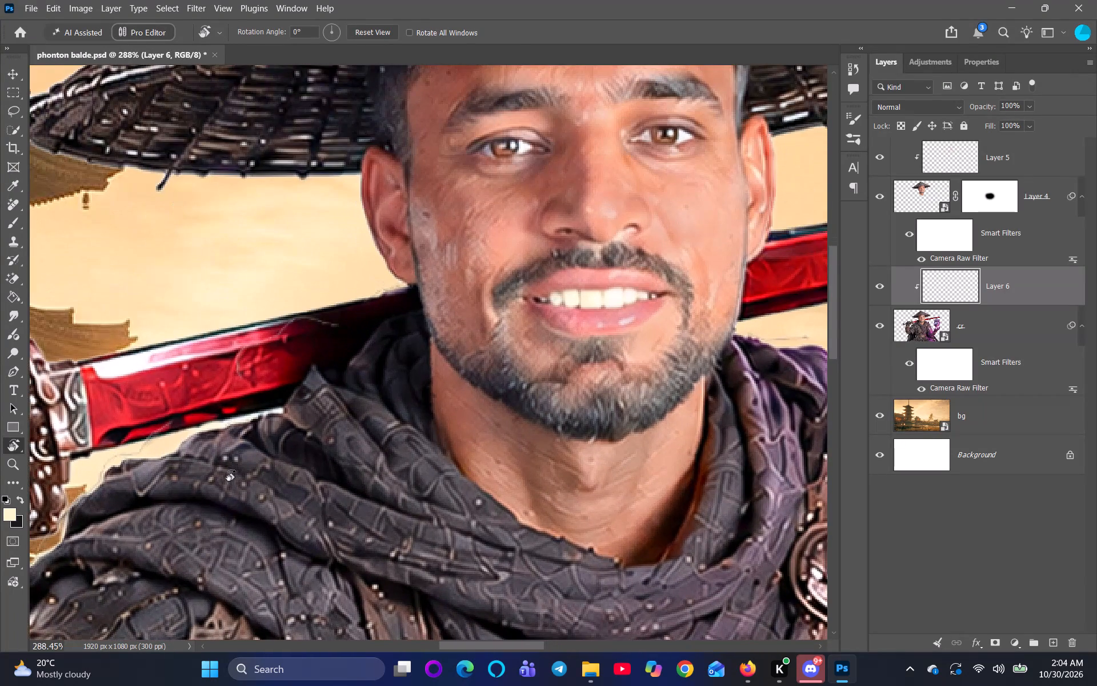
scroll(230, 476, "up", 3)
scroll(371, 358, "down", 1)
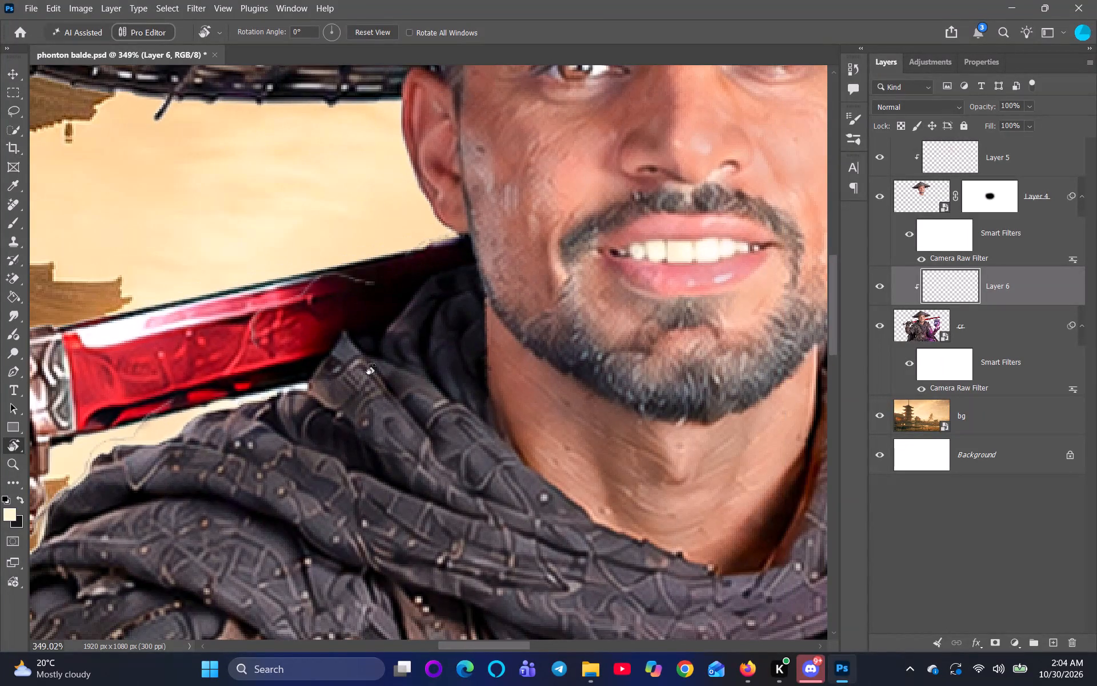
scroll(370, 369, "down", 10)
scroll(438, 506, "down", 8)
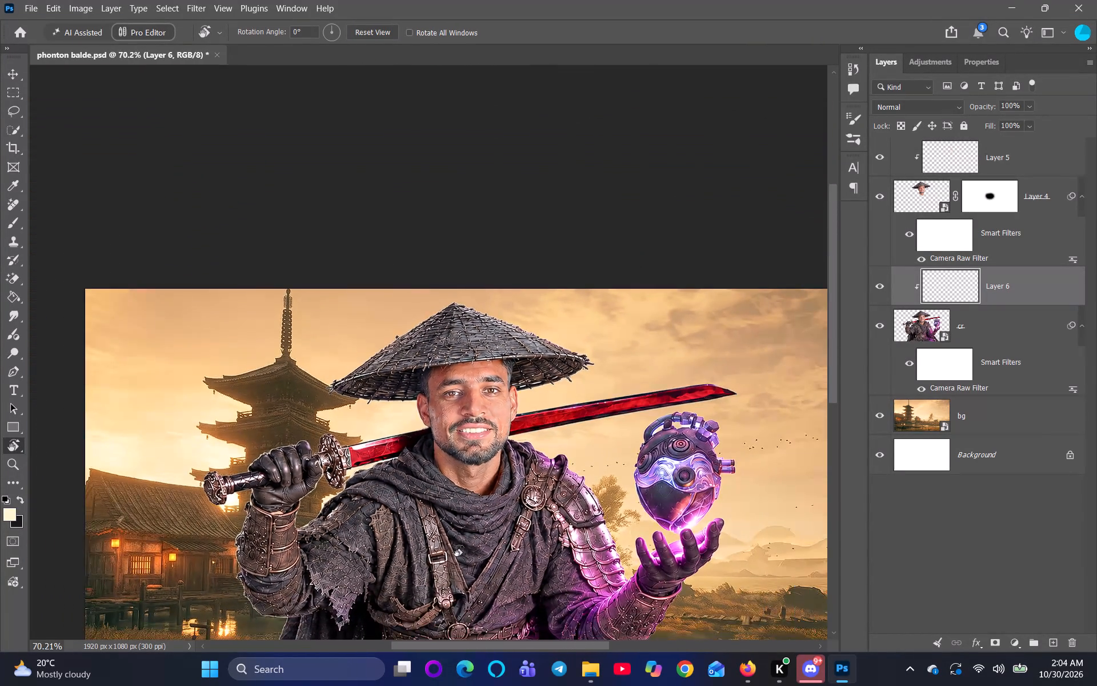
scroll(458, 551, "down", 3)
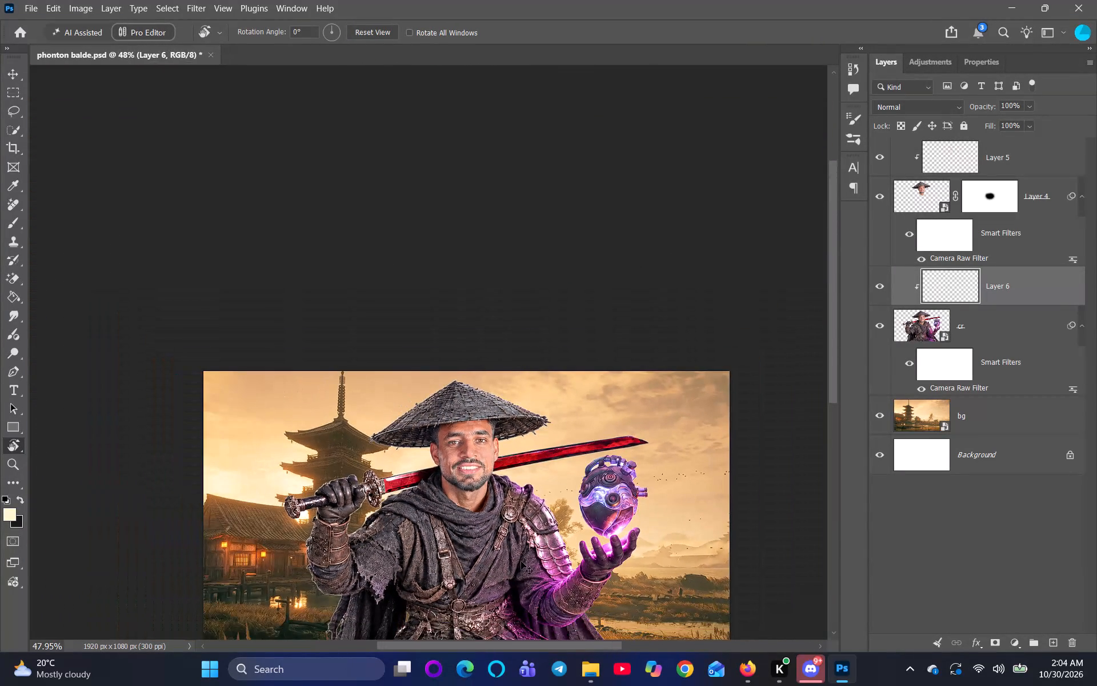
key("ctrl+0")
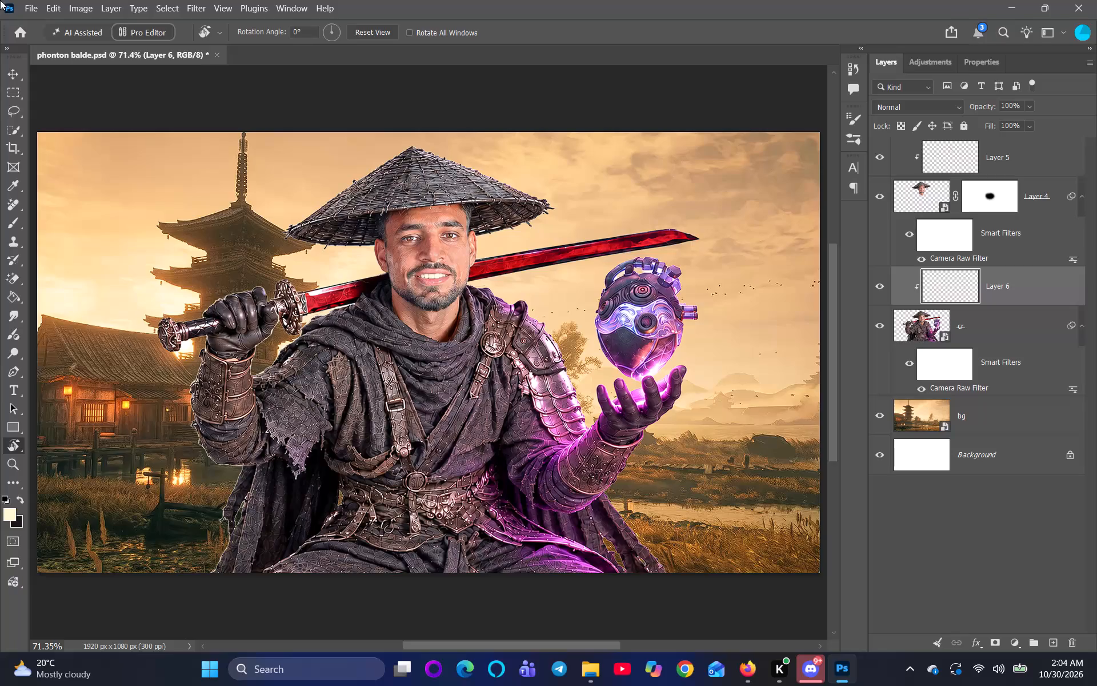
Save the phonton balde.psd document under its existing name.
left_click(40, 15)
left_click(75, 159)
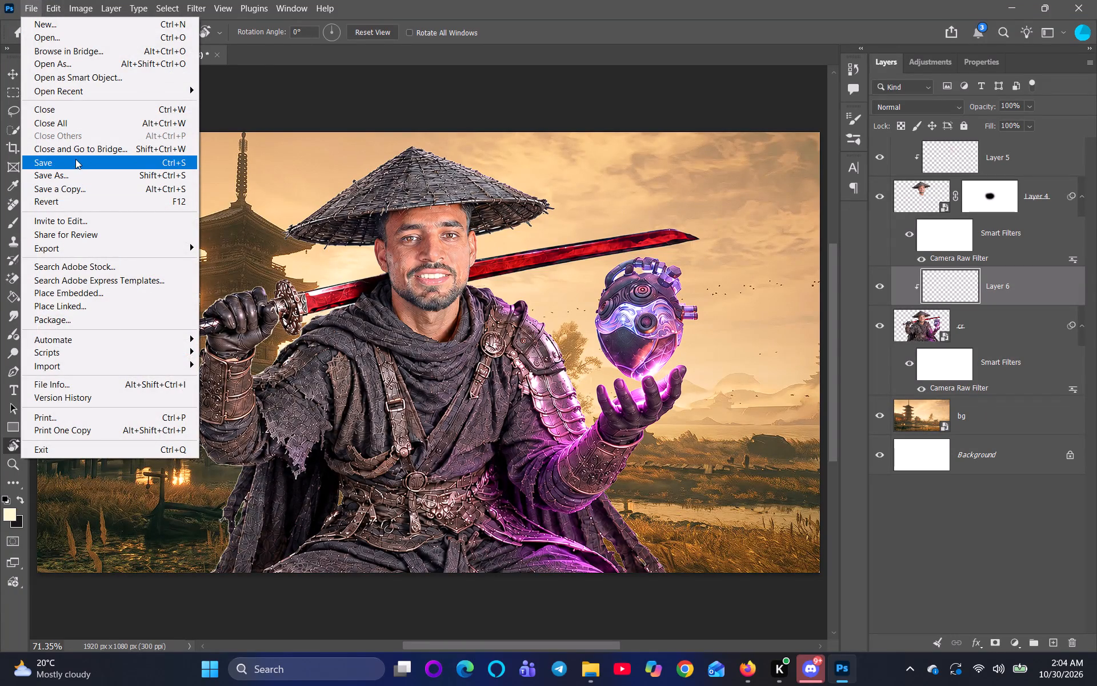
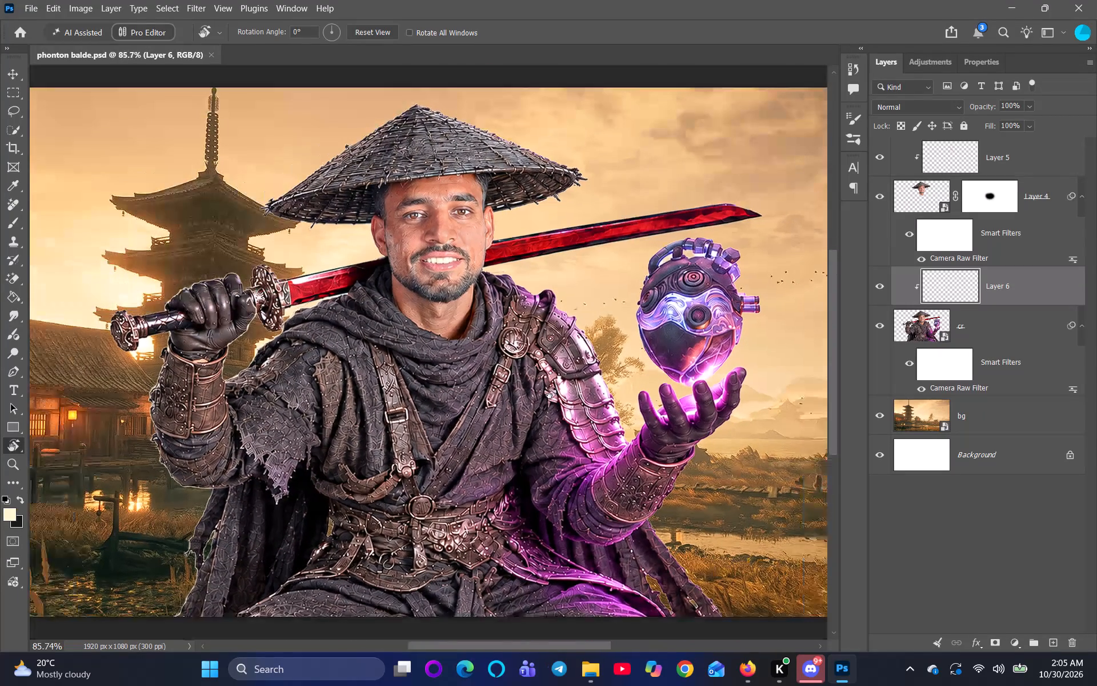
Examine the saved warrior composite up close around the face, hat and scarf, and as a whole against the pagoda background.
scroll(462, 373, "up", 3)
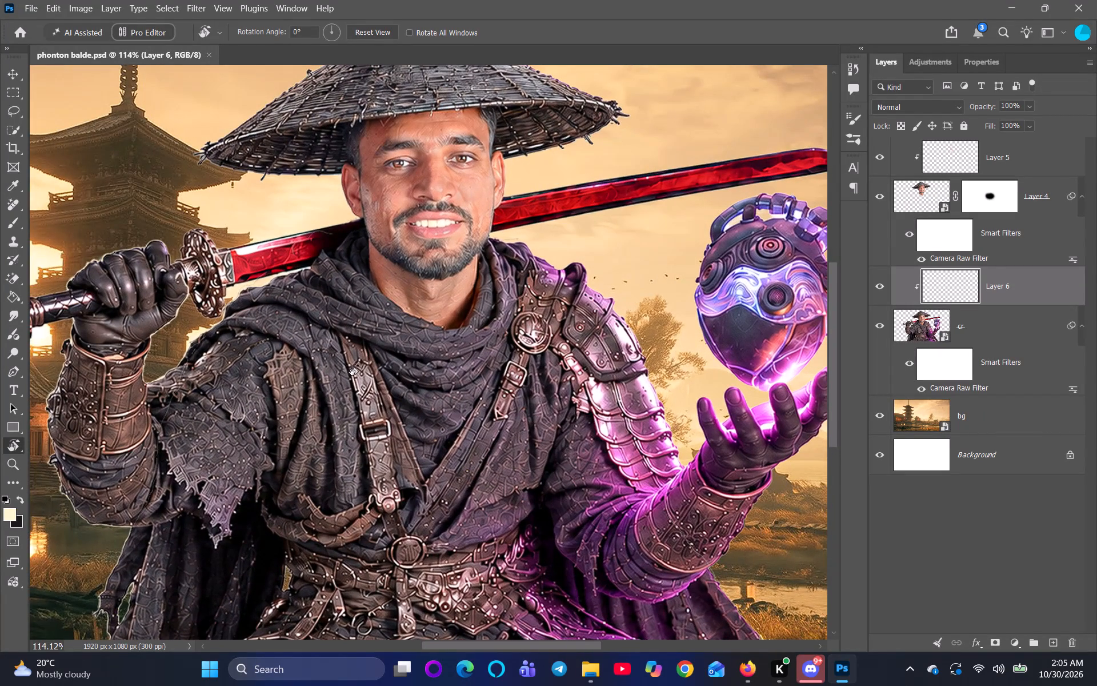
scroll(354, 370, "down", 5)
key("space")
key("space")
key("space")
key("space")
key("space")
key("space")
key("space")
key("space")
key("space")
key("space")
key("space")
key("space")
key("space")
key("space")
key("space")
key("space")
left_click_drag(337, 345, 402, 434)
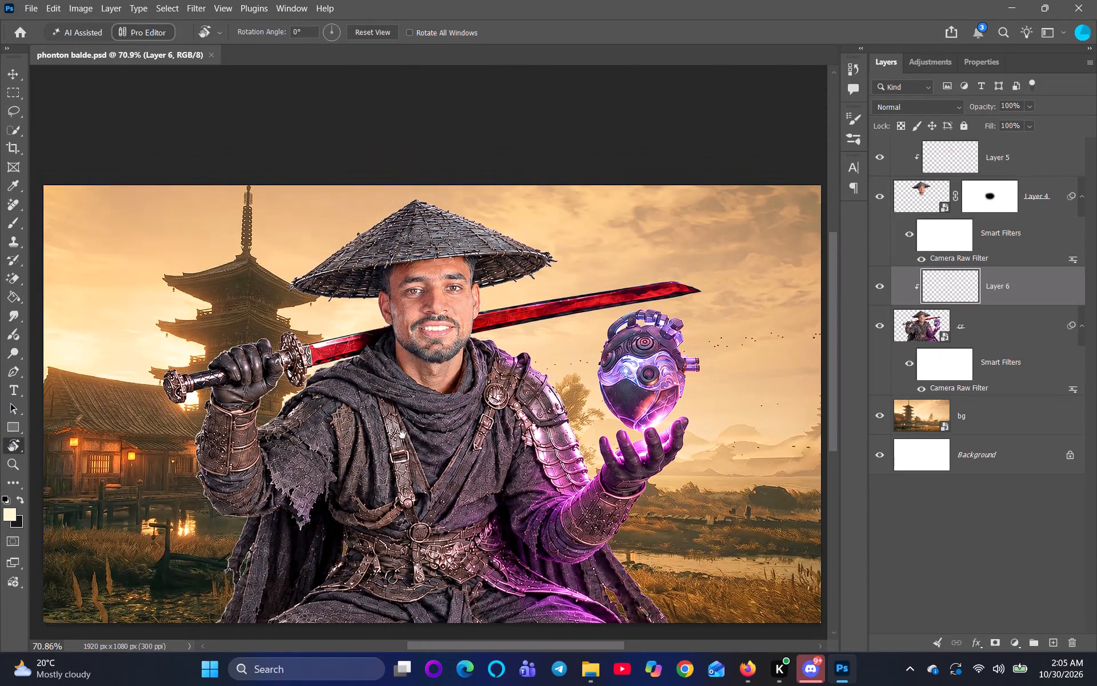
left_click_drag(402, 434, 411, 450)
scroll(521, 433, "down", 2)
scroll(517, 437, "up", 8)
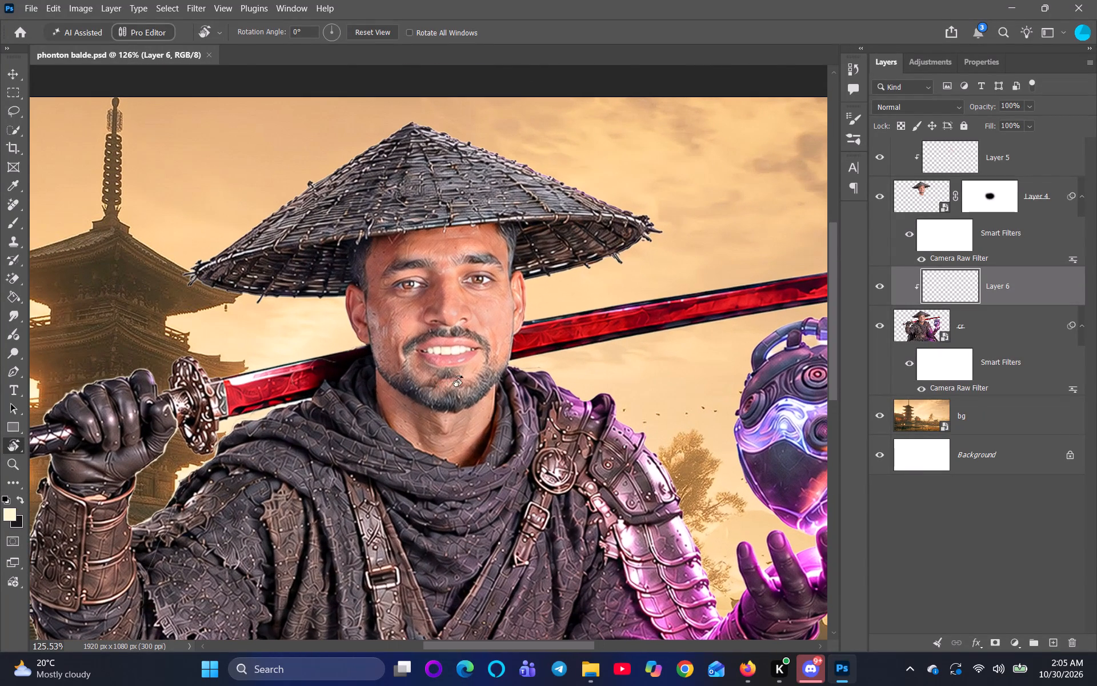
scroll(458, 381, "up", 3)
scroll(458, 381, "down", 4)
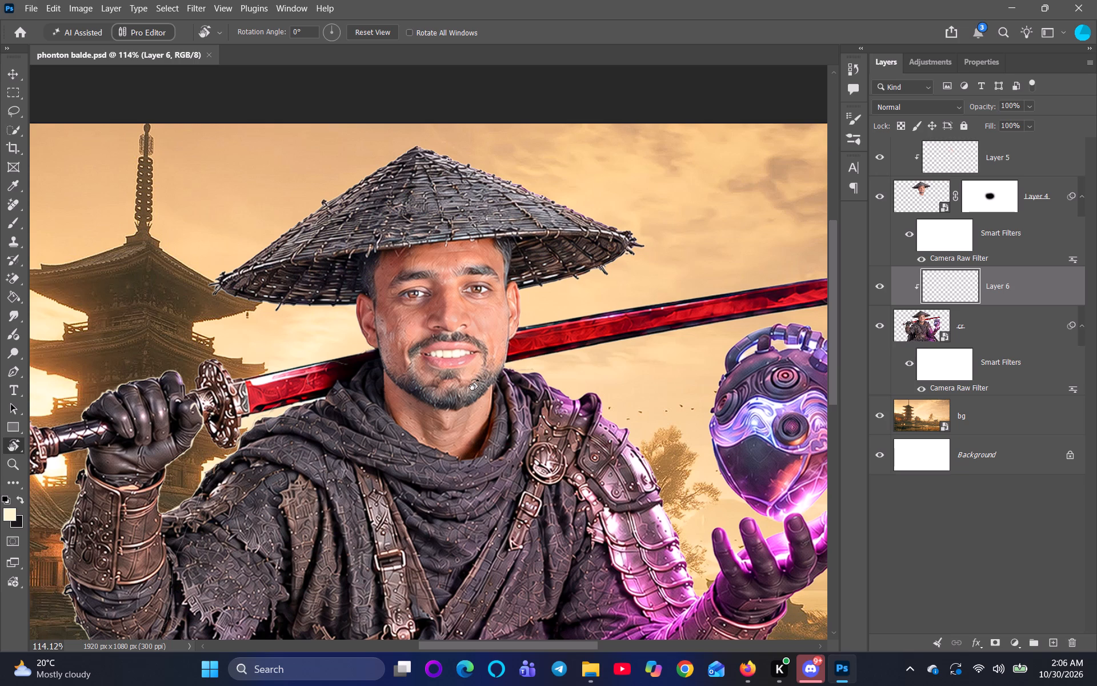
scroll(490, 381, "down", 4)
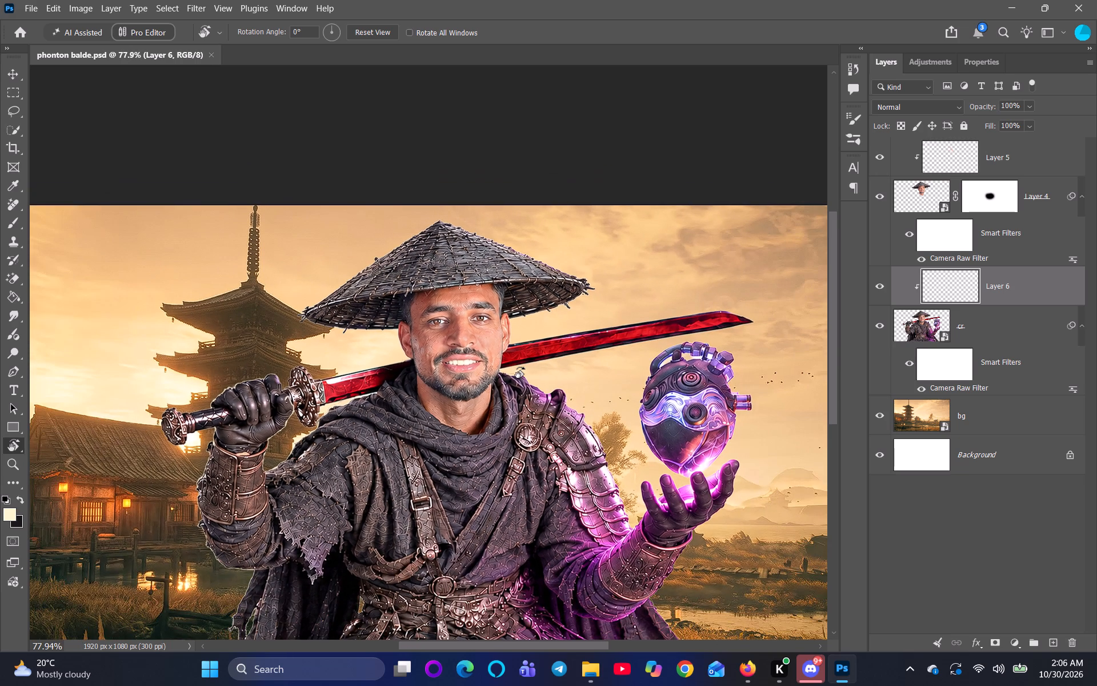
scroll(519, 373, "down", 3)
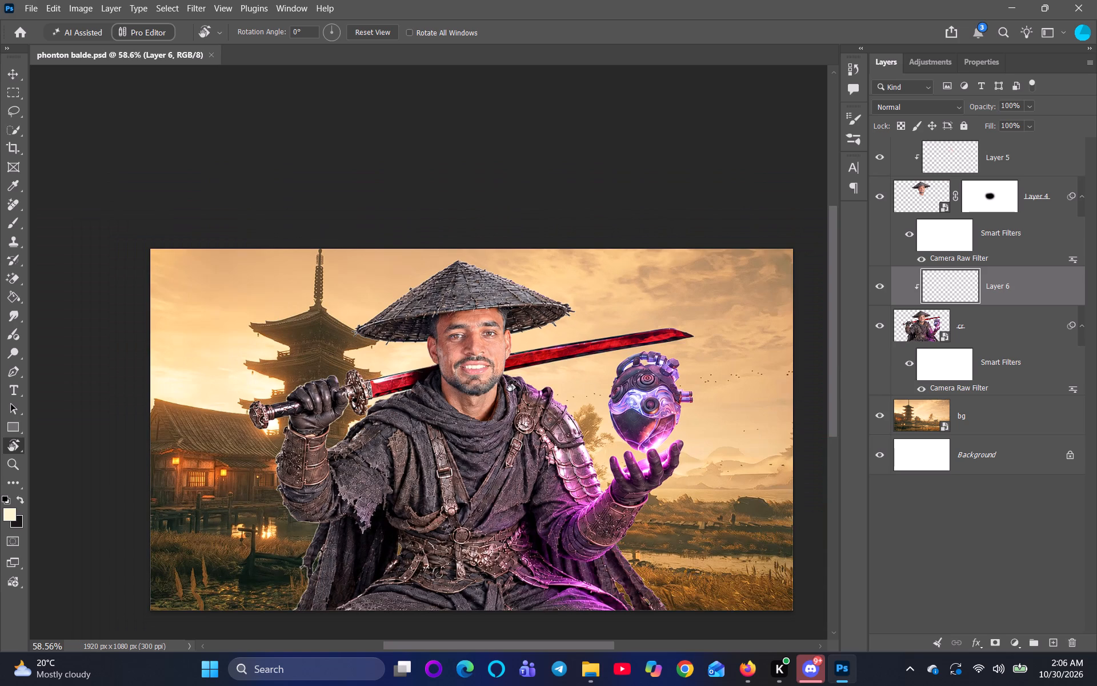